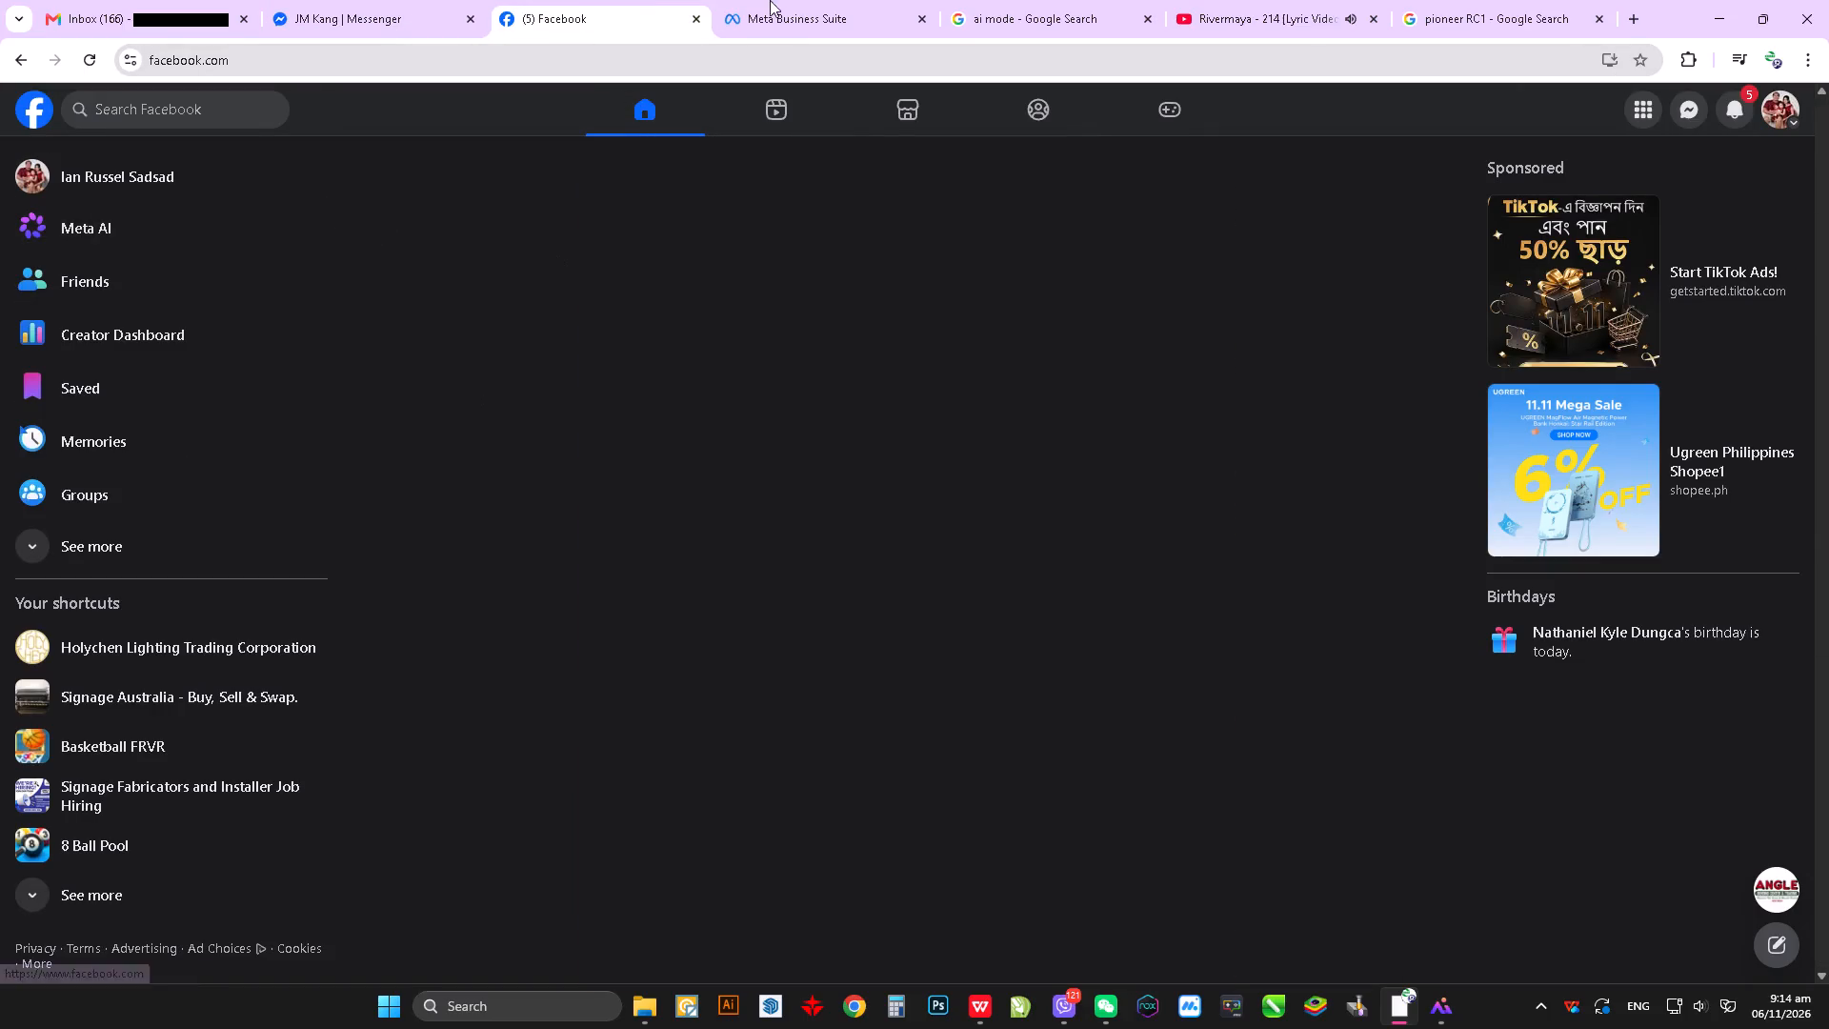
Look through the open browser tabs, from Meta Business Suite and the AI Mode search to the Rivermaya lyric video.
click(859, 0)
click(1086, 0)
click(1303, 0)
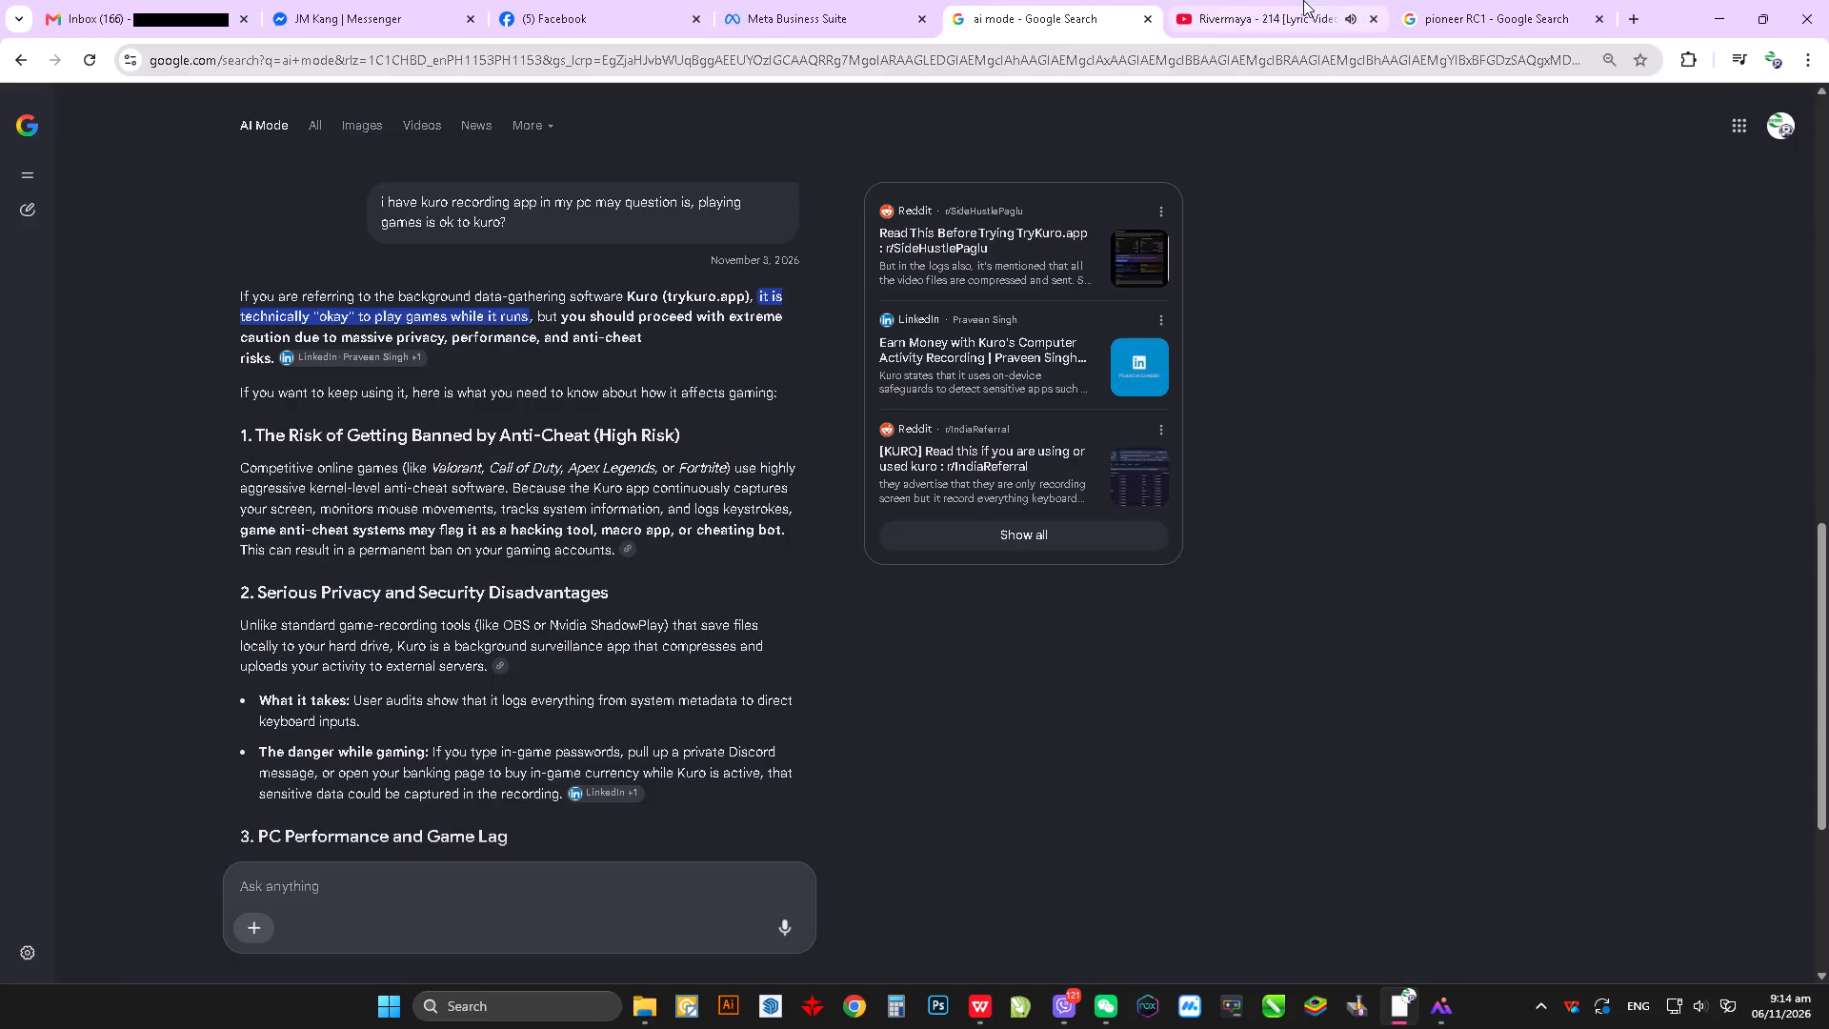
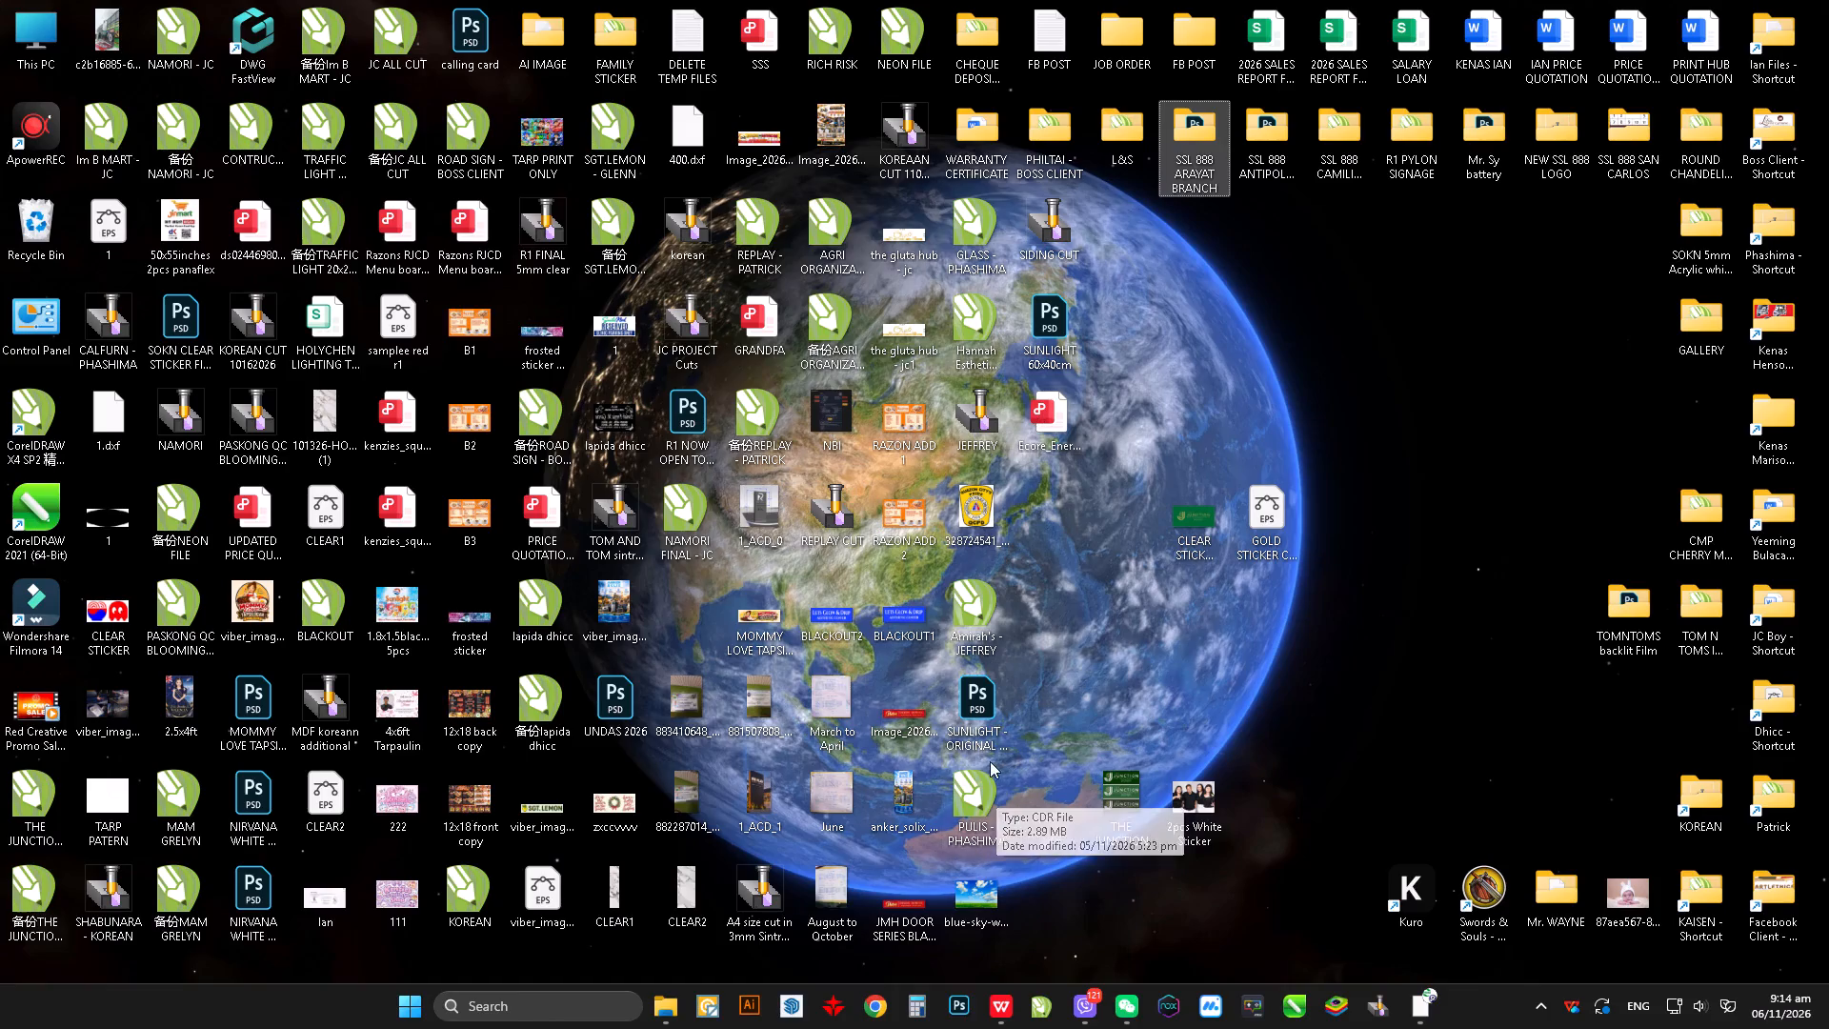
Open the "PULIS - PHASHIMA" drawing file from the desktop in CorelDRAW X4.
double_click(980, 783)
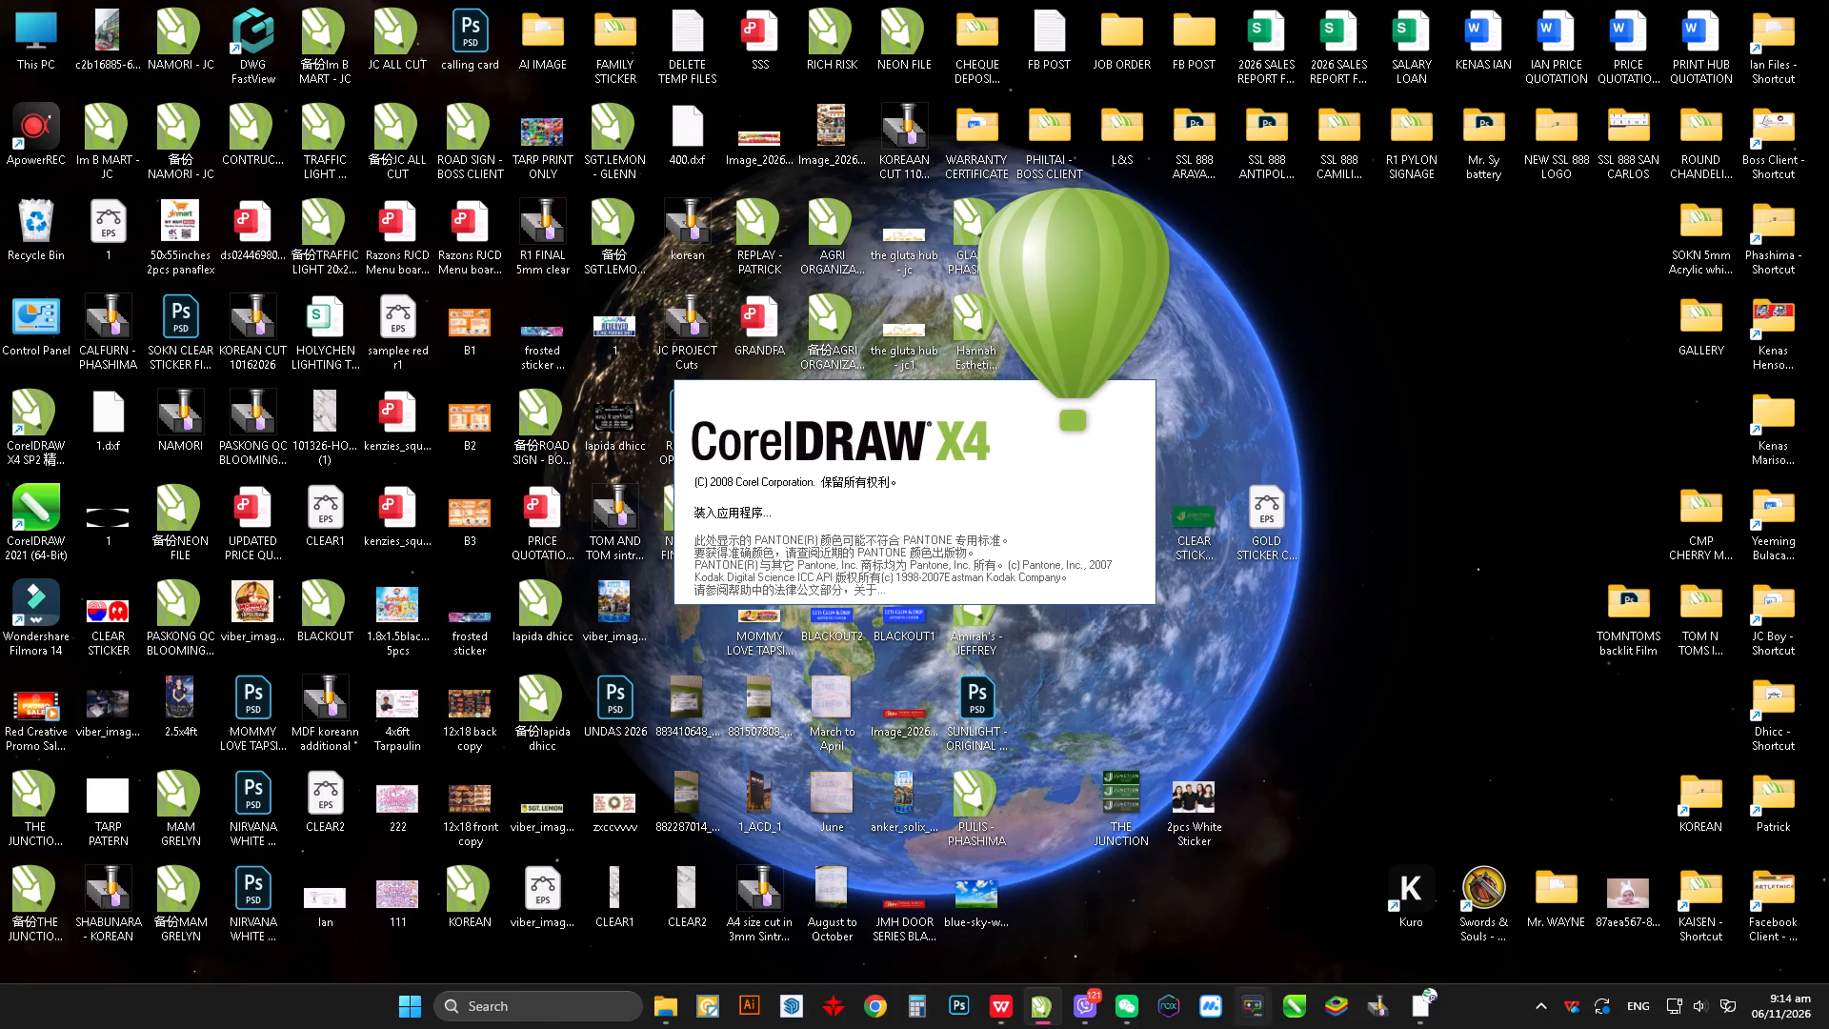
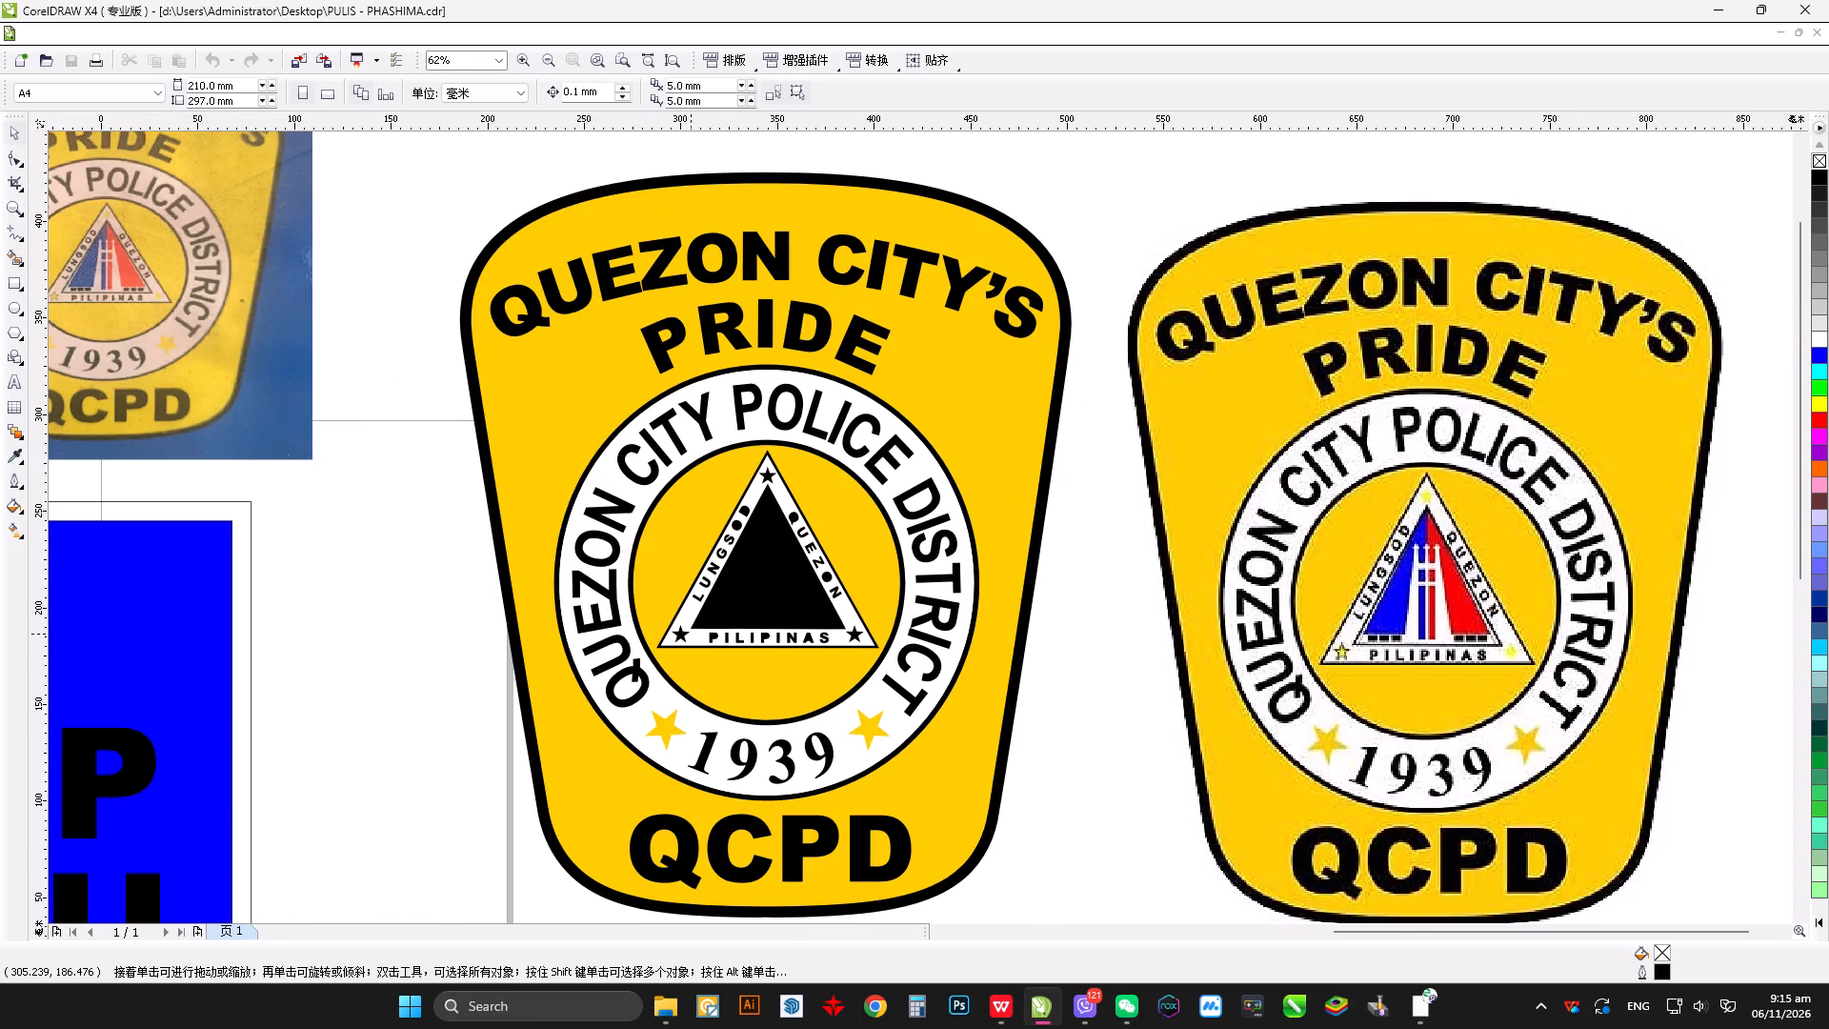
Sample the inner circle's yellow (R 255, G 204, B 0) with the Eyedropper for recolouring the black star in the triangle's lower-left corner.
scroll(691, 634, up, 2)
click(874, 527)
scroll(874, 527, down, 3)
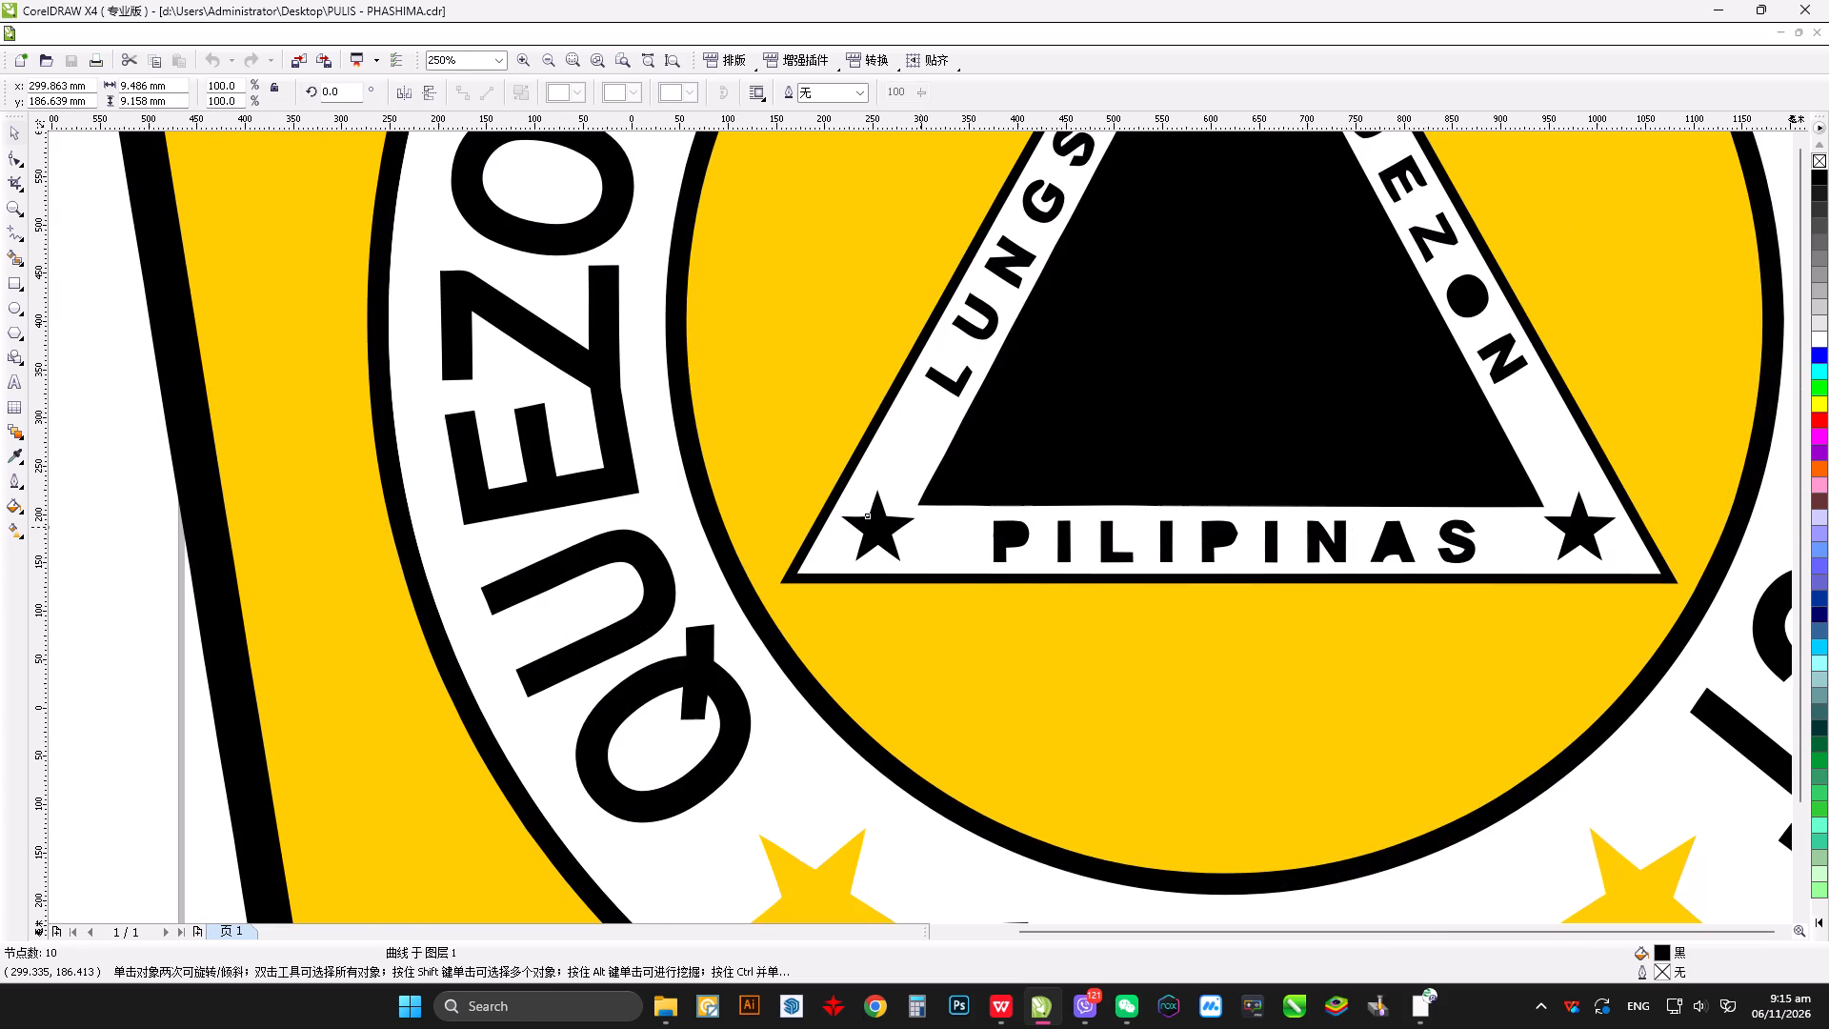
scroll(949, 533, up, 3)
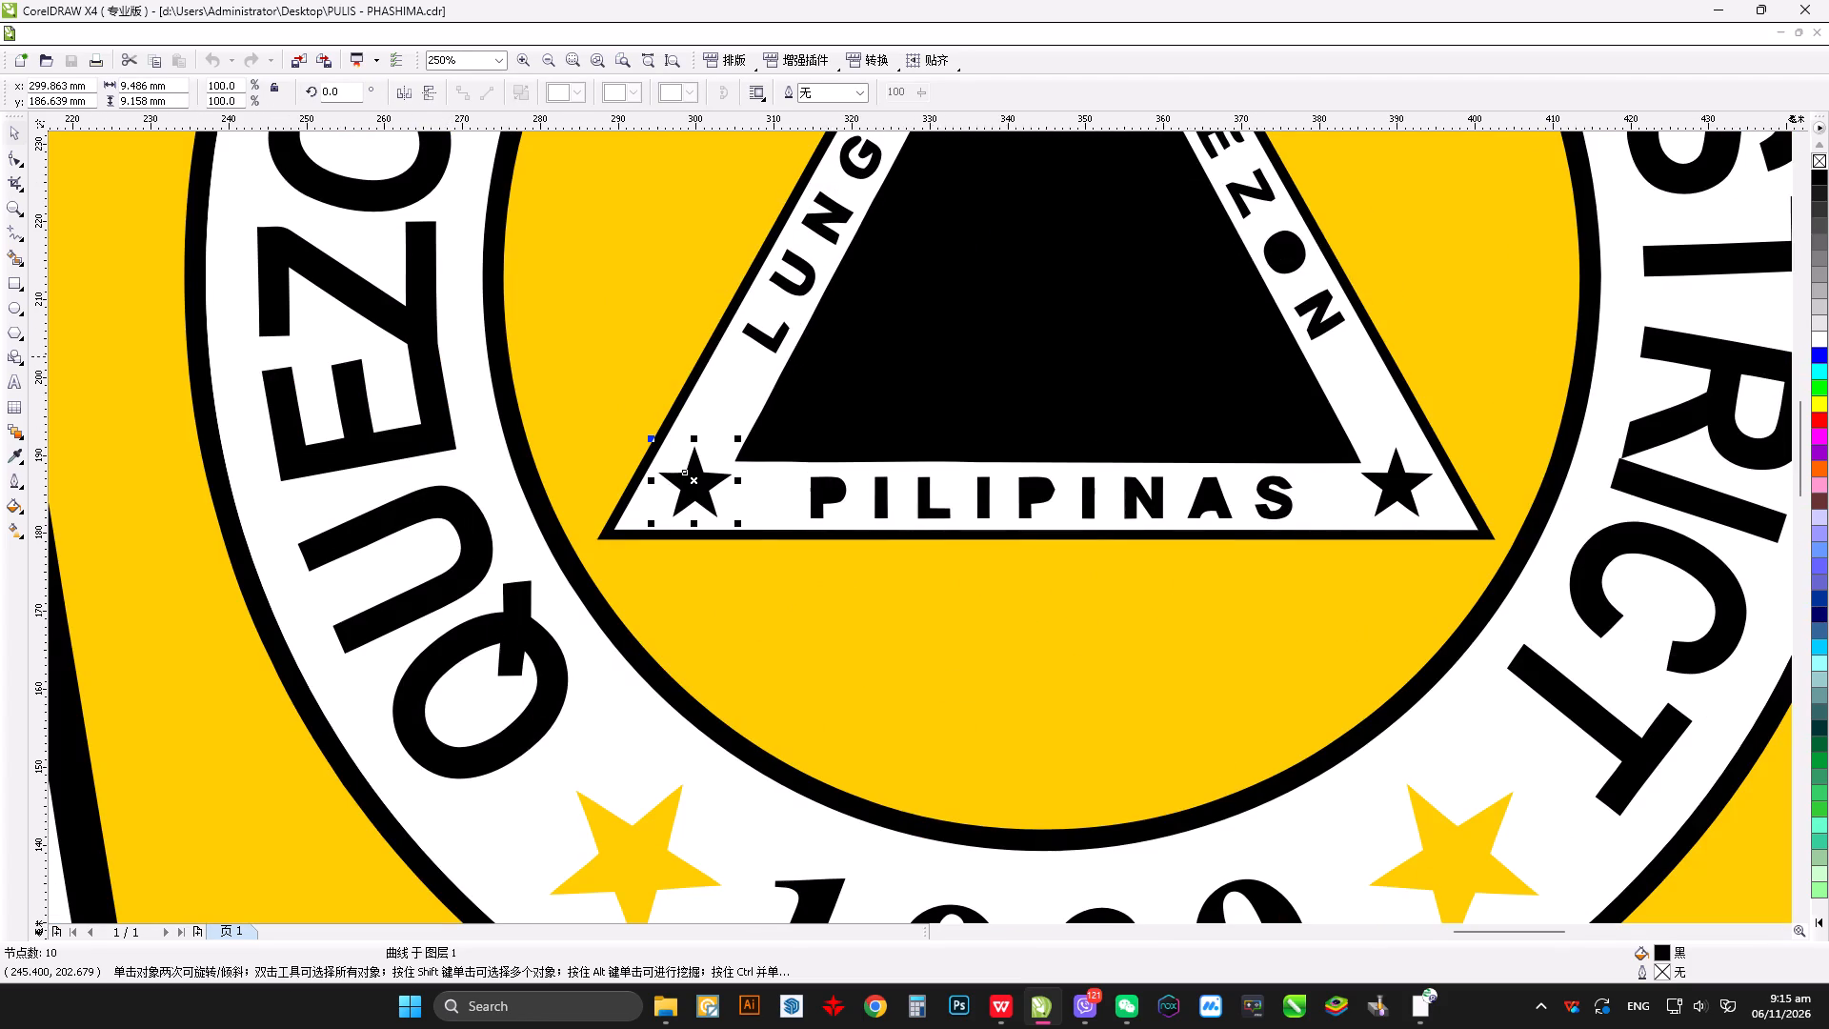
click(21, 454)
click(560, 369)
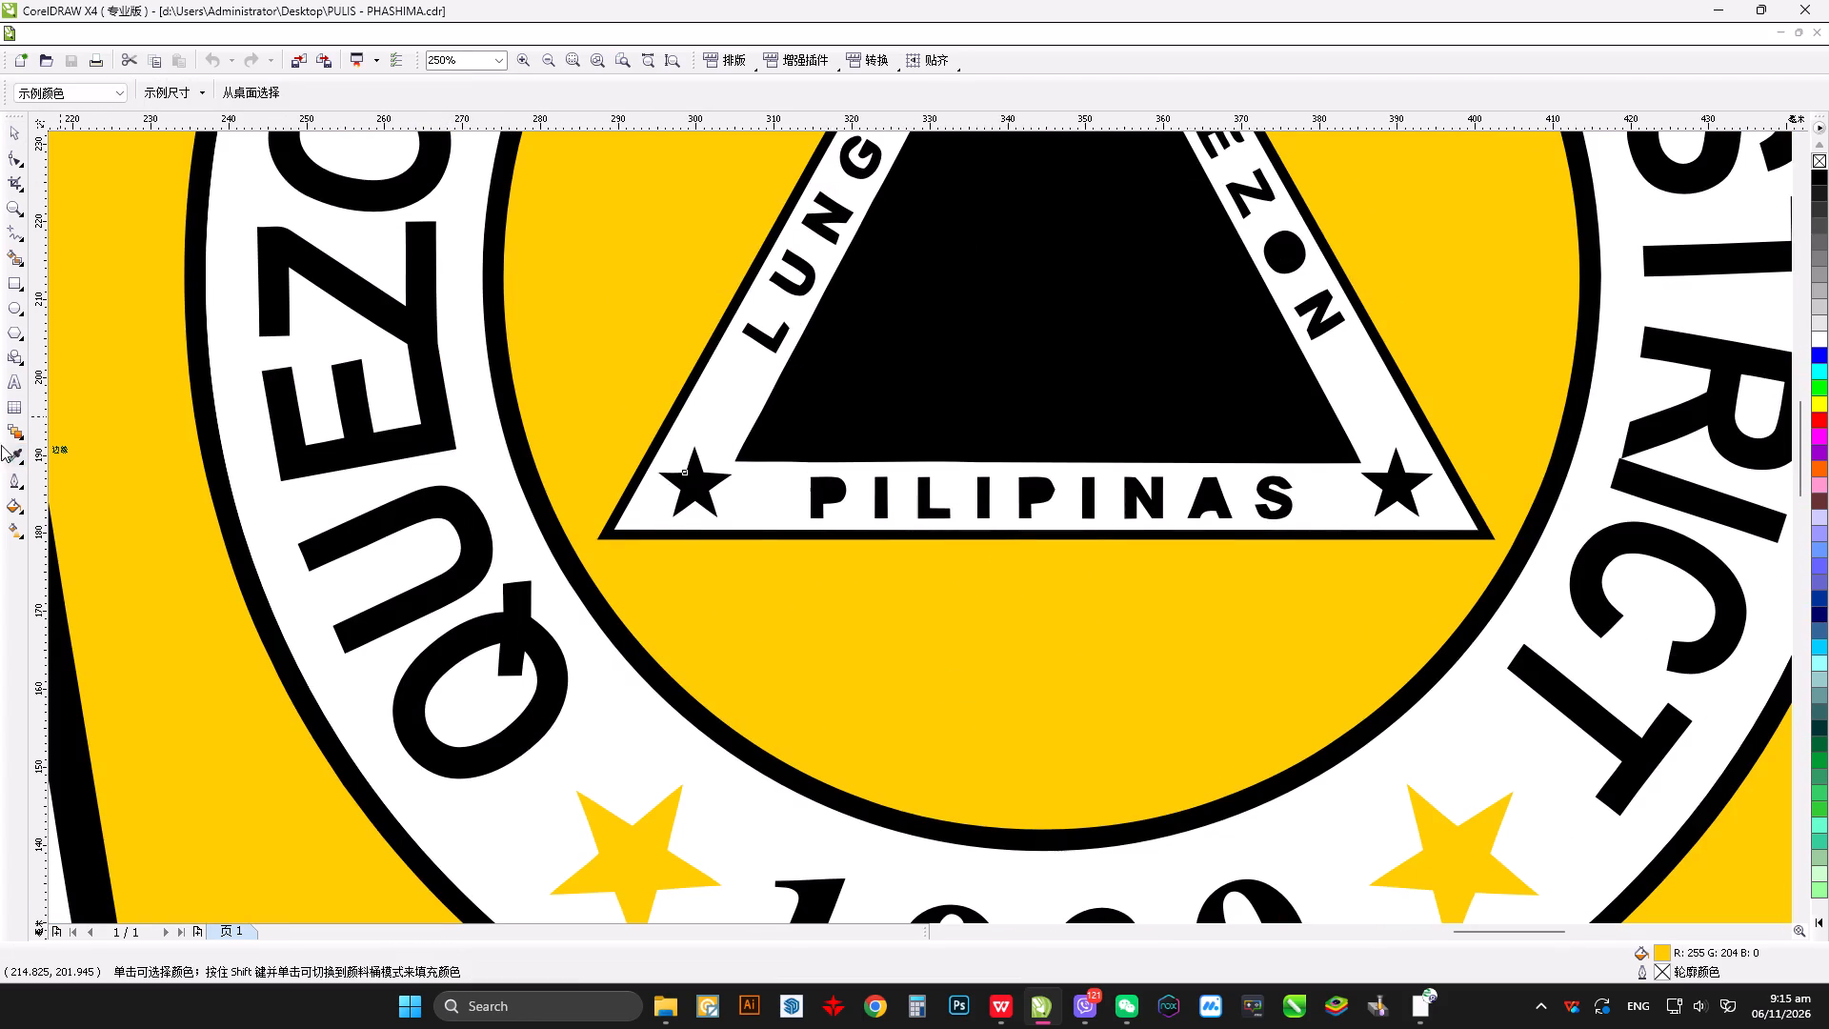
Fill the black stars in the triangle's lower-left and lower-right corners with the sampled yellow (R 255, G 204, B 0) using the Paintbucket tool.
drag(25, 460, 68, 493)
scroll(710, 482, up, 1)
click(903, 522)
scroll(894, 527, down, 2)
scroll(1281, 525, up, 3)
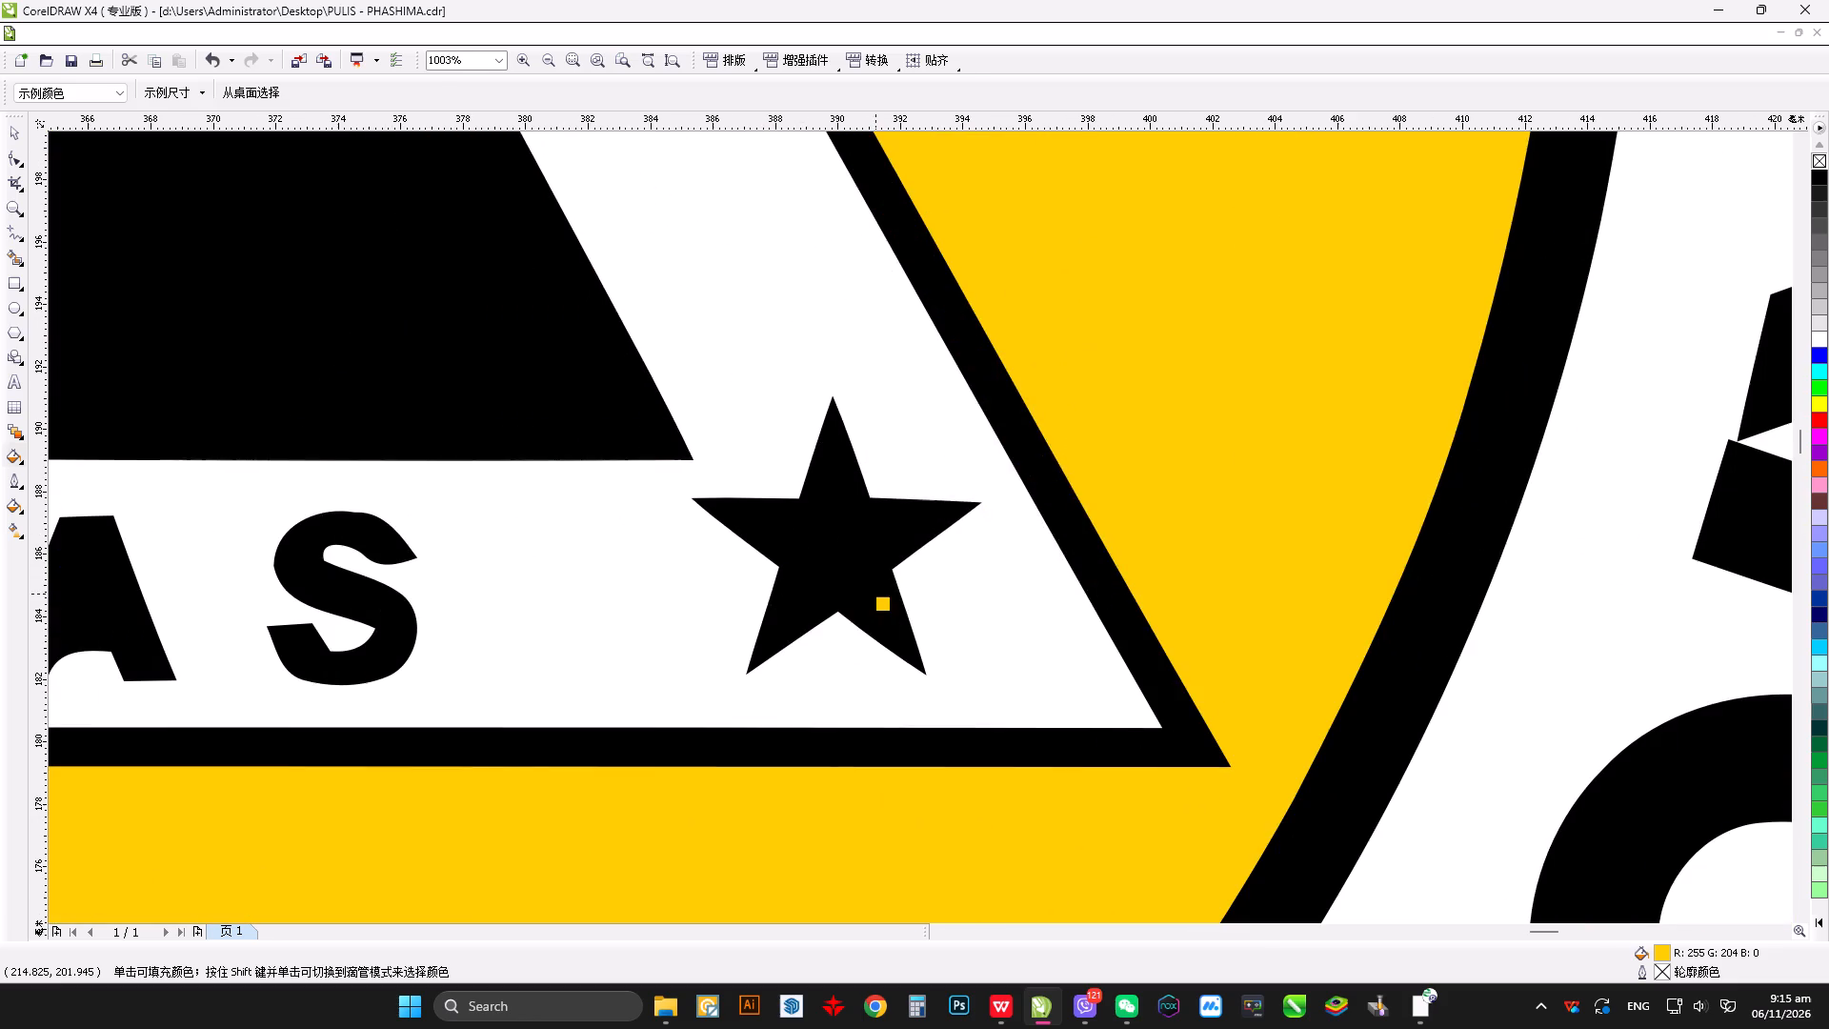
click(875, 559)
Fill the black star at the triangle's top corner with the same sampled yellow (R 255, G 204, B 0).
scroll(881, 565, down, 4)
scroll(833, 366, up, 4)
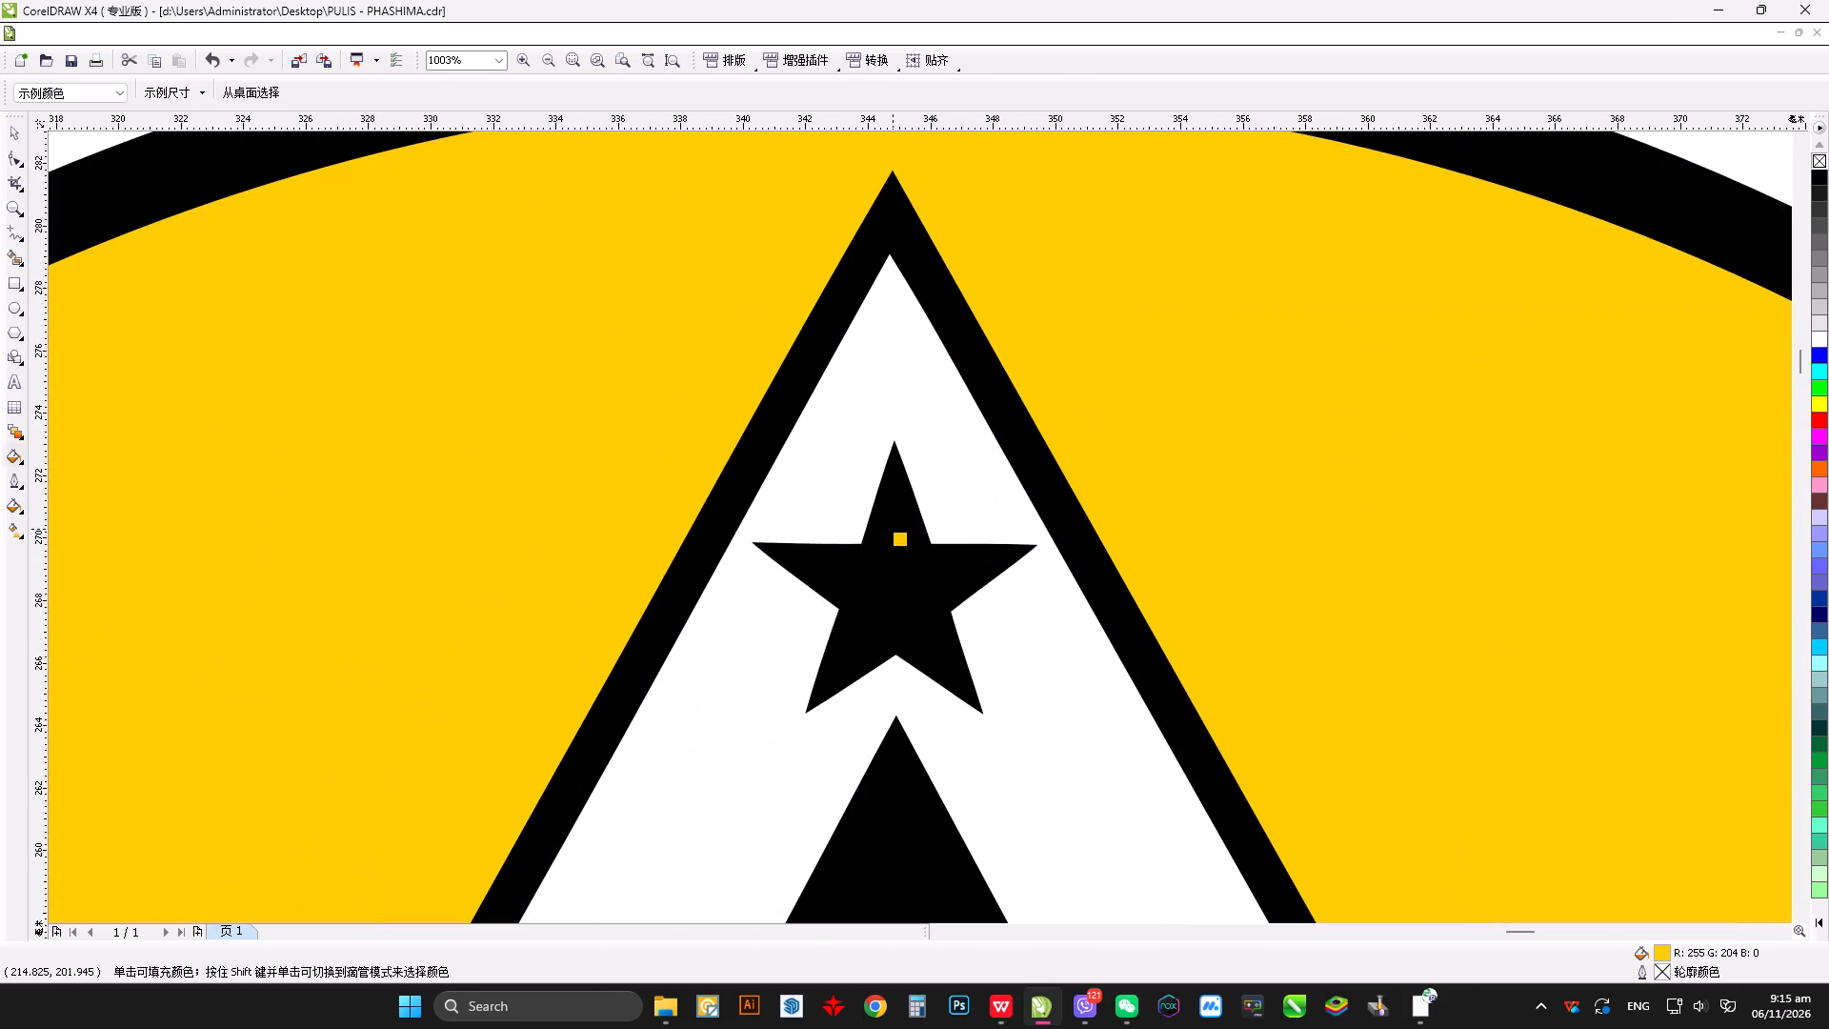
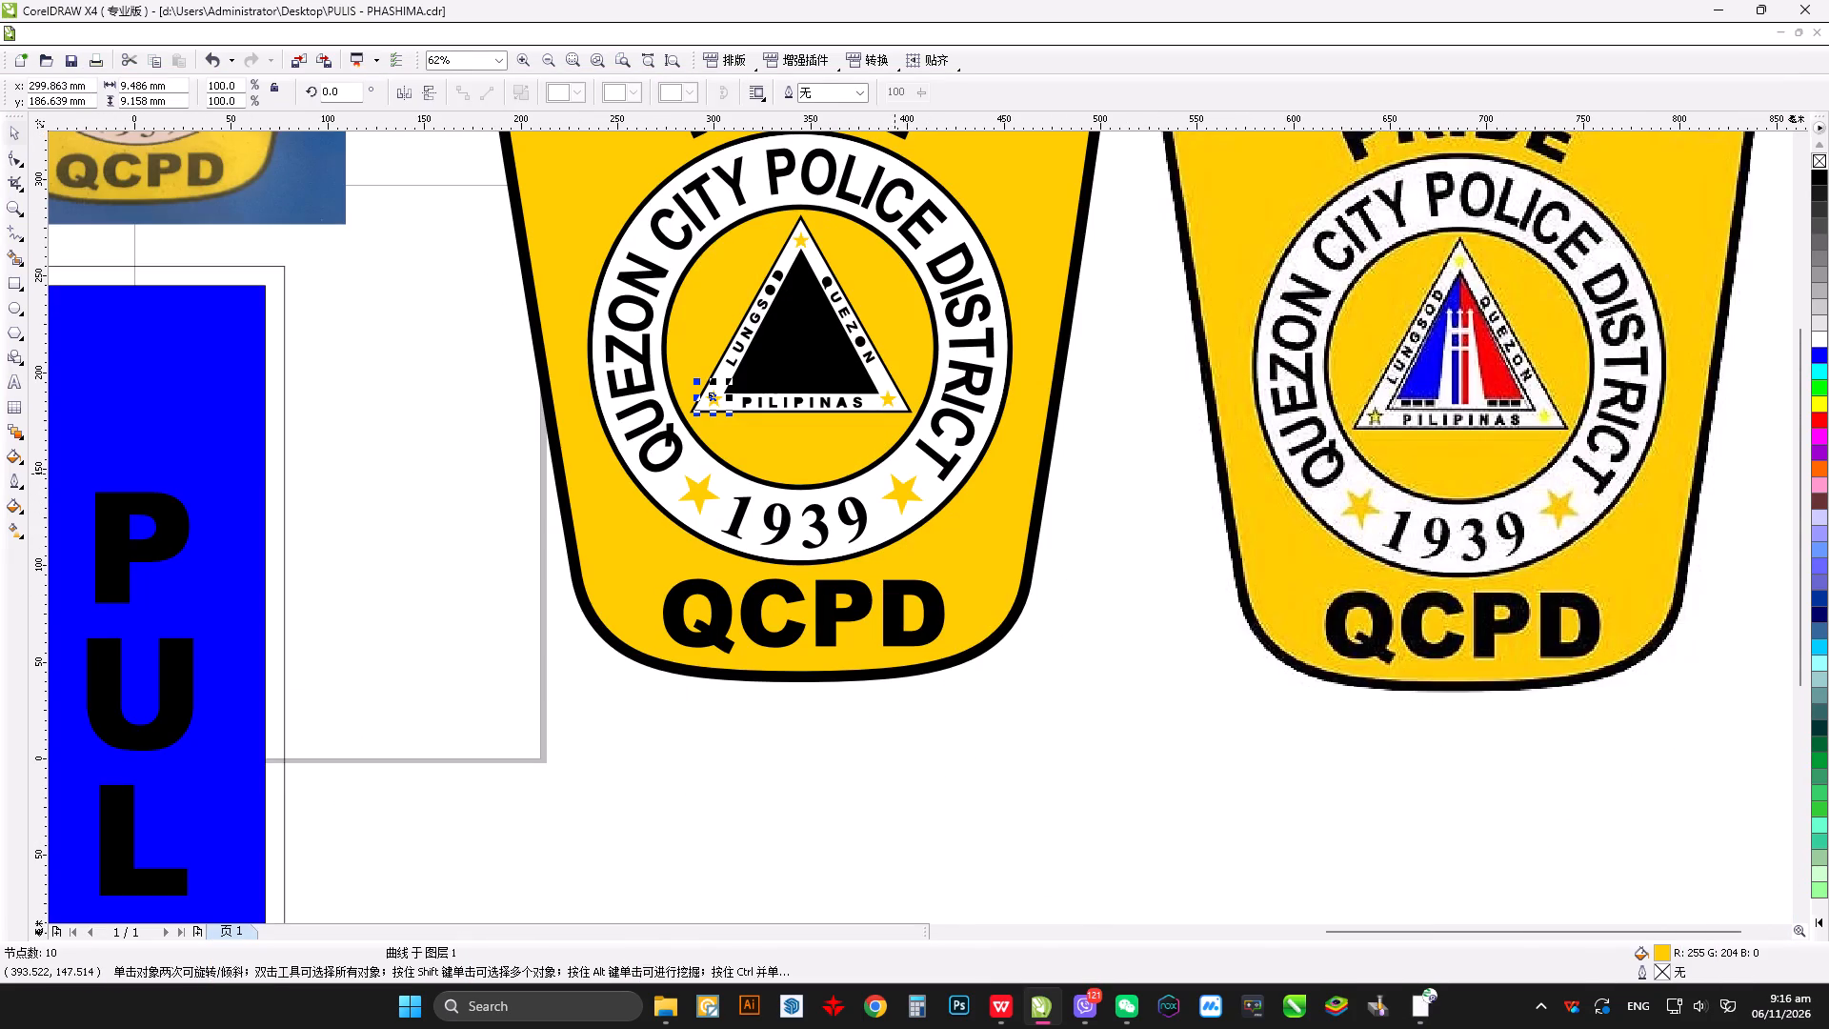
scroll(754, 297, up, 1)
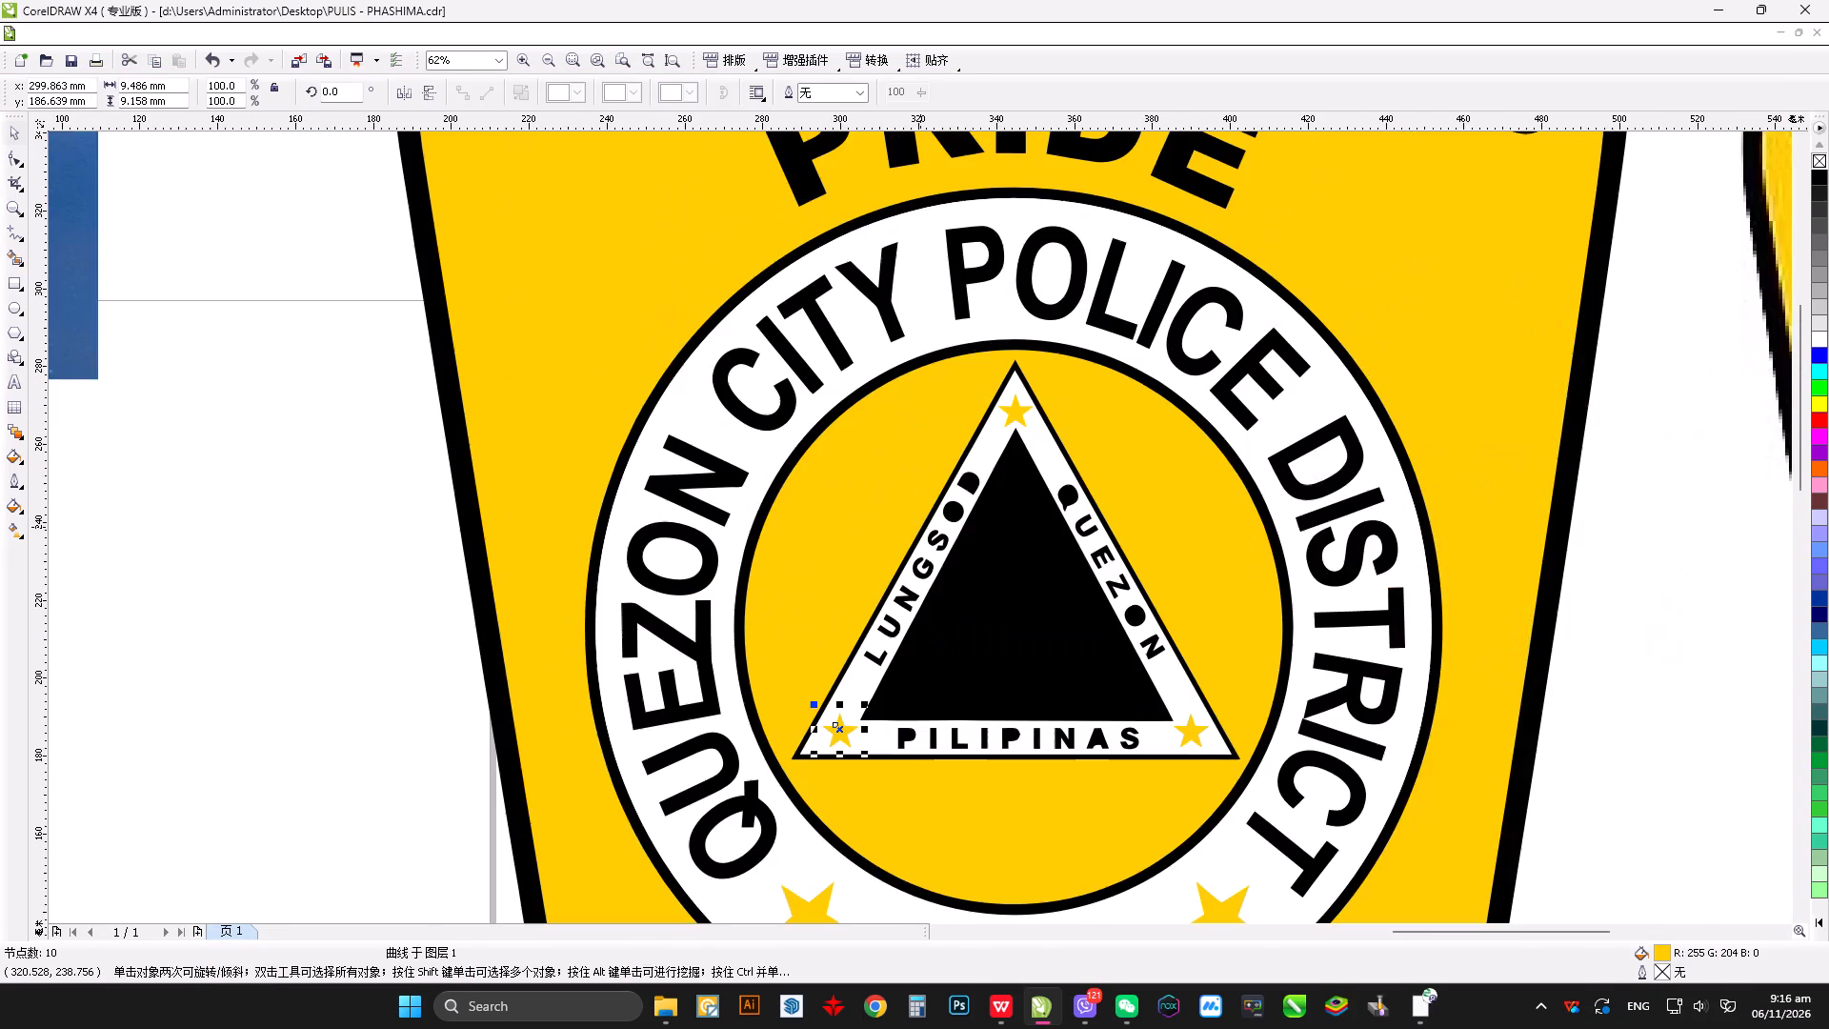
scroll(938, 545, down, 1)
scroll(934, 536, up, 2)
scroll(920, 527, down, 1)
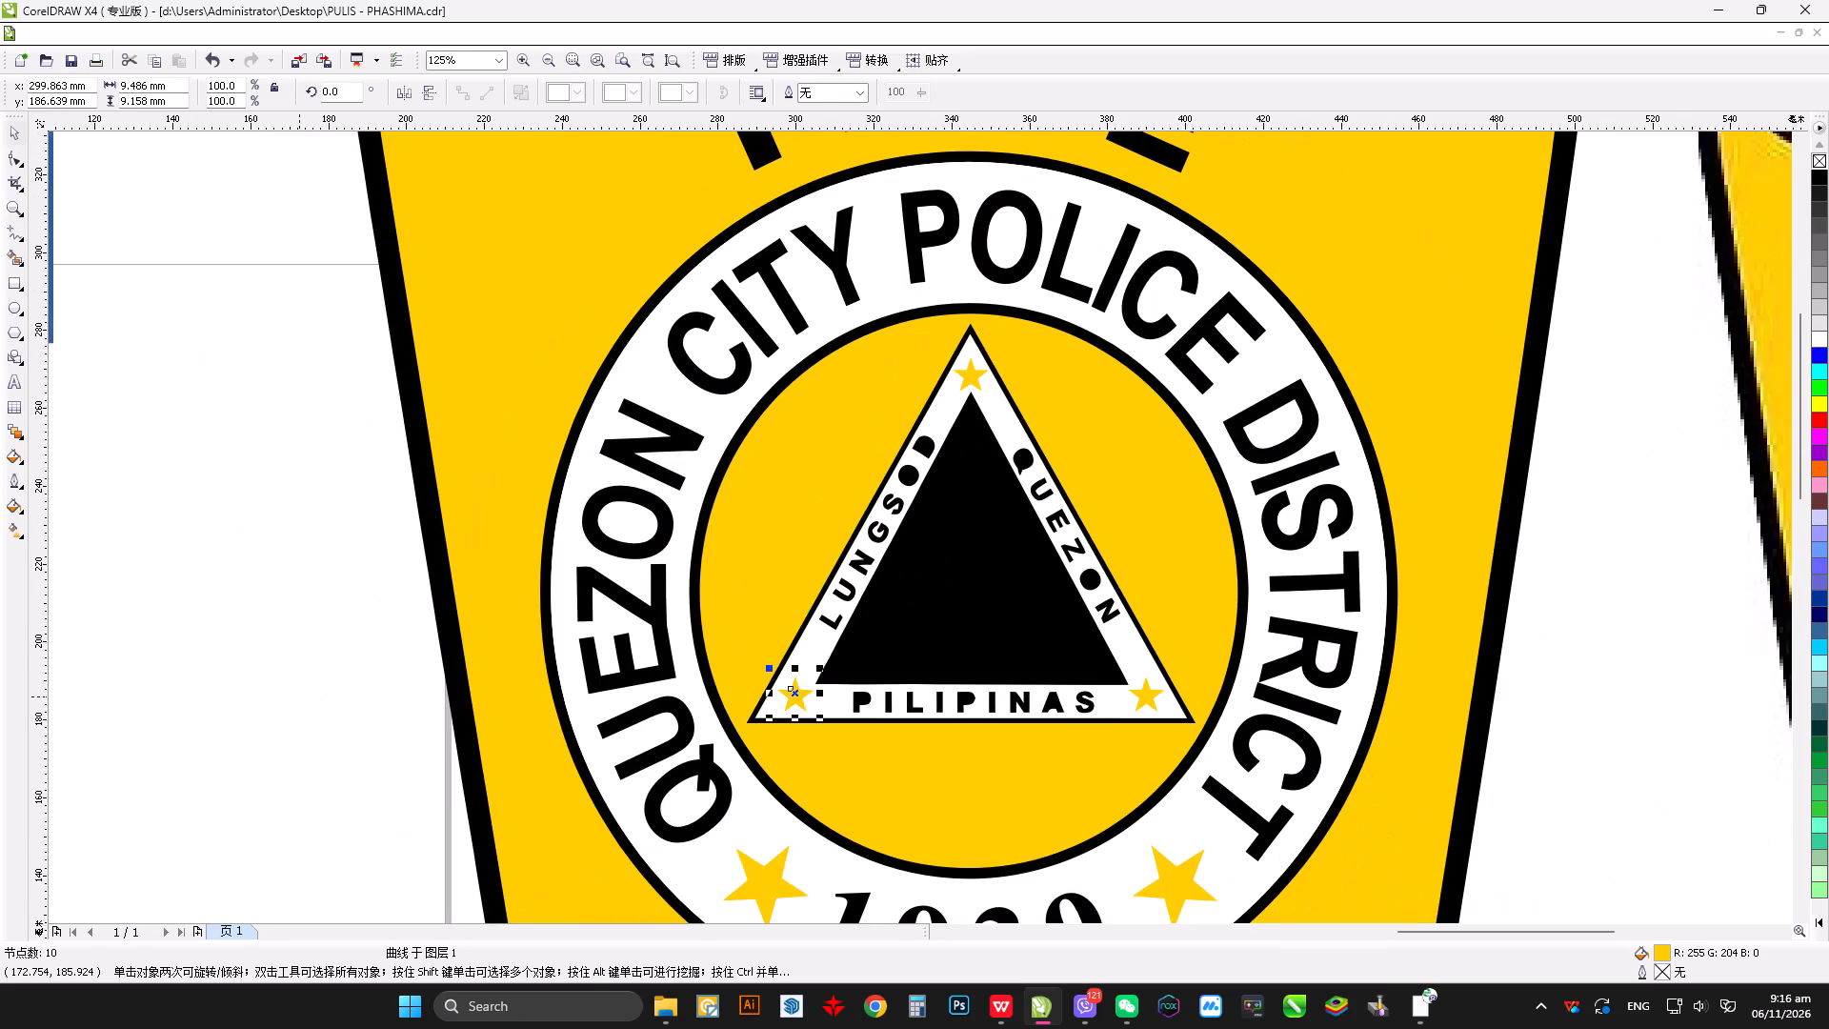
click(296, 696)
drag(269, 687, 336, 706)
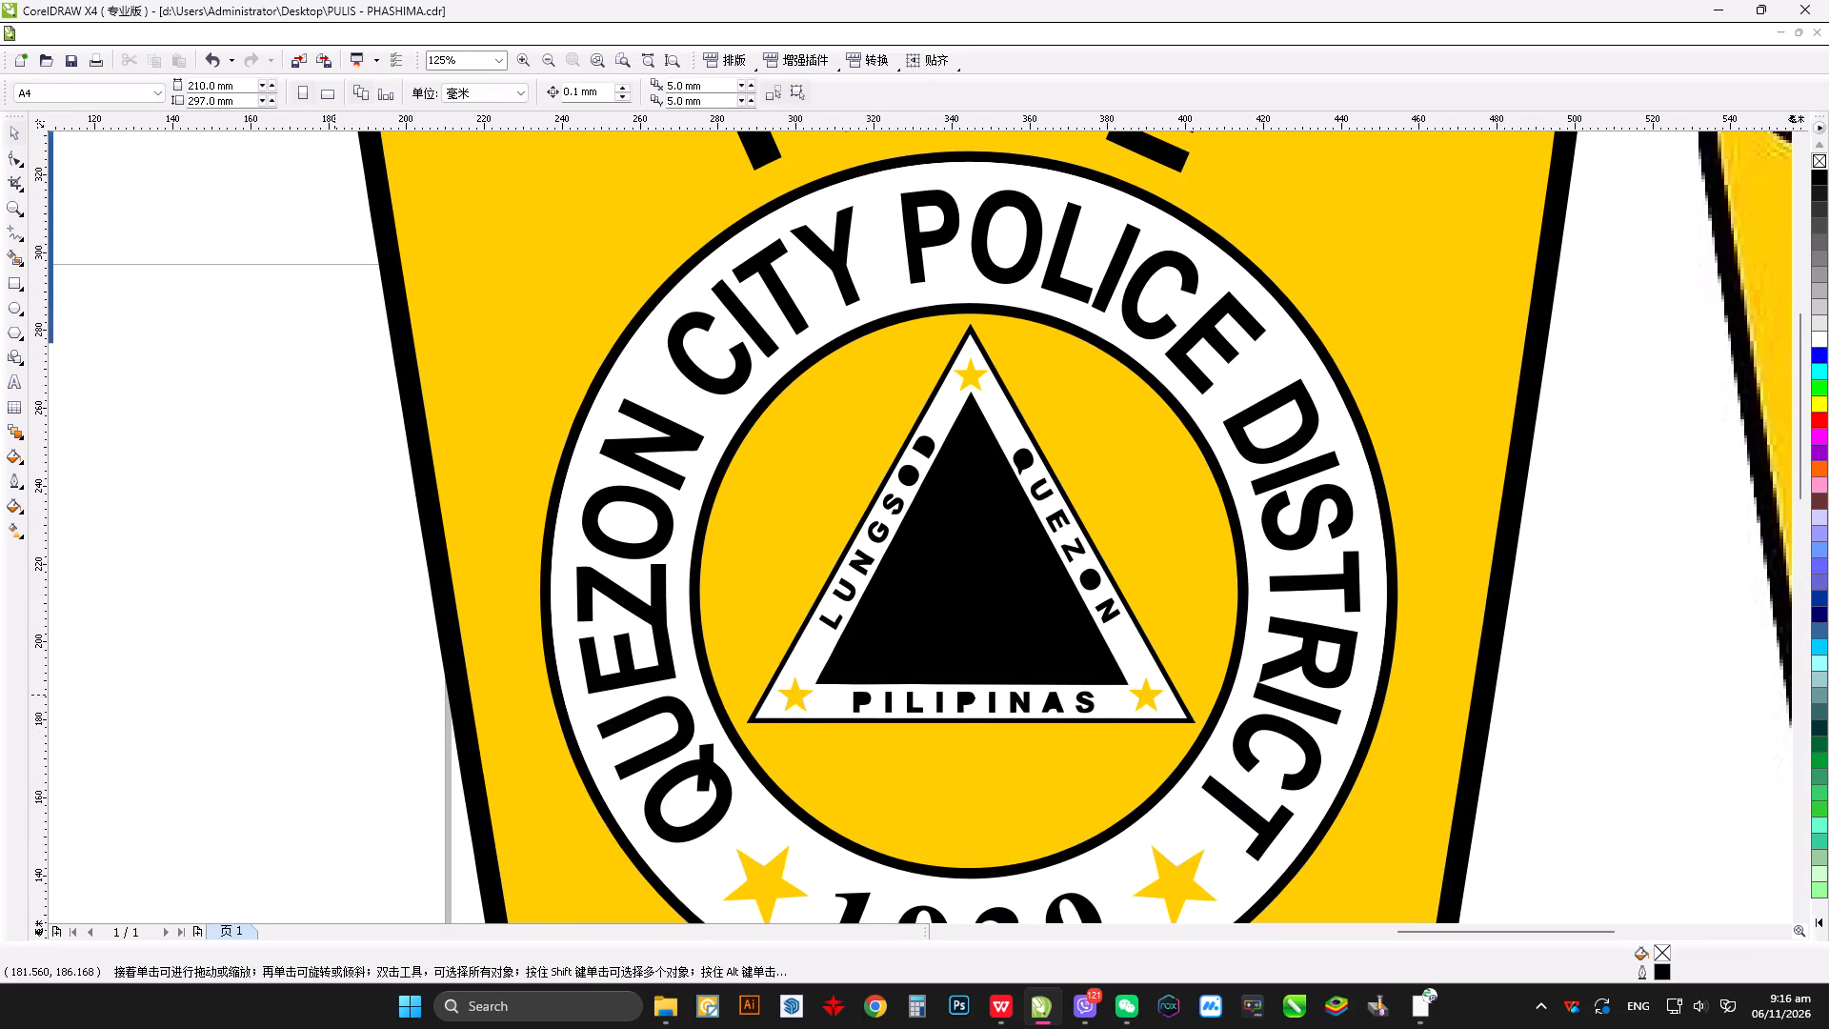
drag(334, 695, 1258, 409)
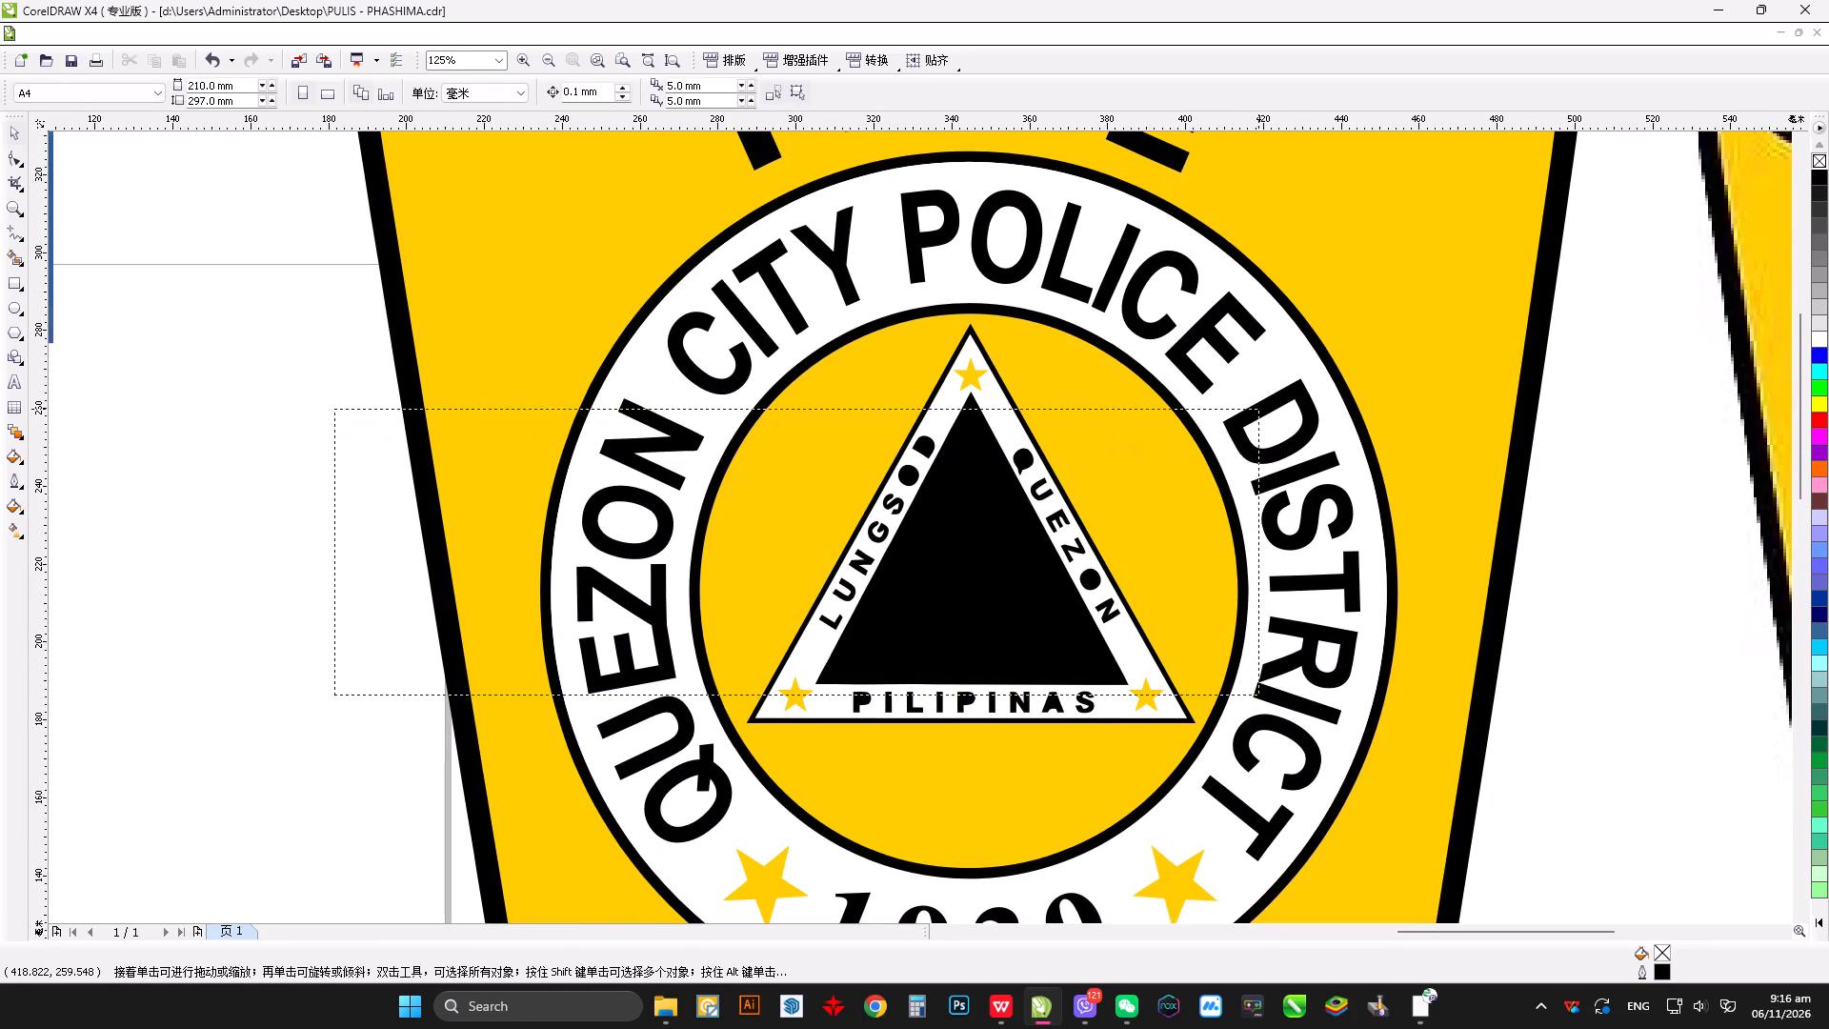
Fill the detail shapes inside the central black triangle with white, leaving out the LUNGSOD and QUEZON lettering and the ring text.
drag(1258, 409, 1259, 400)
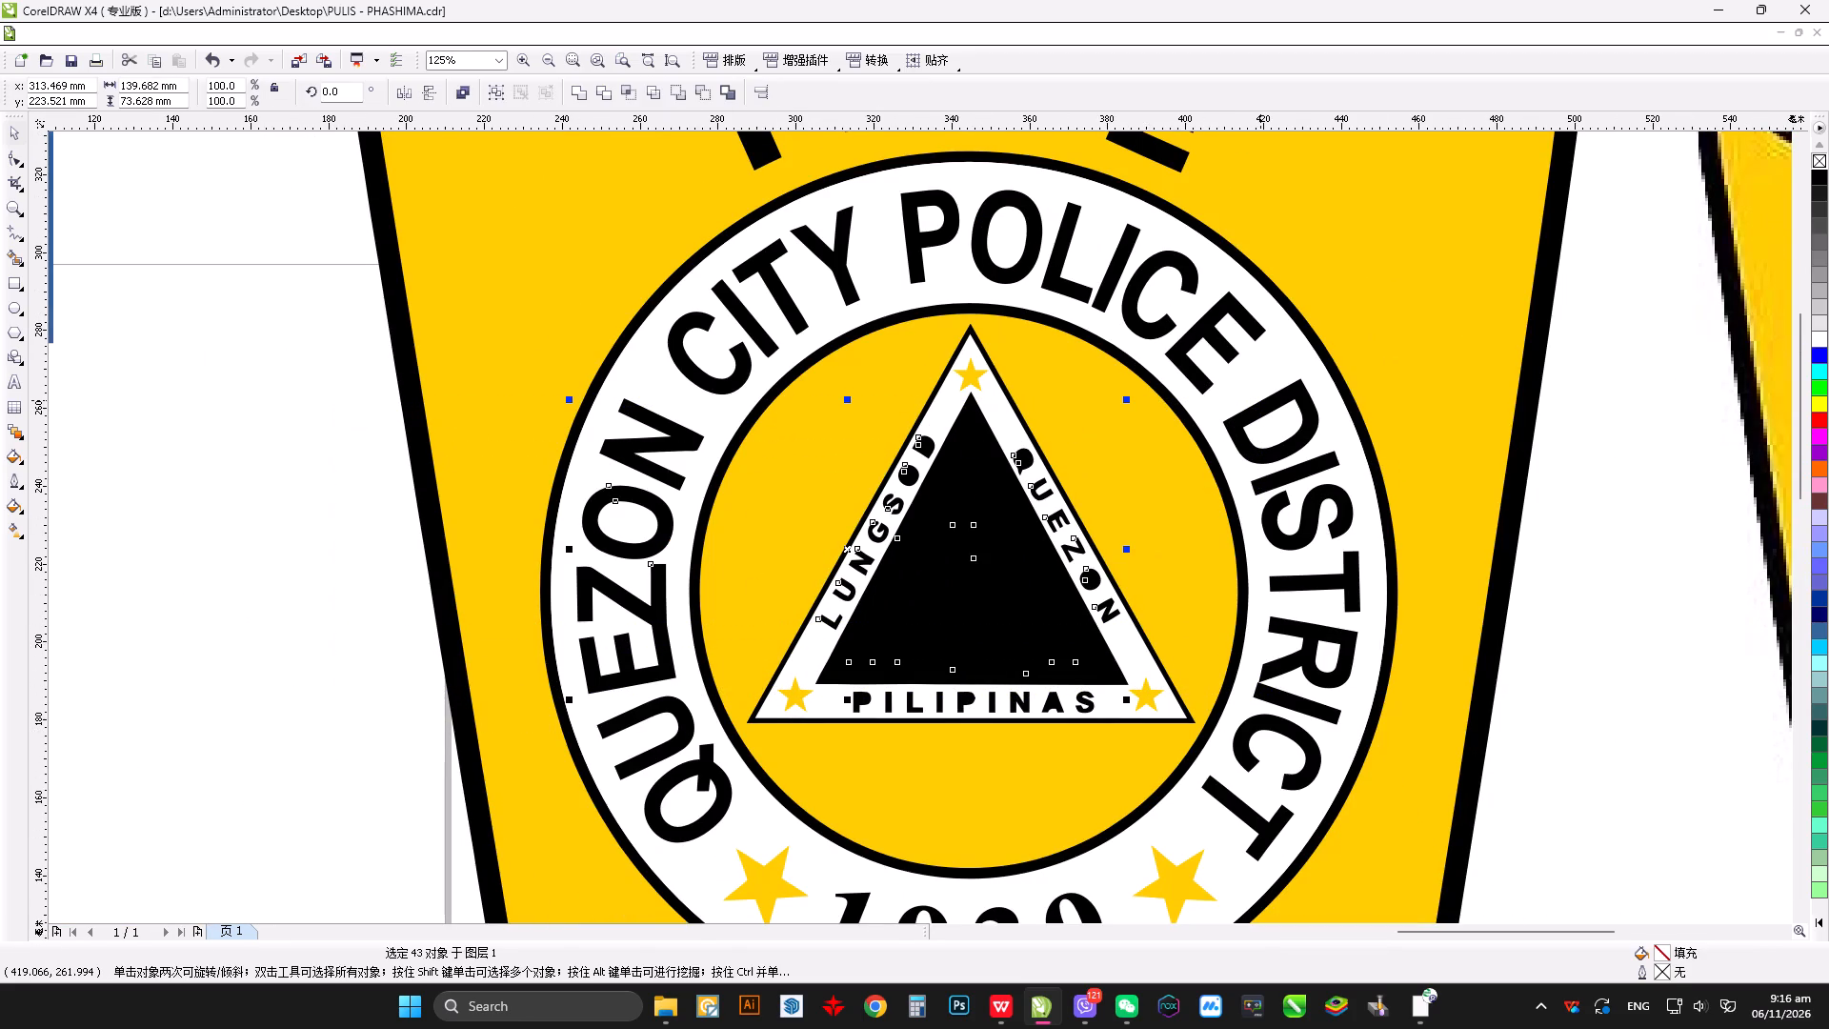
key(ctrl+Home)
scroll(954, 497, up, 1)
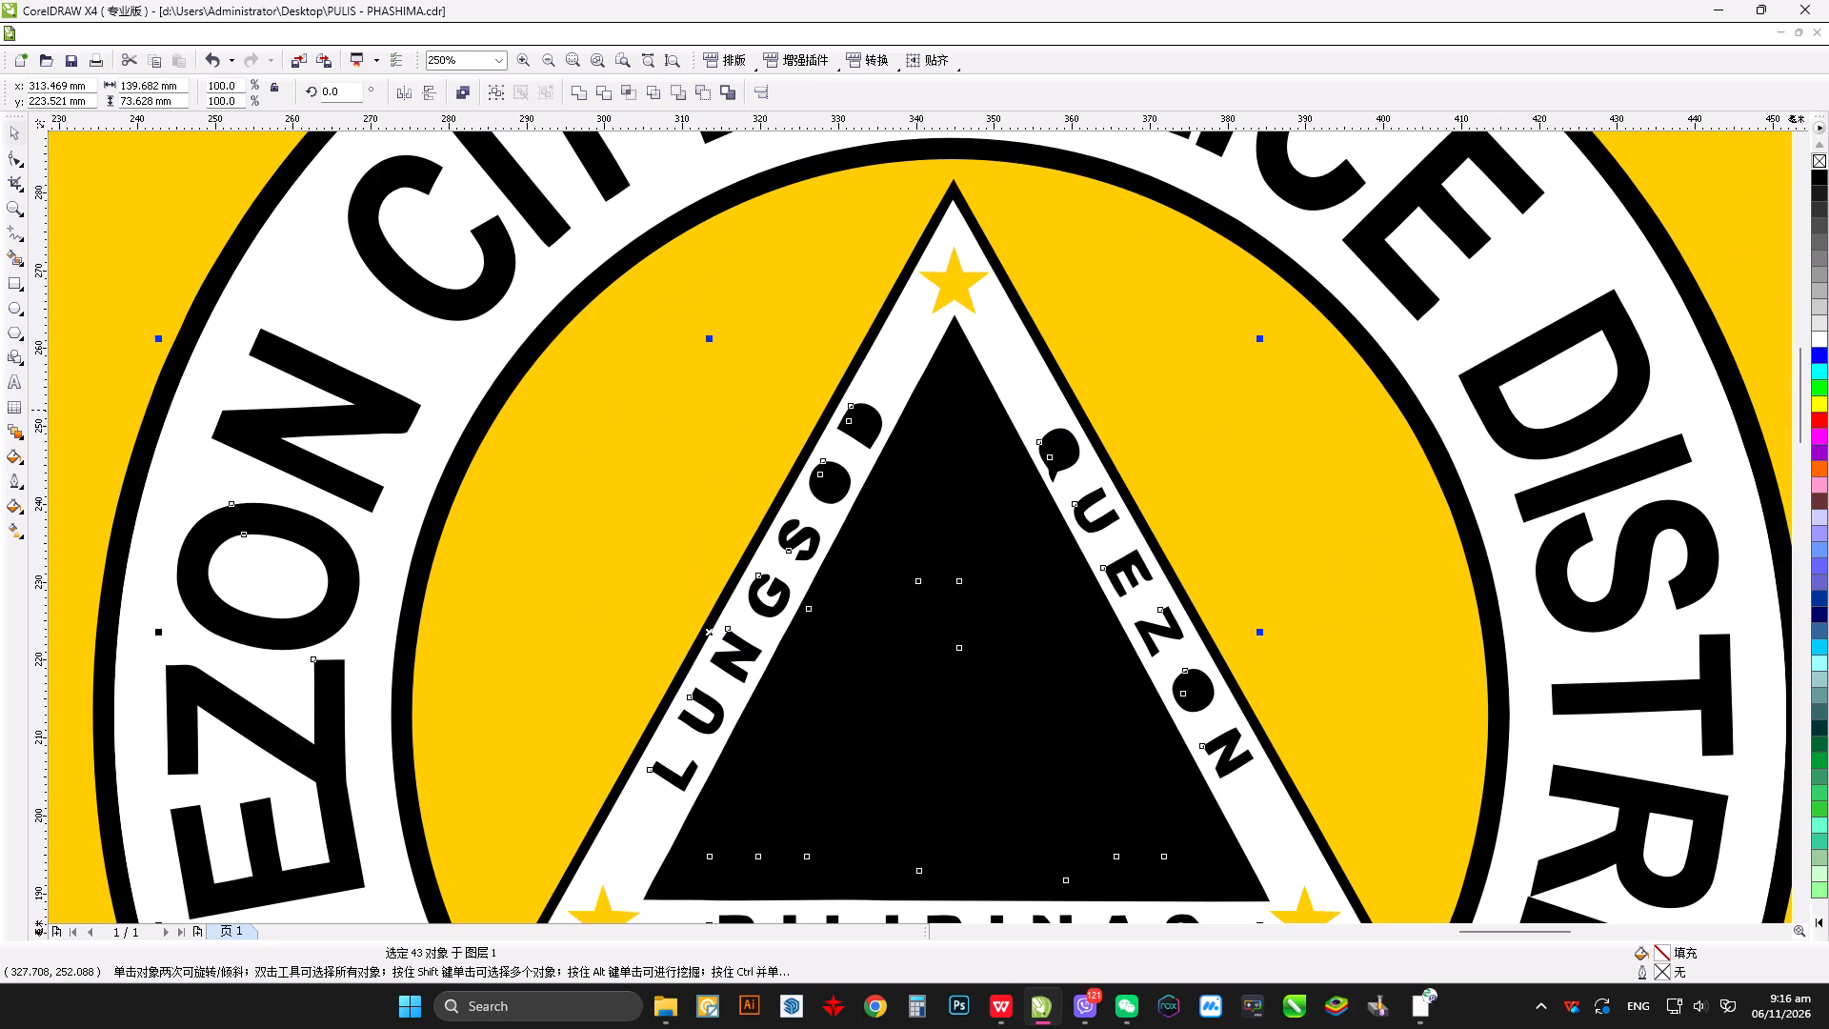
shift+click(846, 421)
shift+click(847, 406)
shift+click(820, 476)
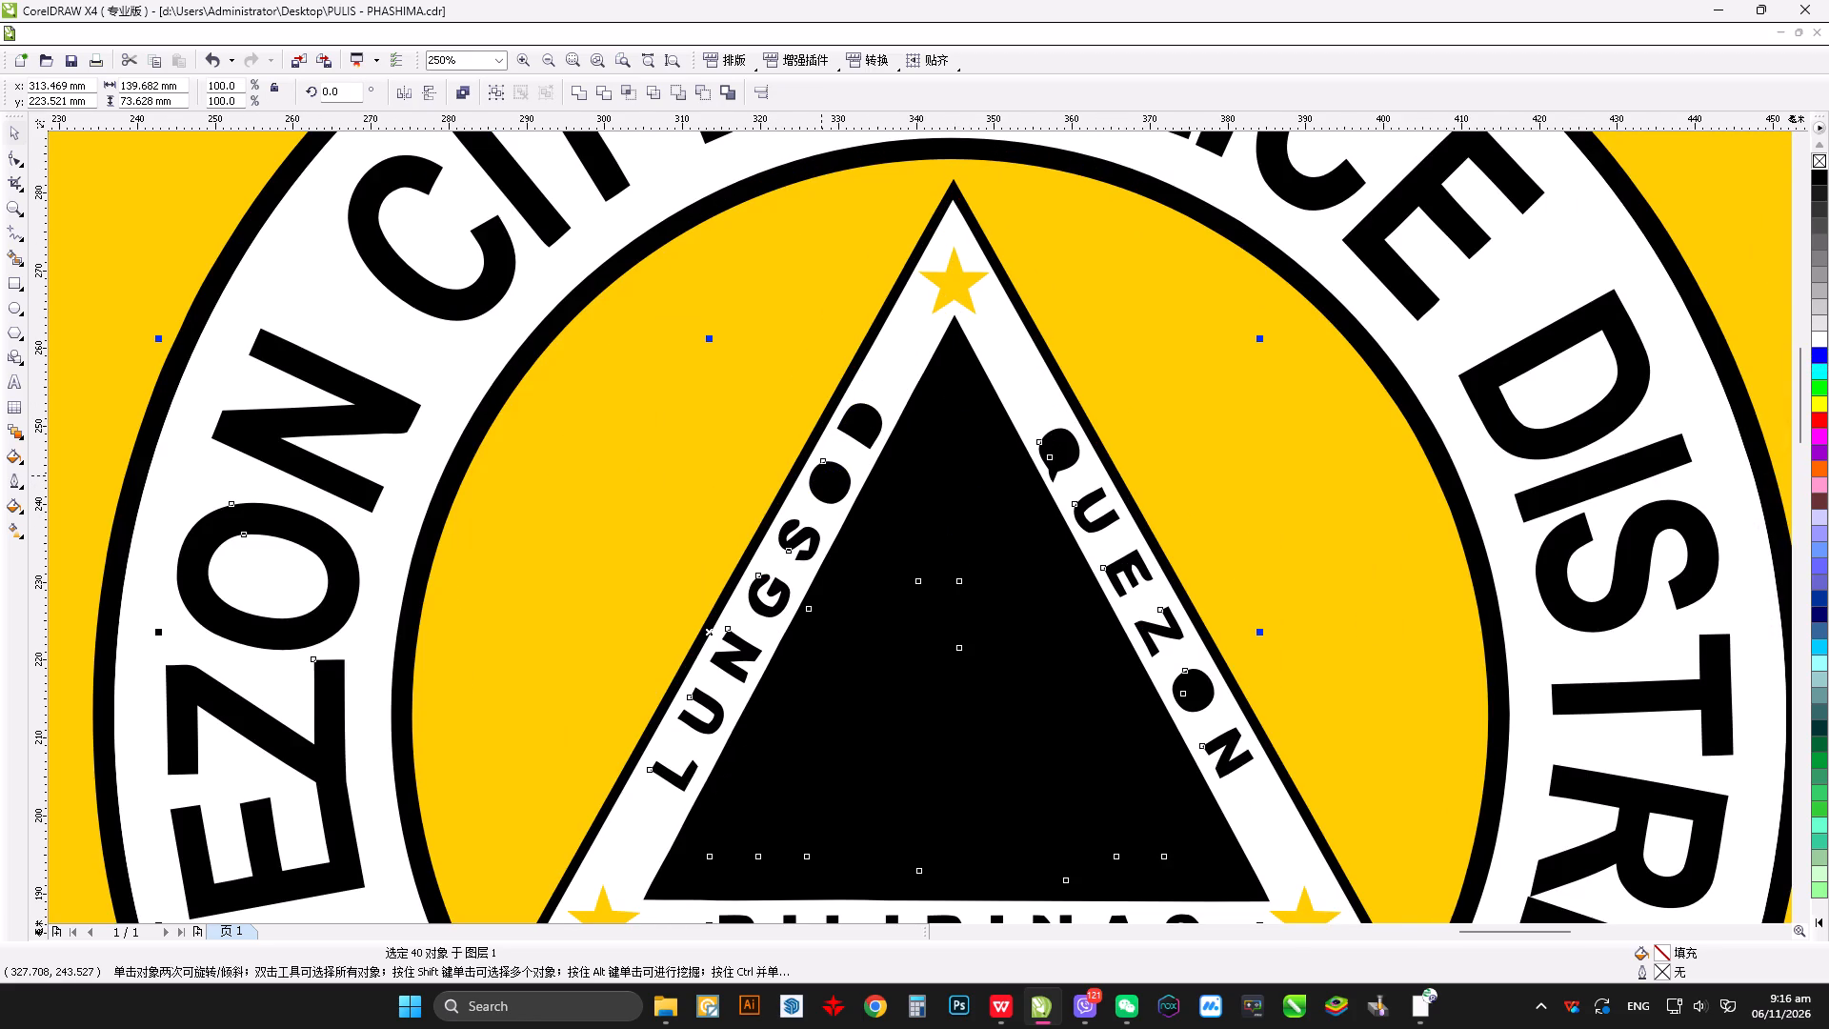
shift+click(822, 465)
shift+click(789, 545)
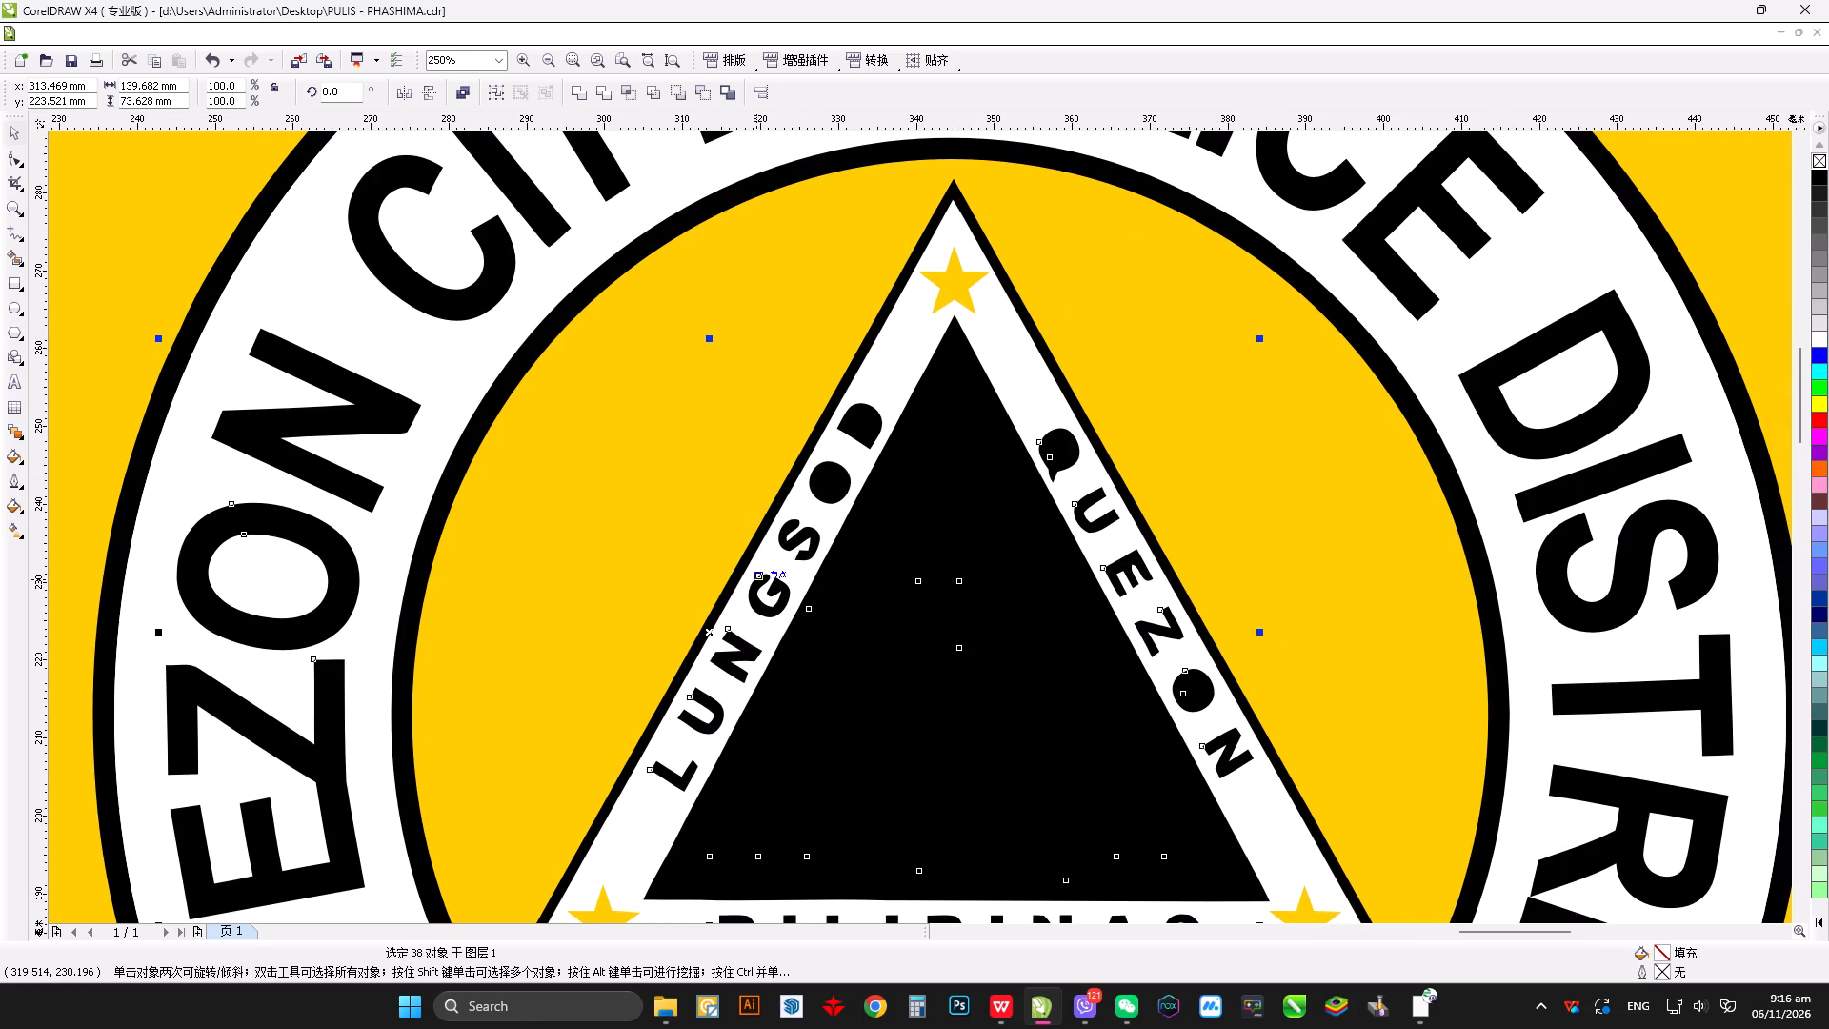
shift+click(757, 579)
shift+click(734, 630)
shift+click(692, 700)
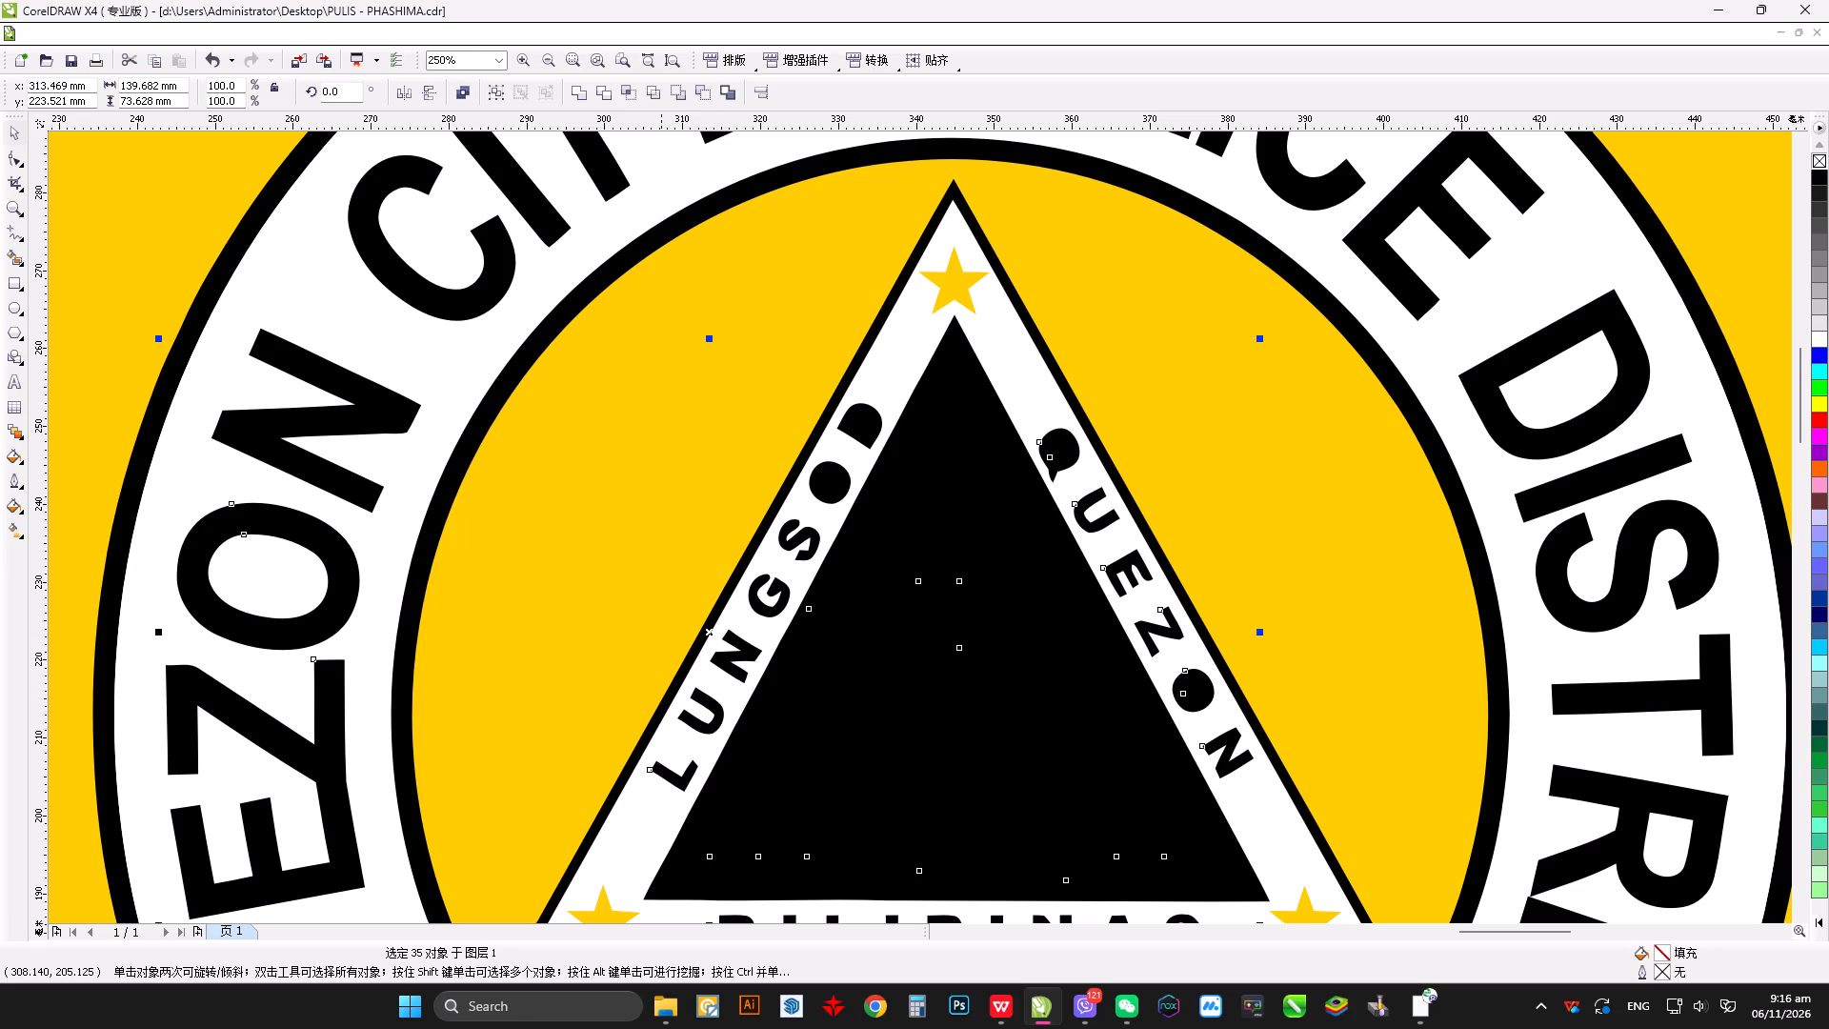
shift+click(655, 772)
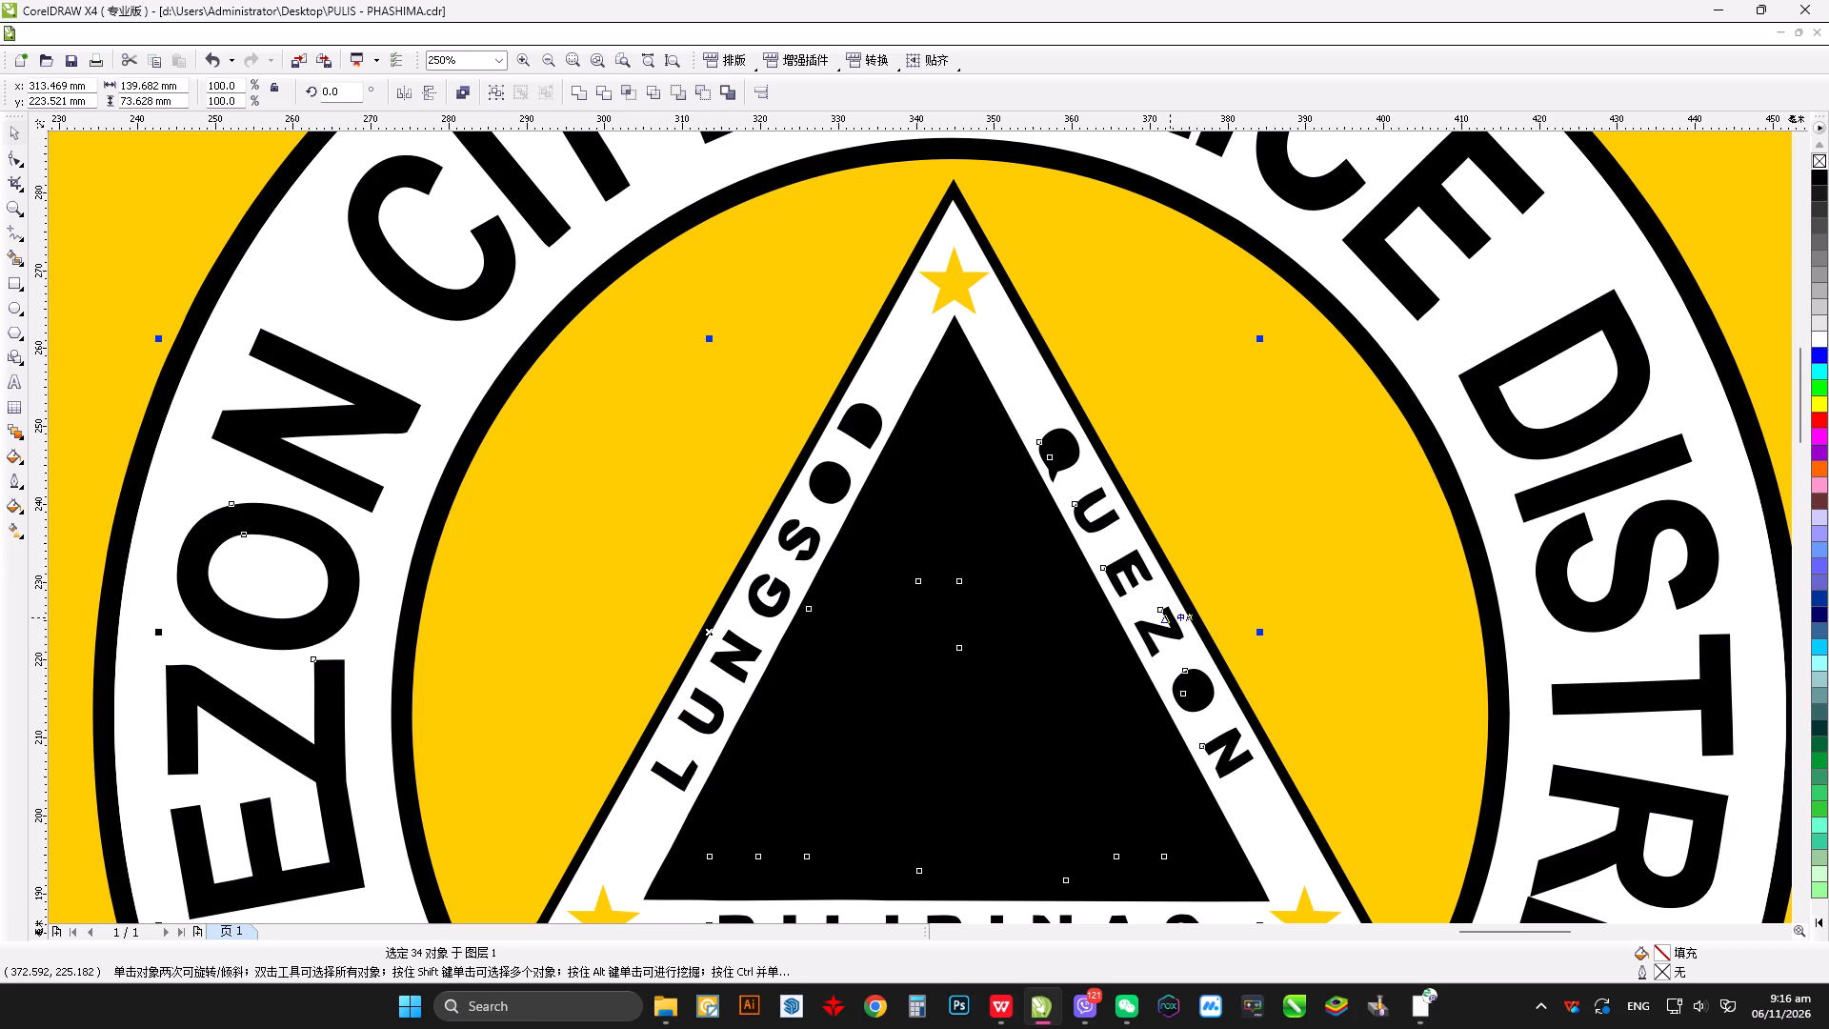
shift+click(1170, 617)
shift+click(1184, 670)
shift+click(1180, 695)
shift+click(1200, 740)
shift+click(1113, 570)
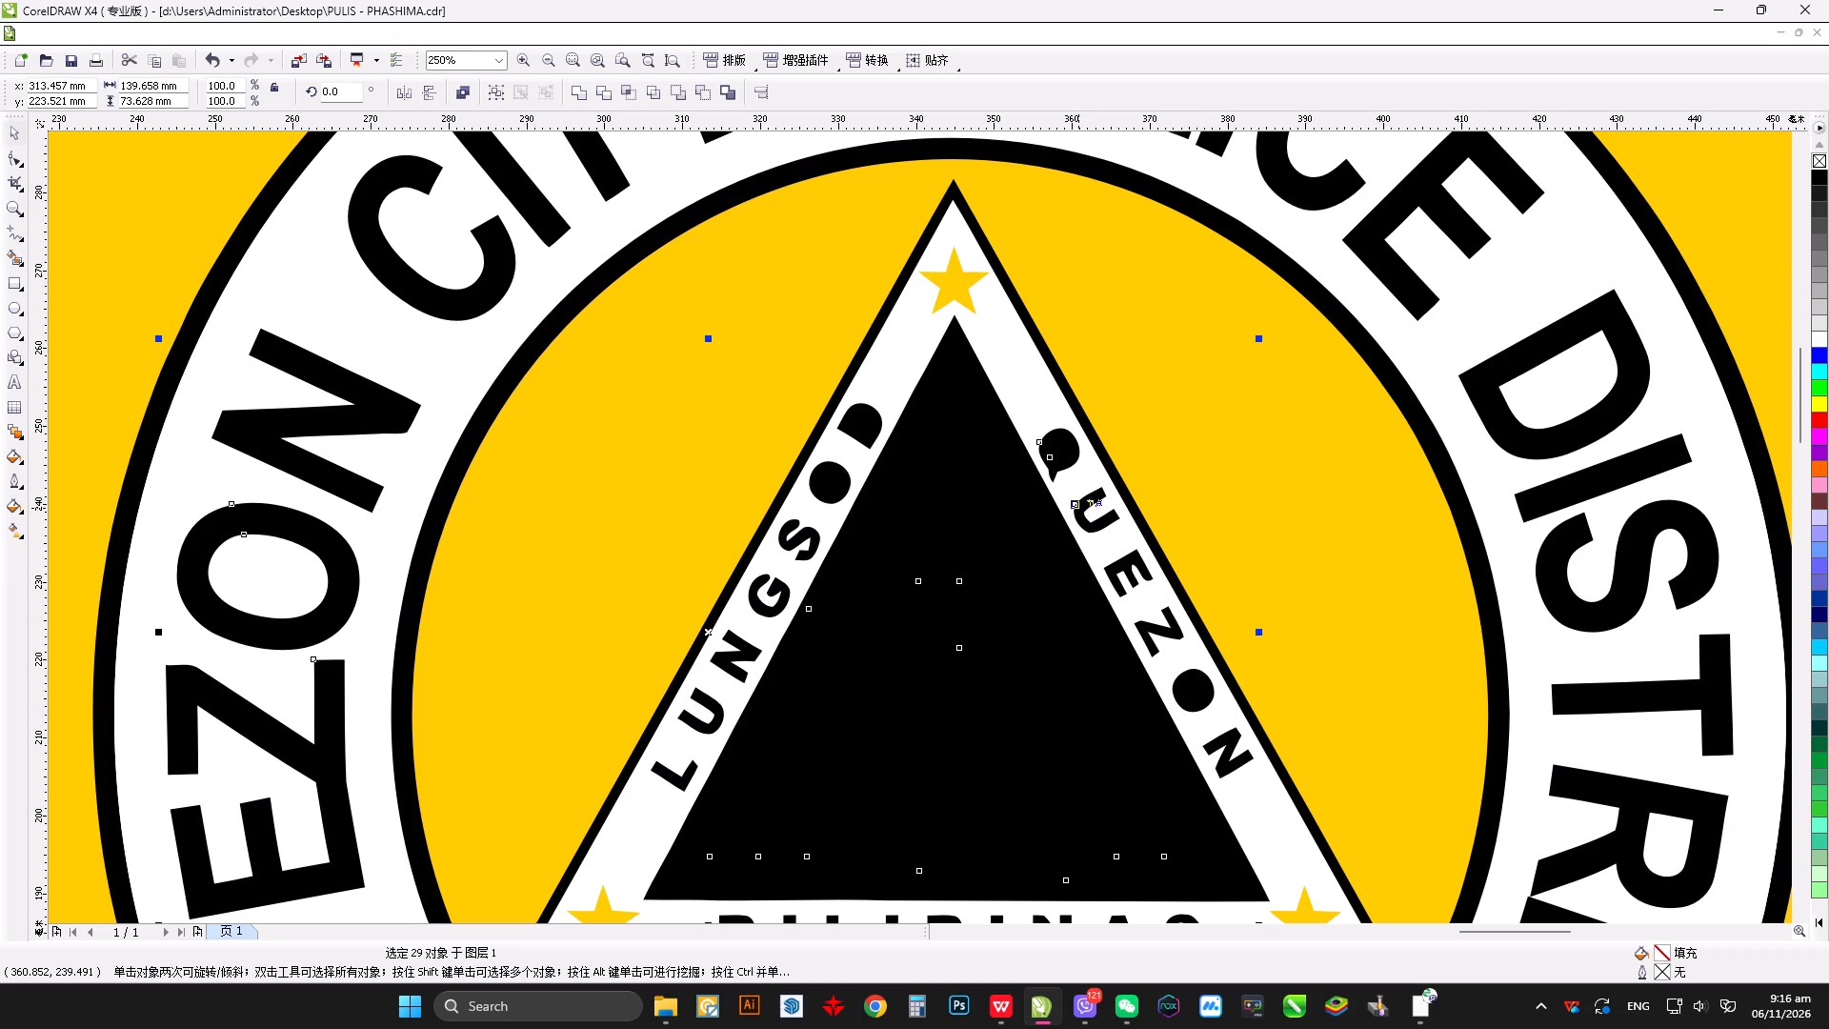
shift+click(1078, 508)
shift+click(1053, 463)
shift+click(1041, 441)
scroll(734, 653, down, 2)
scroll(929, 528, up, 2)
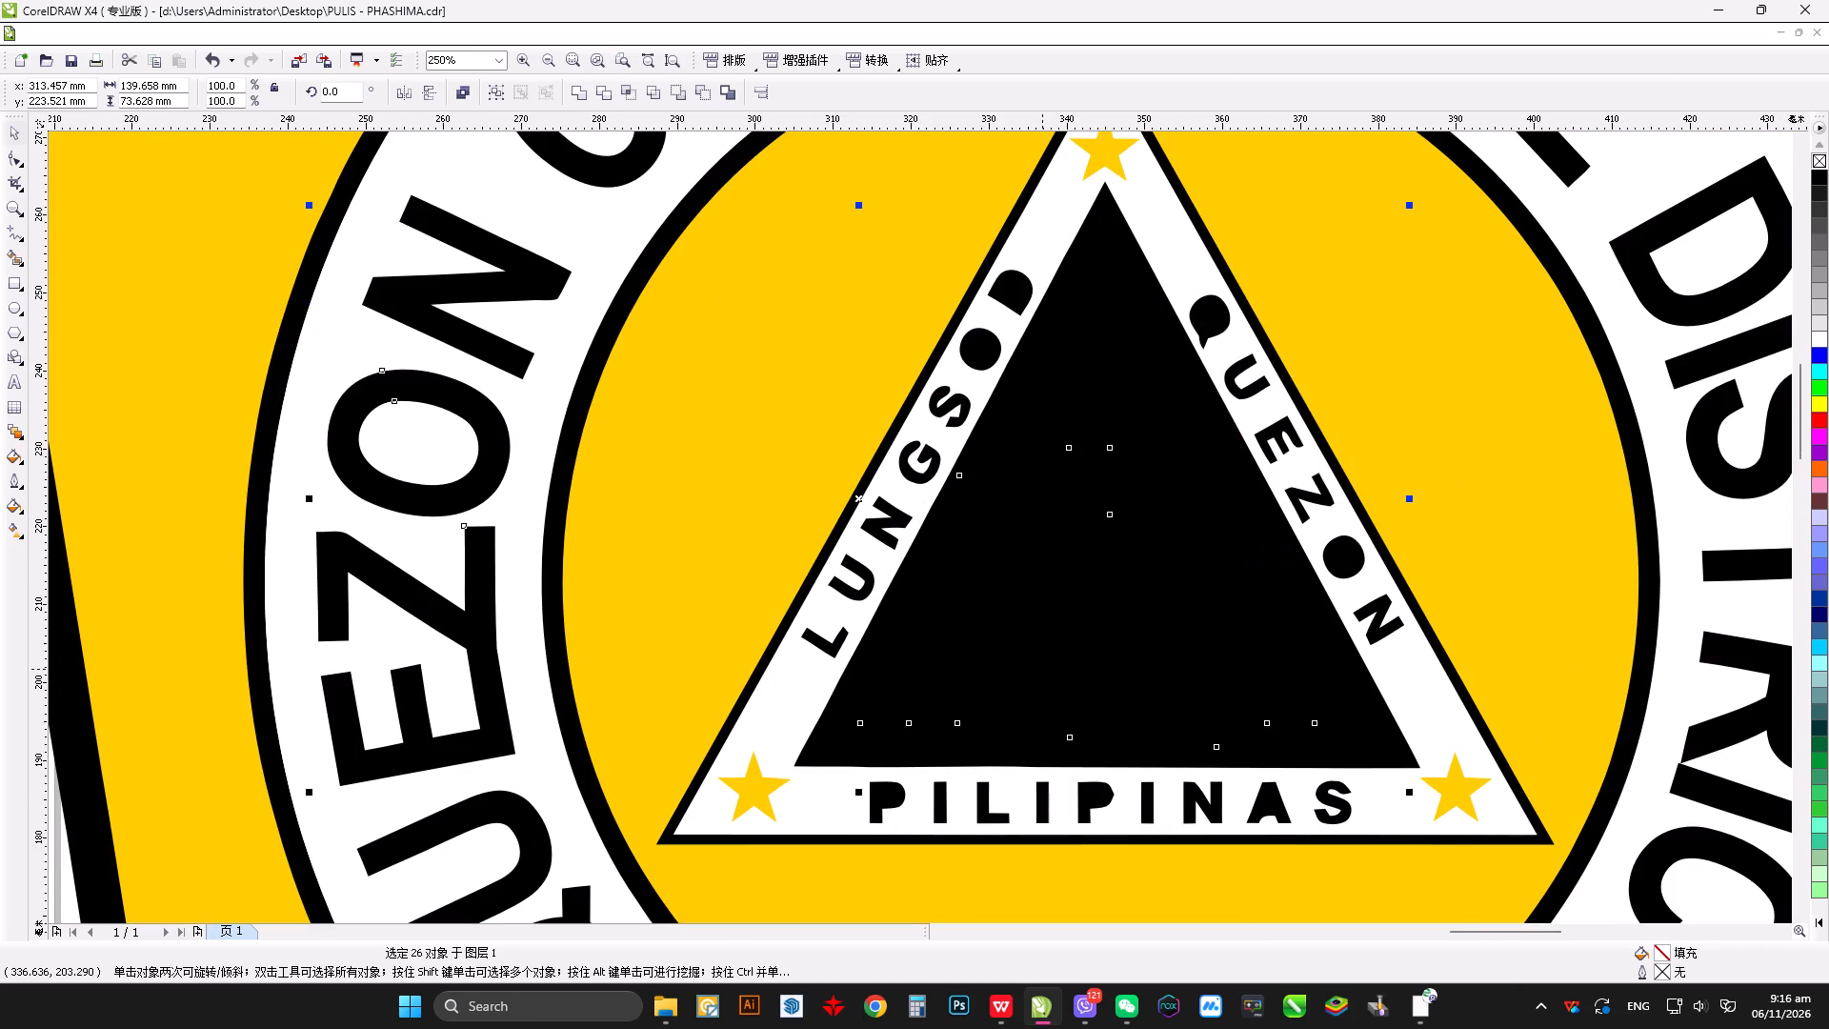
click(1819, 335)
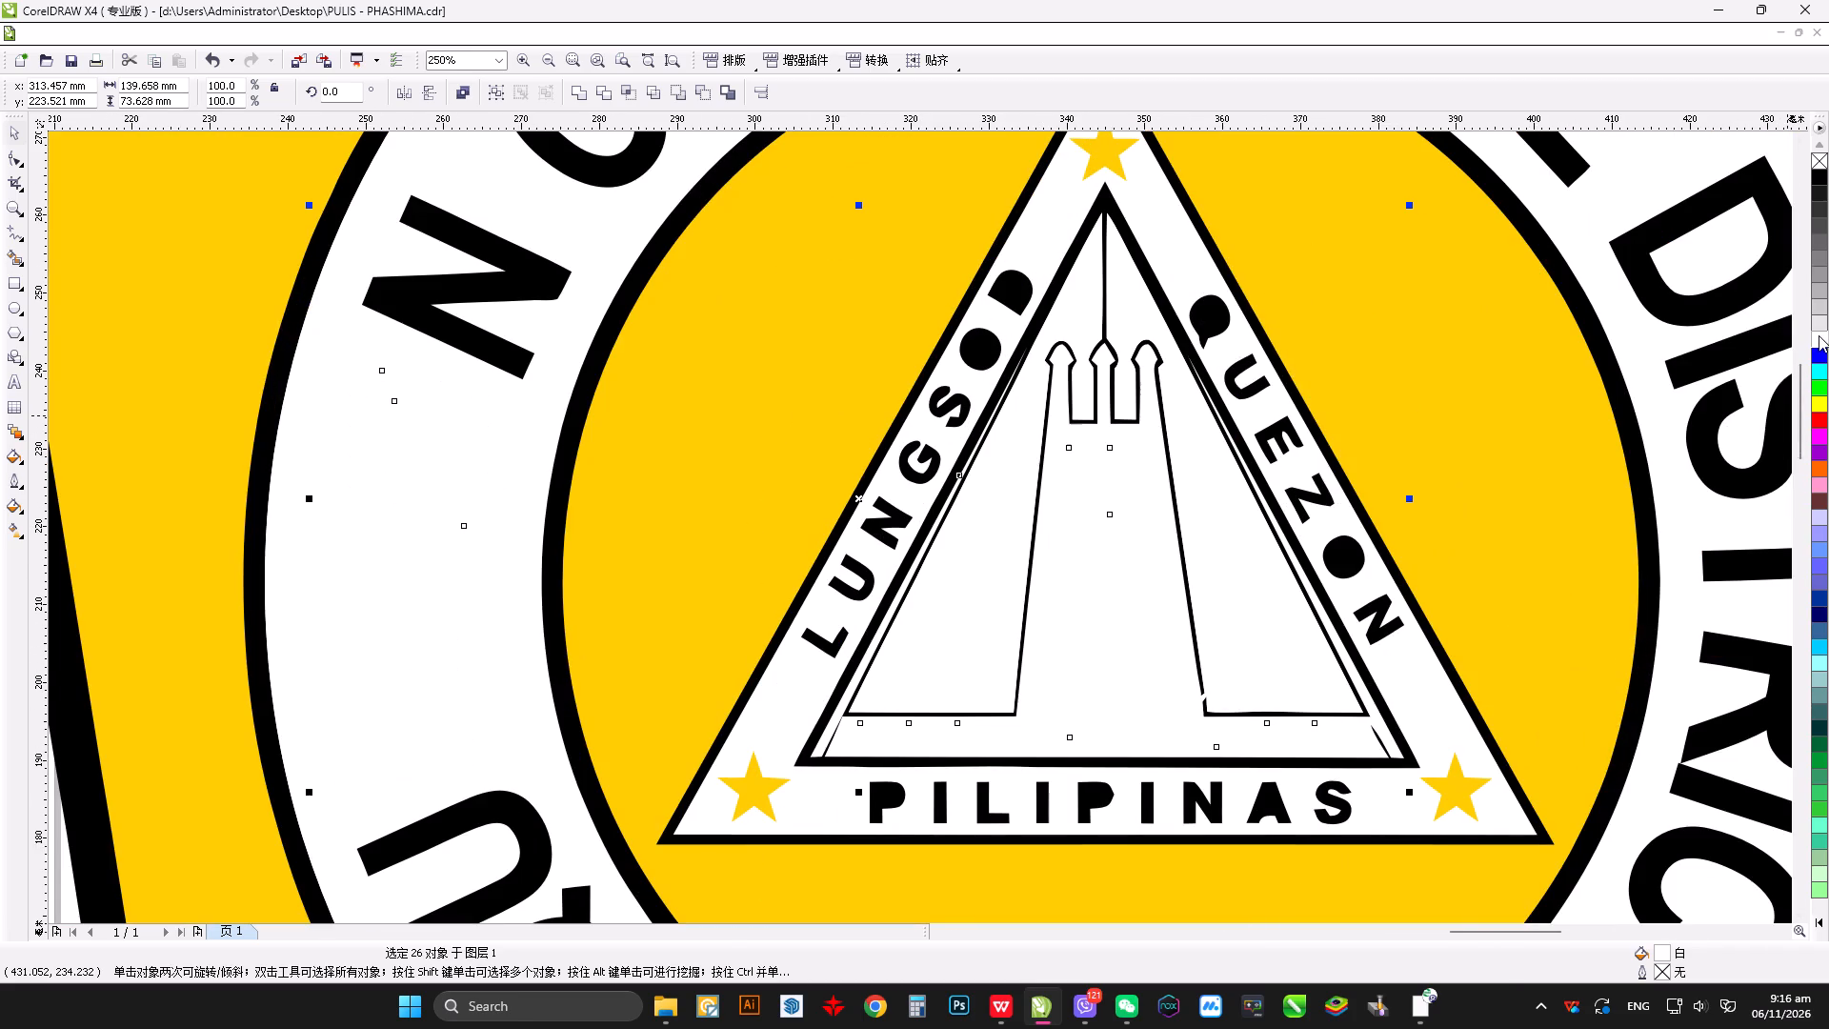
key(ctrl+z)
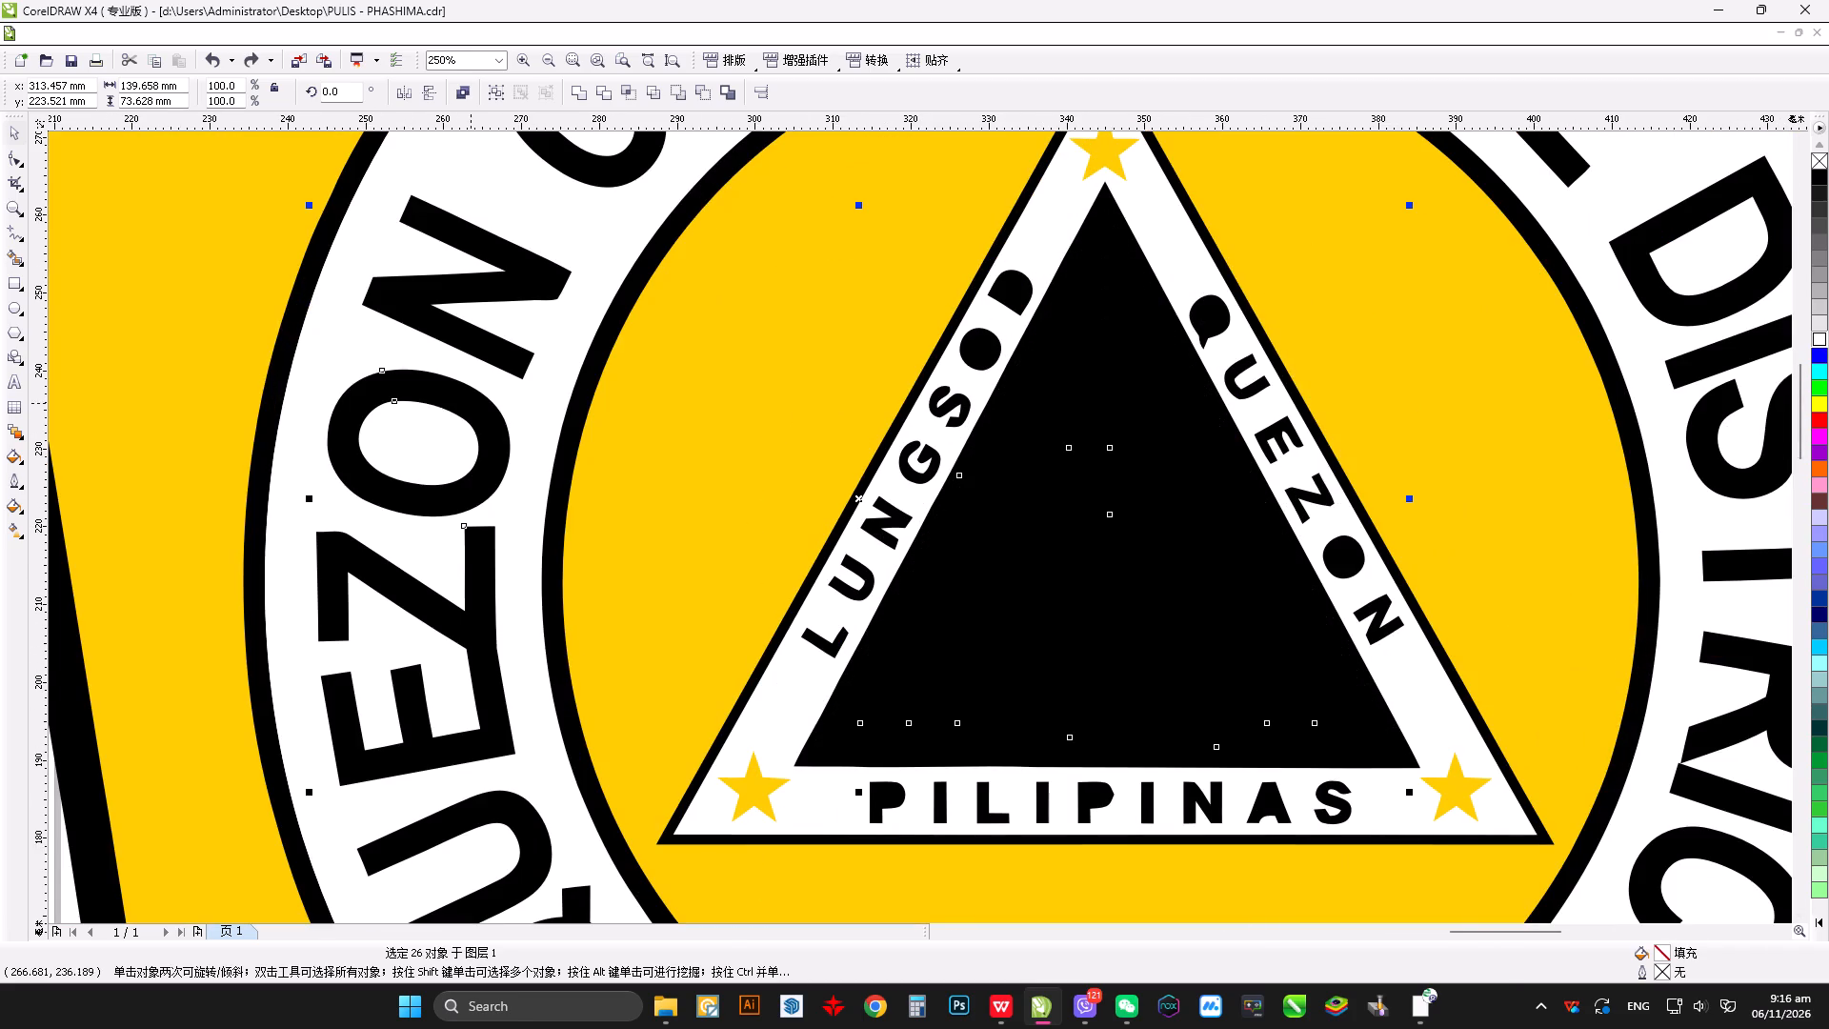
shift+click(394, 399)
shift+click(383, 373)
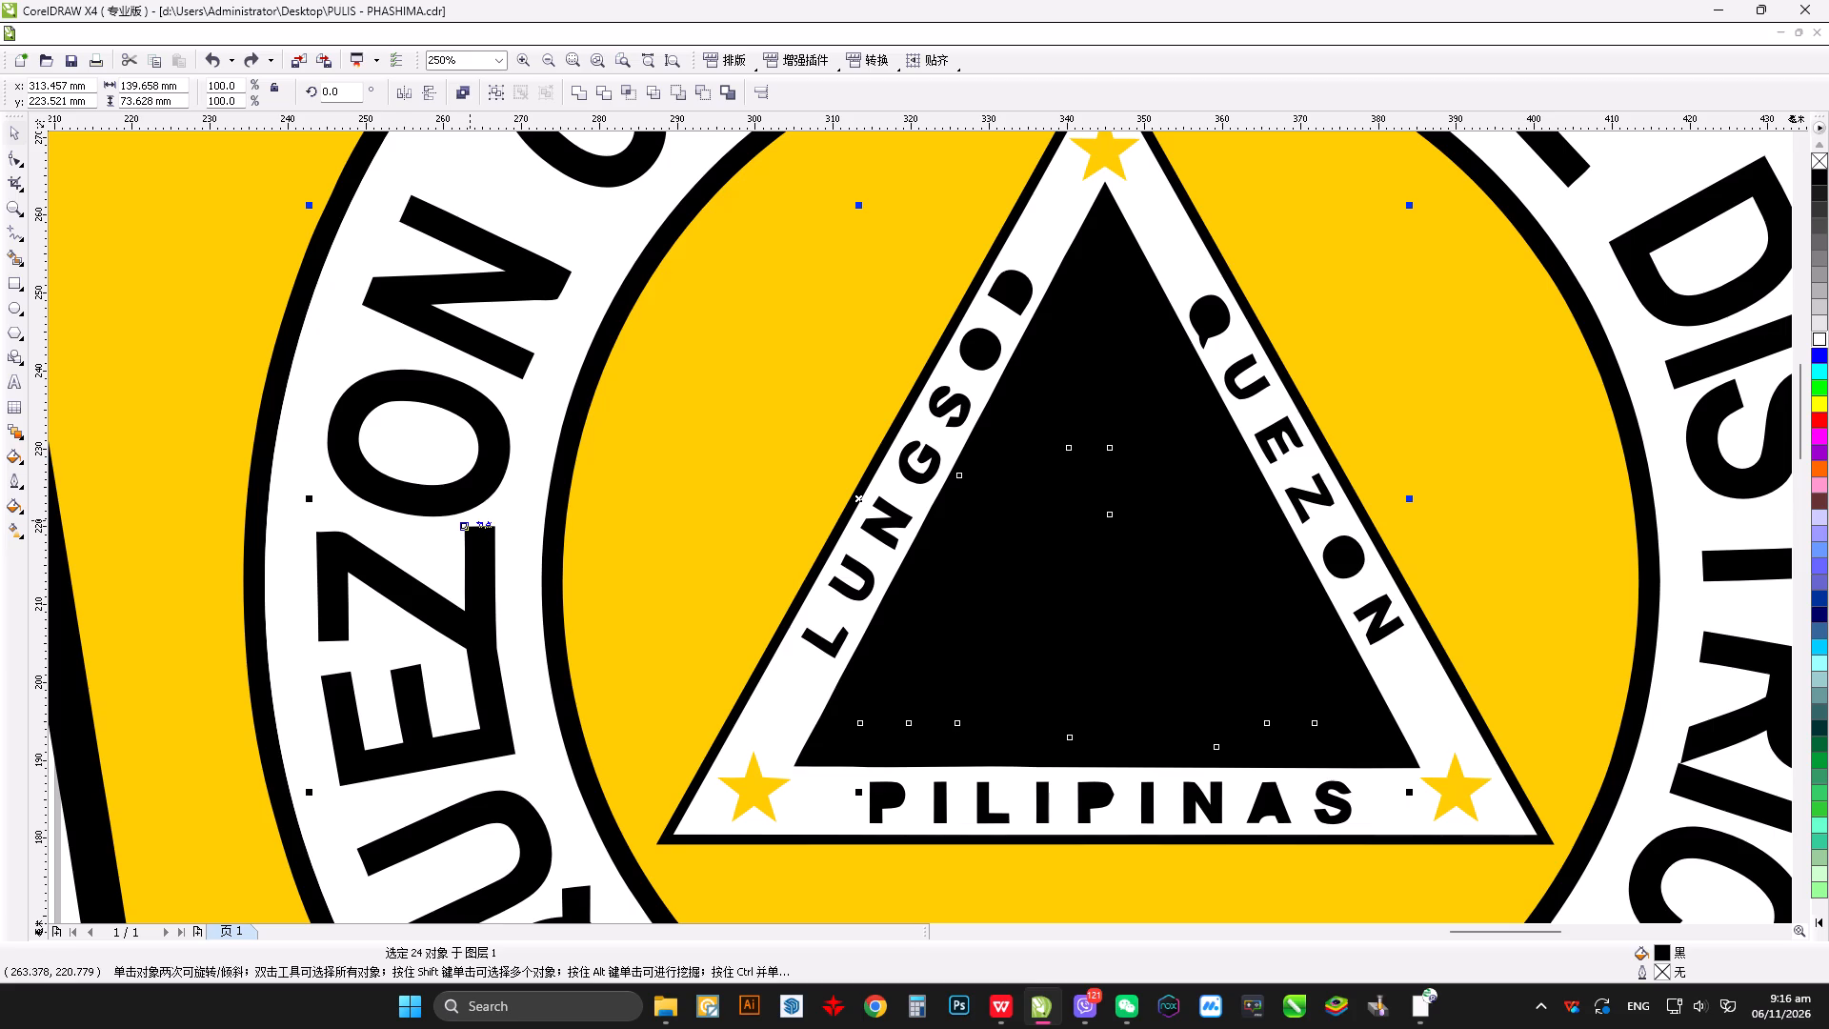
shift+click(467, 524)
scroll(1455, 656, down, 1)
scroll(912, 515, down, 1)
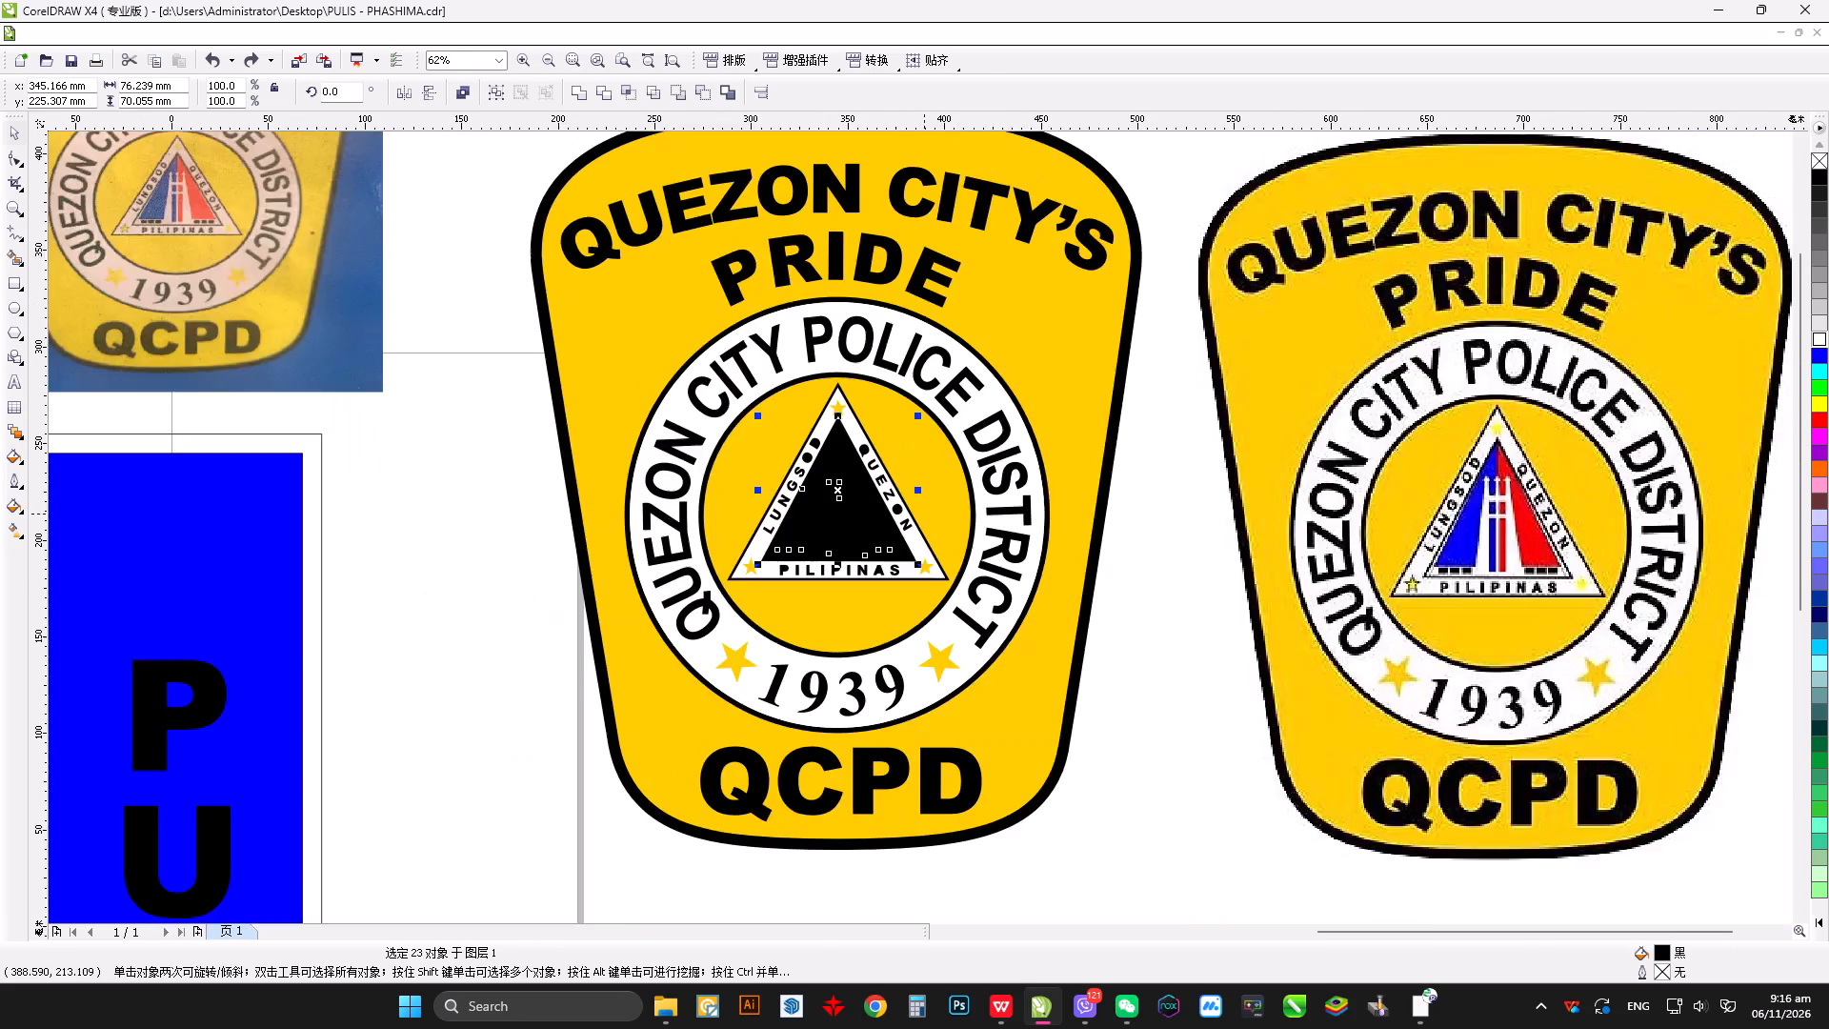
scroll(925, 514, up, 1)
click(1817, 340)
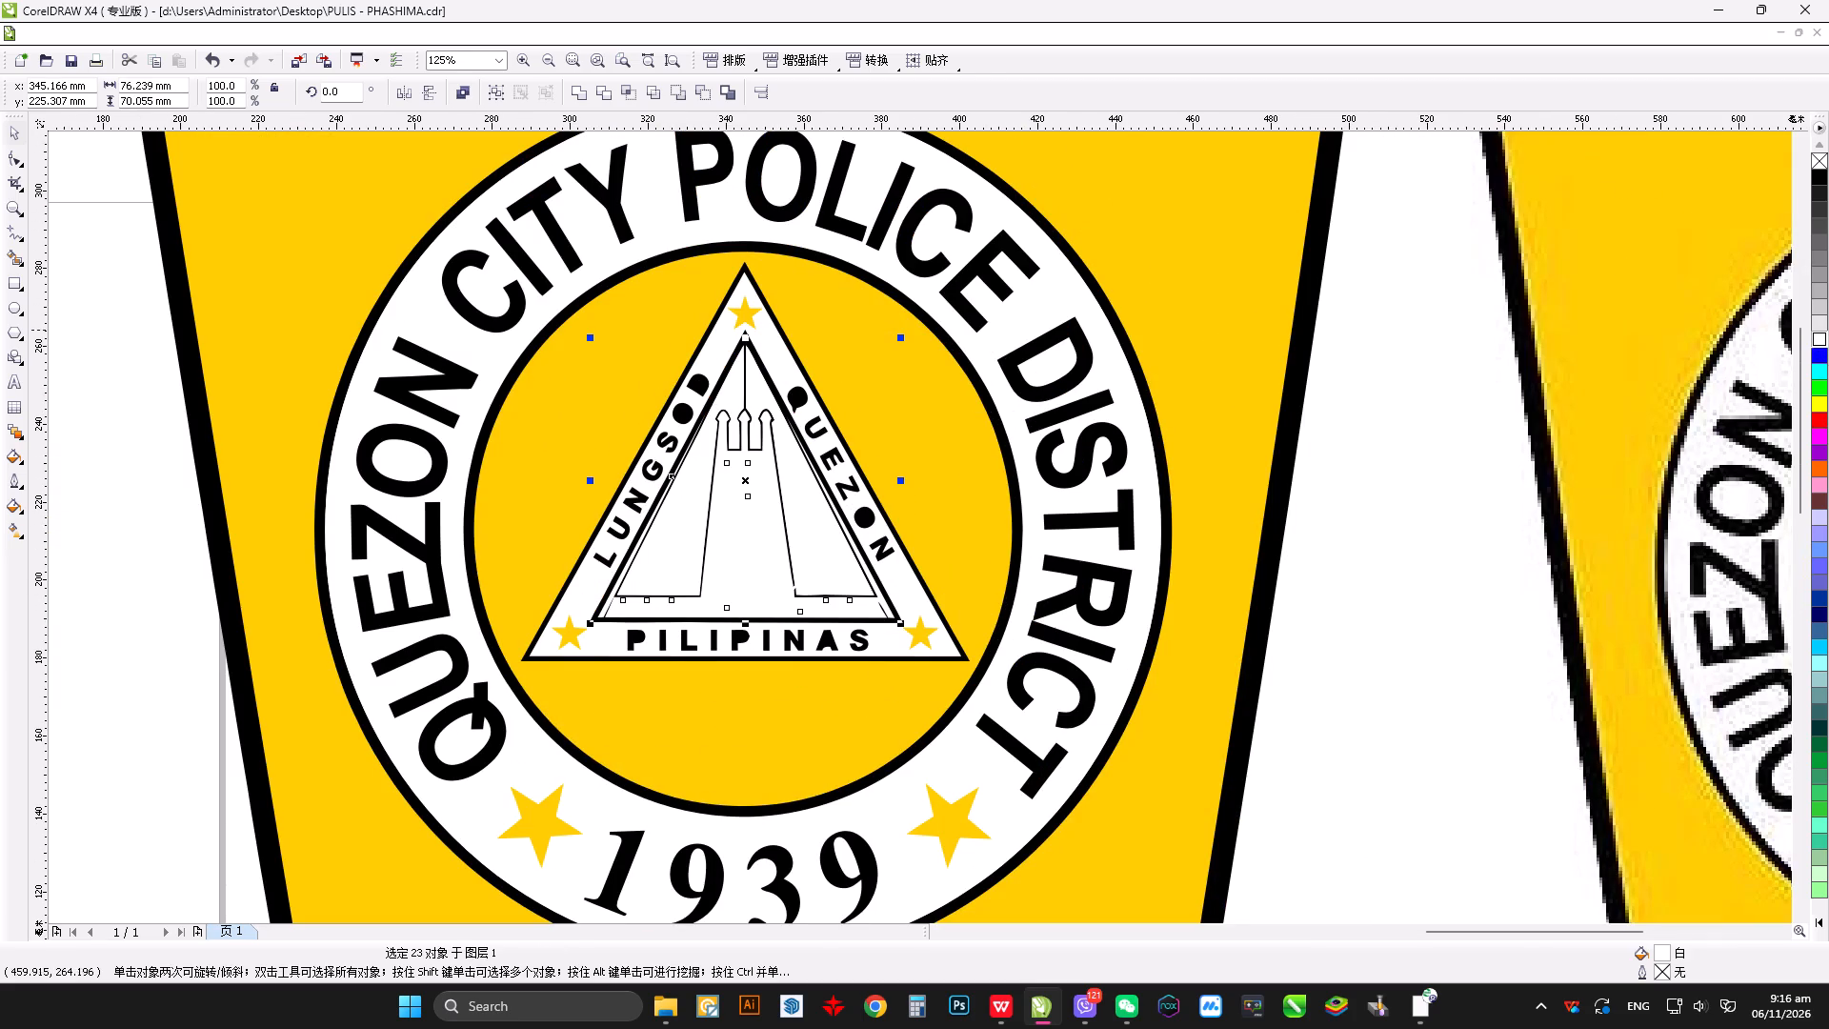
scroll(1264, 607, down, 1)
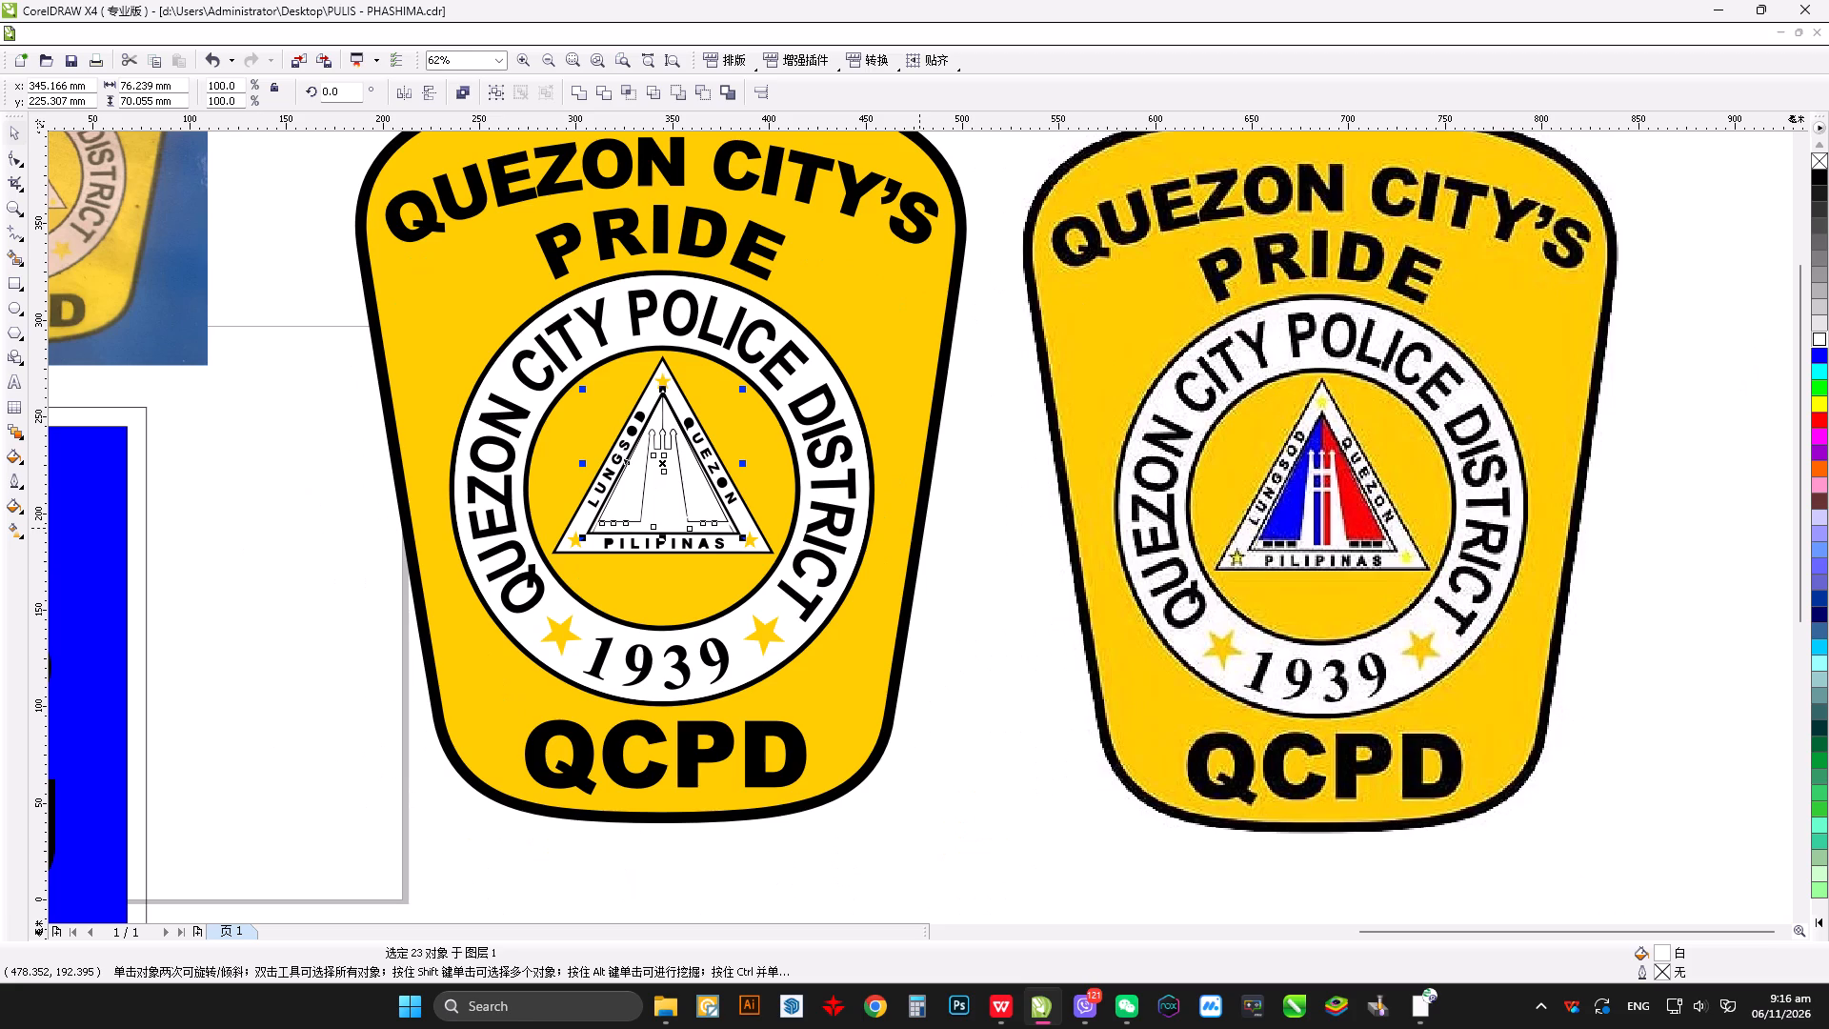
scroll(678, 523, up, 2)
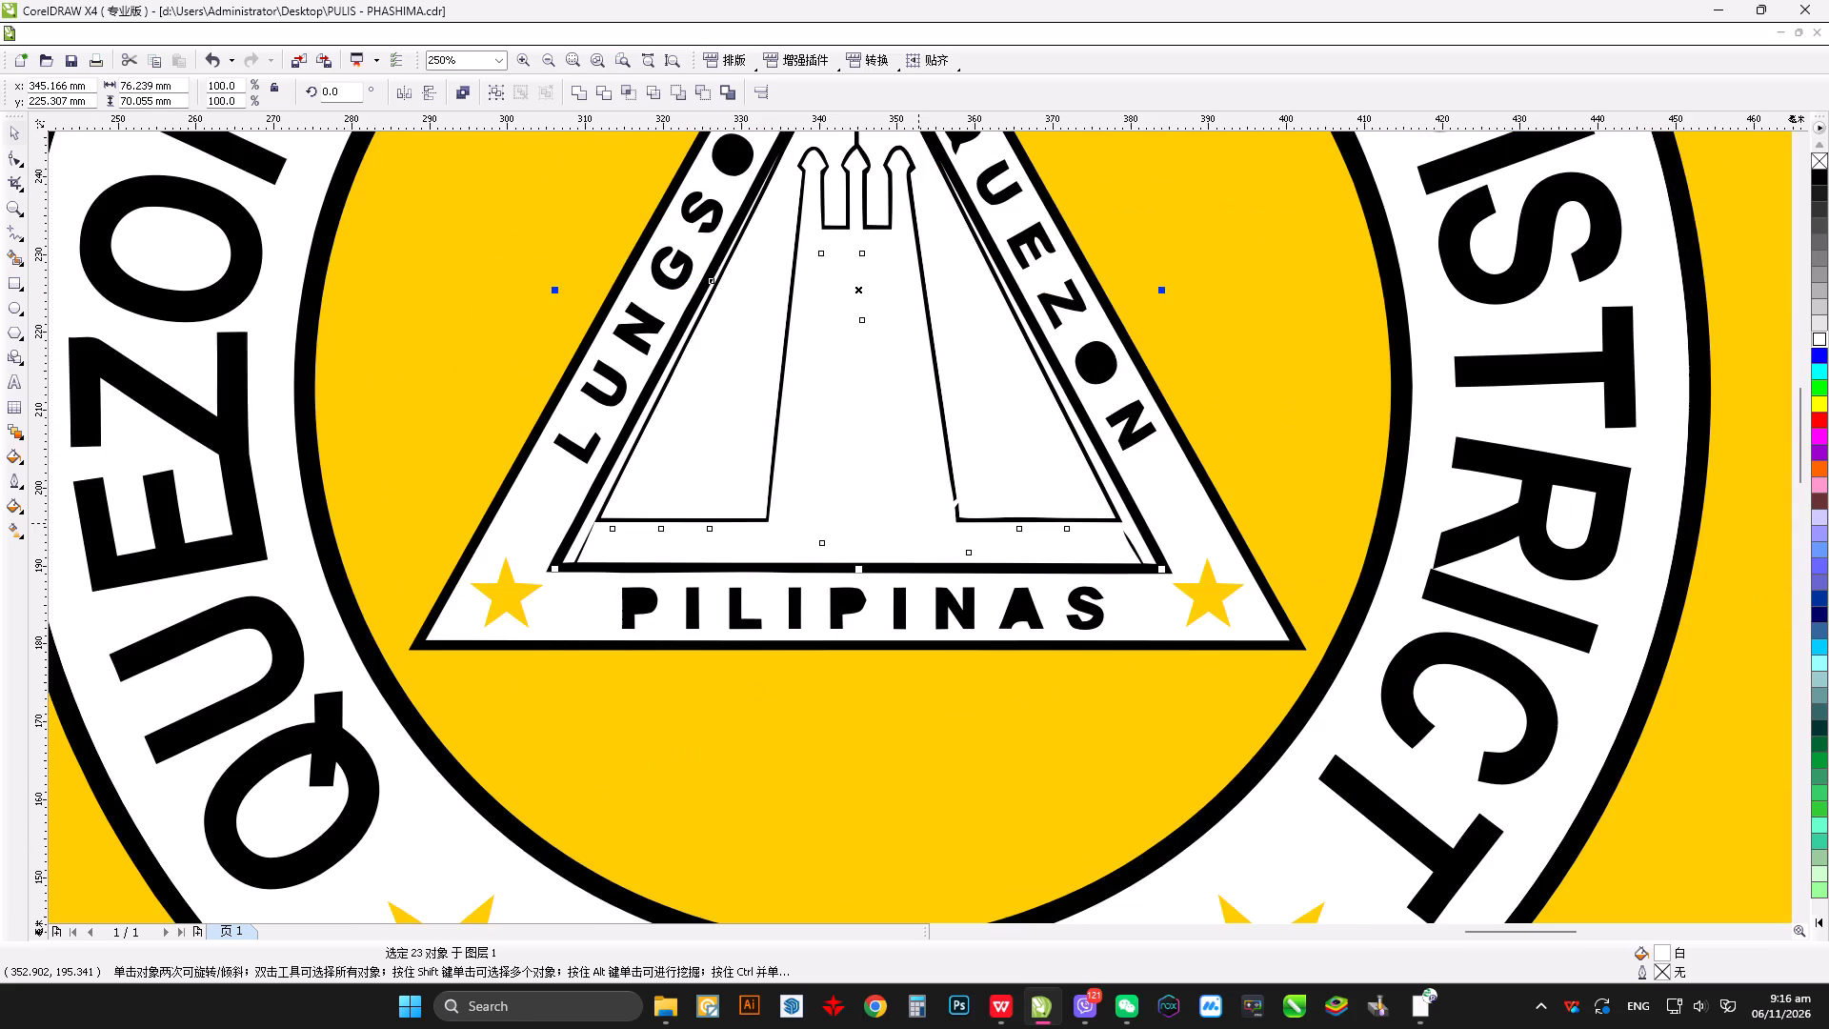
scroll(918, 522, down, 1)
click(193, 448)
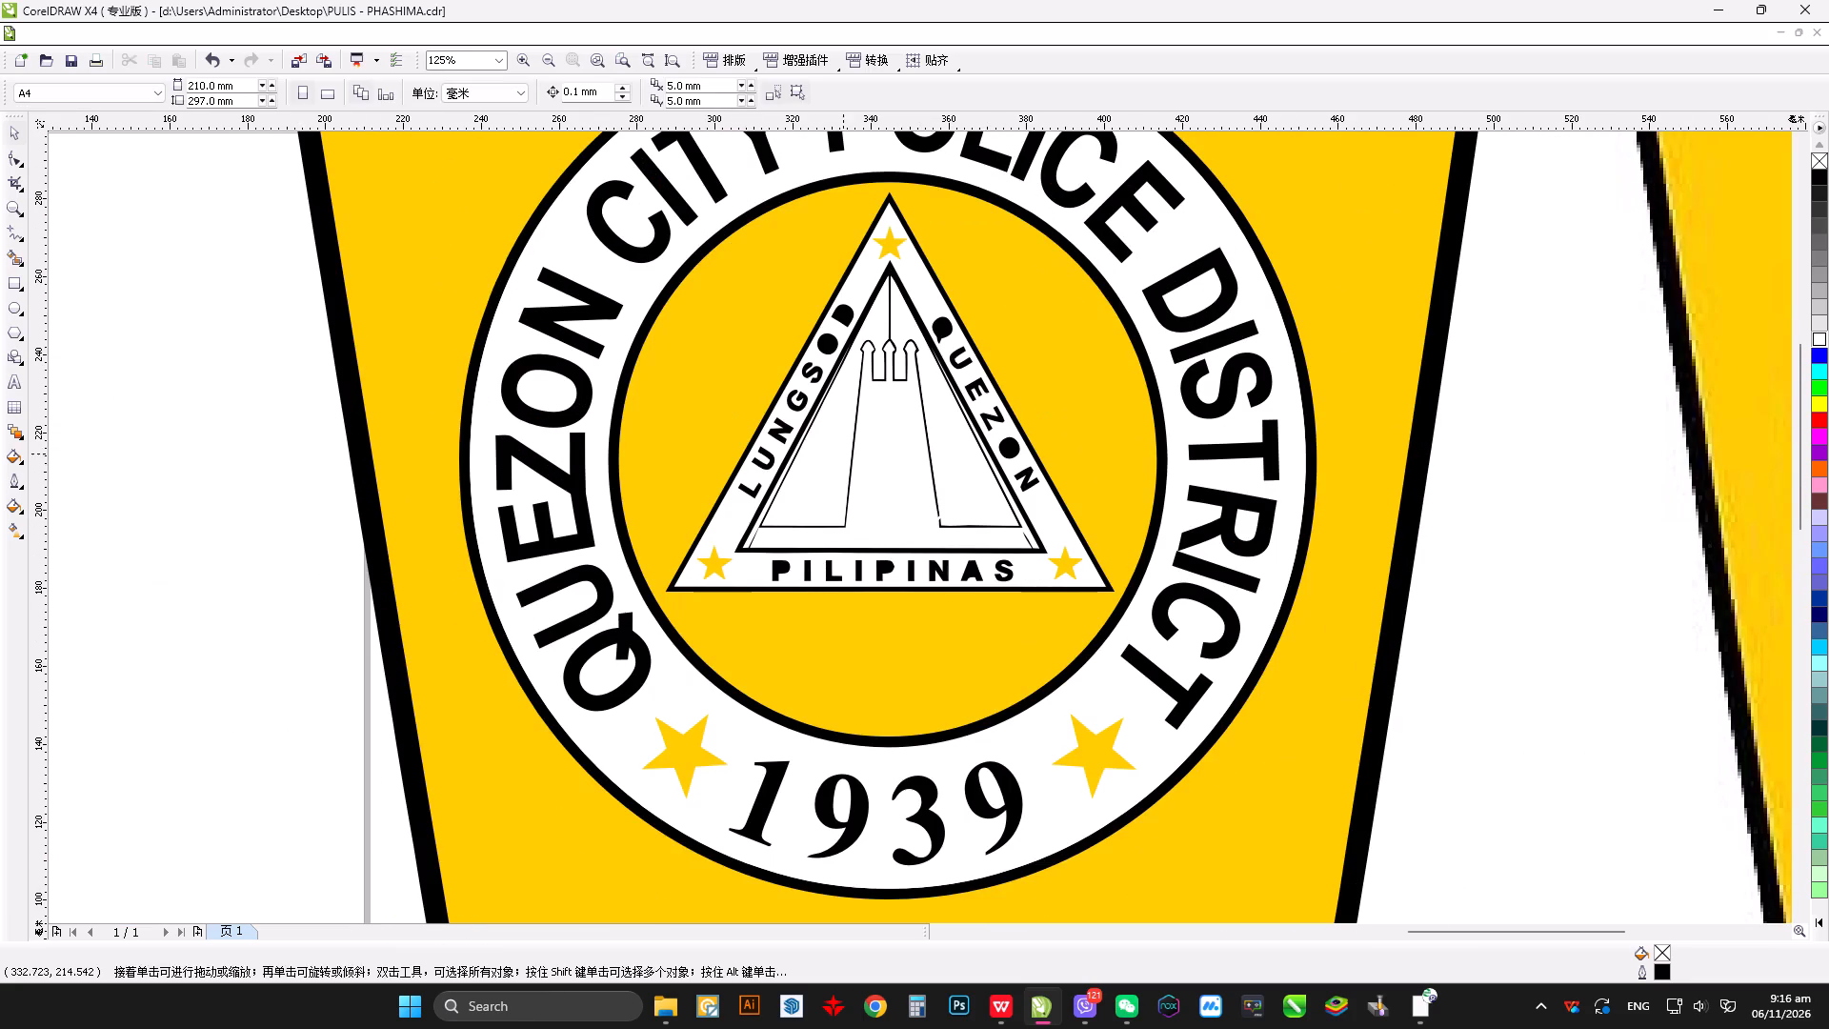
Fill the inner shape of the letter O in LUNGSOD on the triangle's border with white.
scroll(865, 302, up, 2)
scroll(874, 617, down, 2)
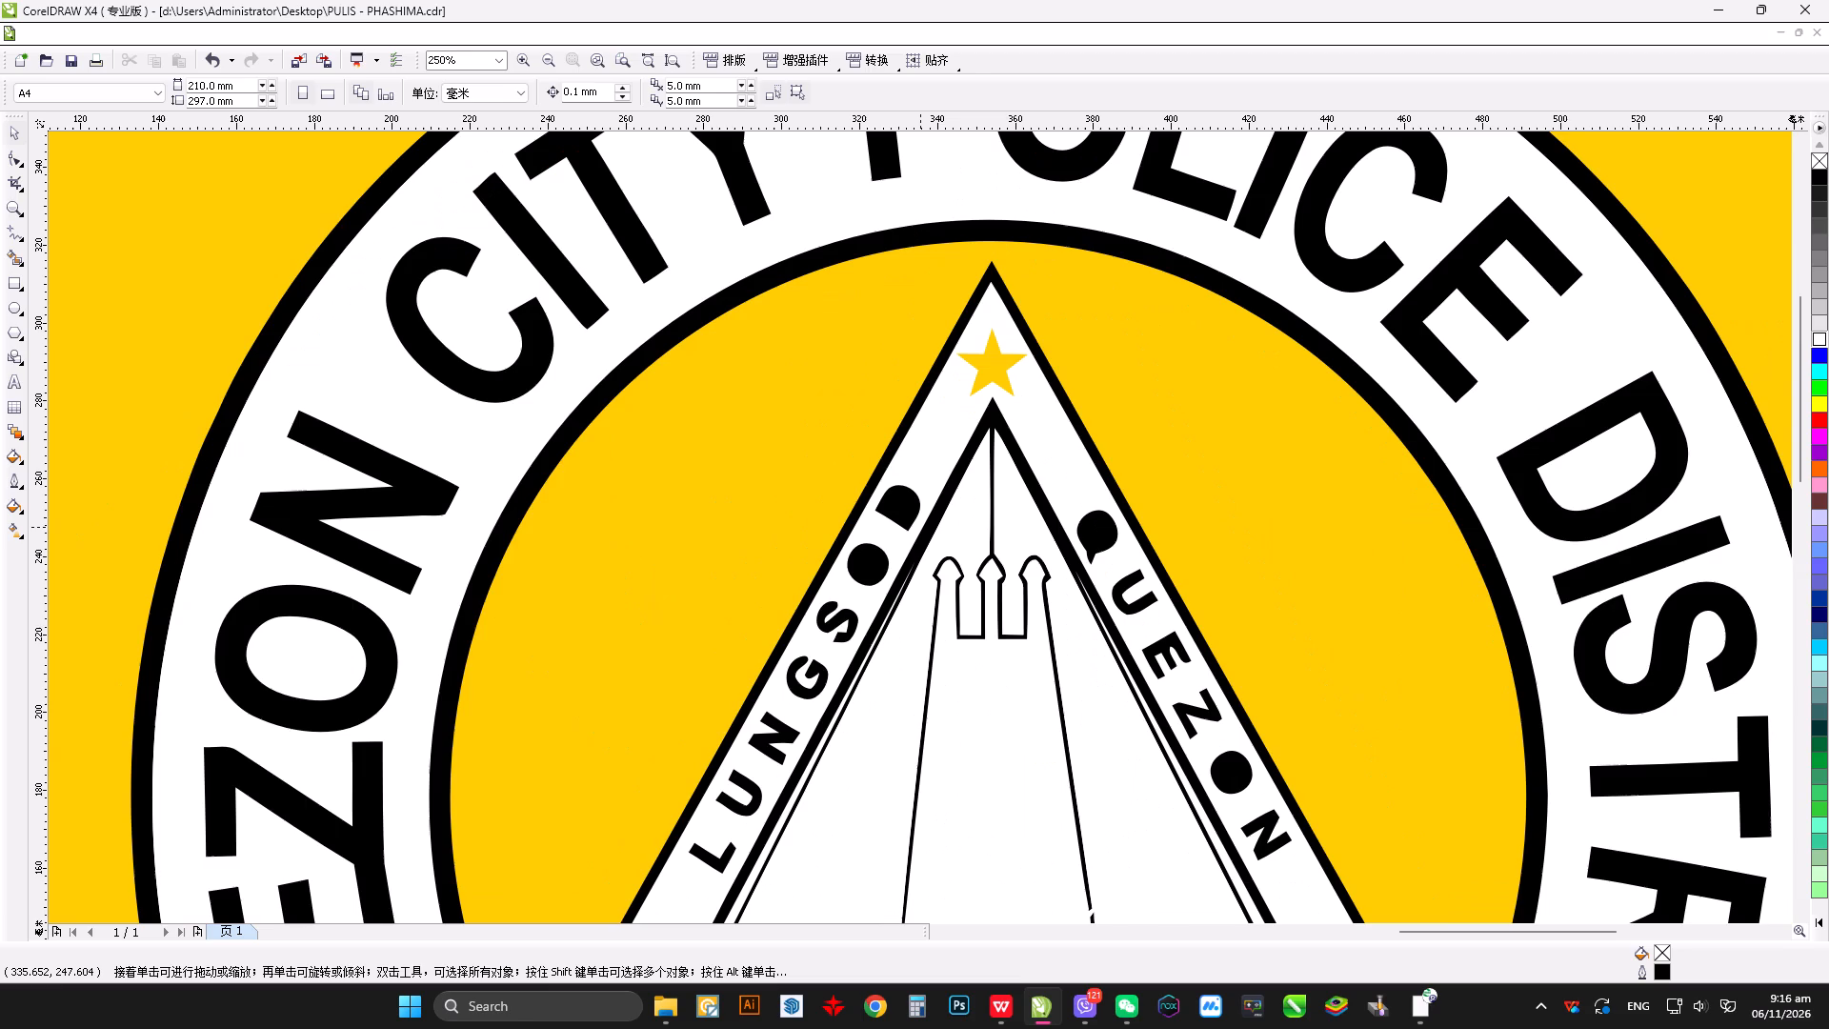
drag(196, 627, 413, 610)
scroll(834, 588, up, 1)
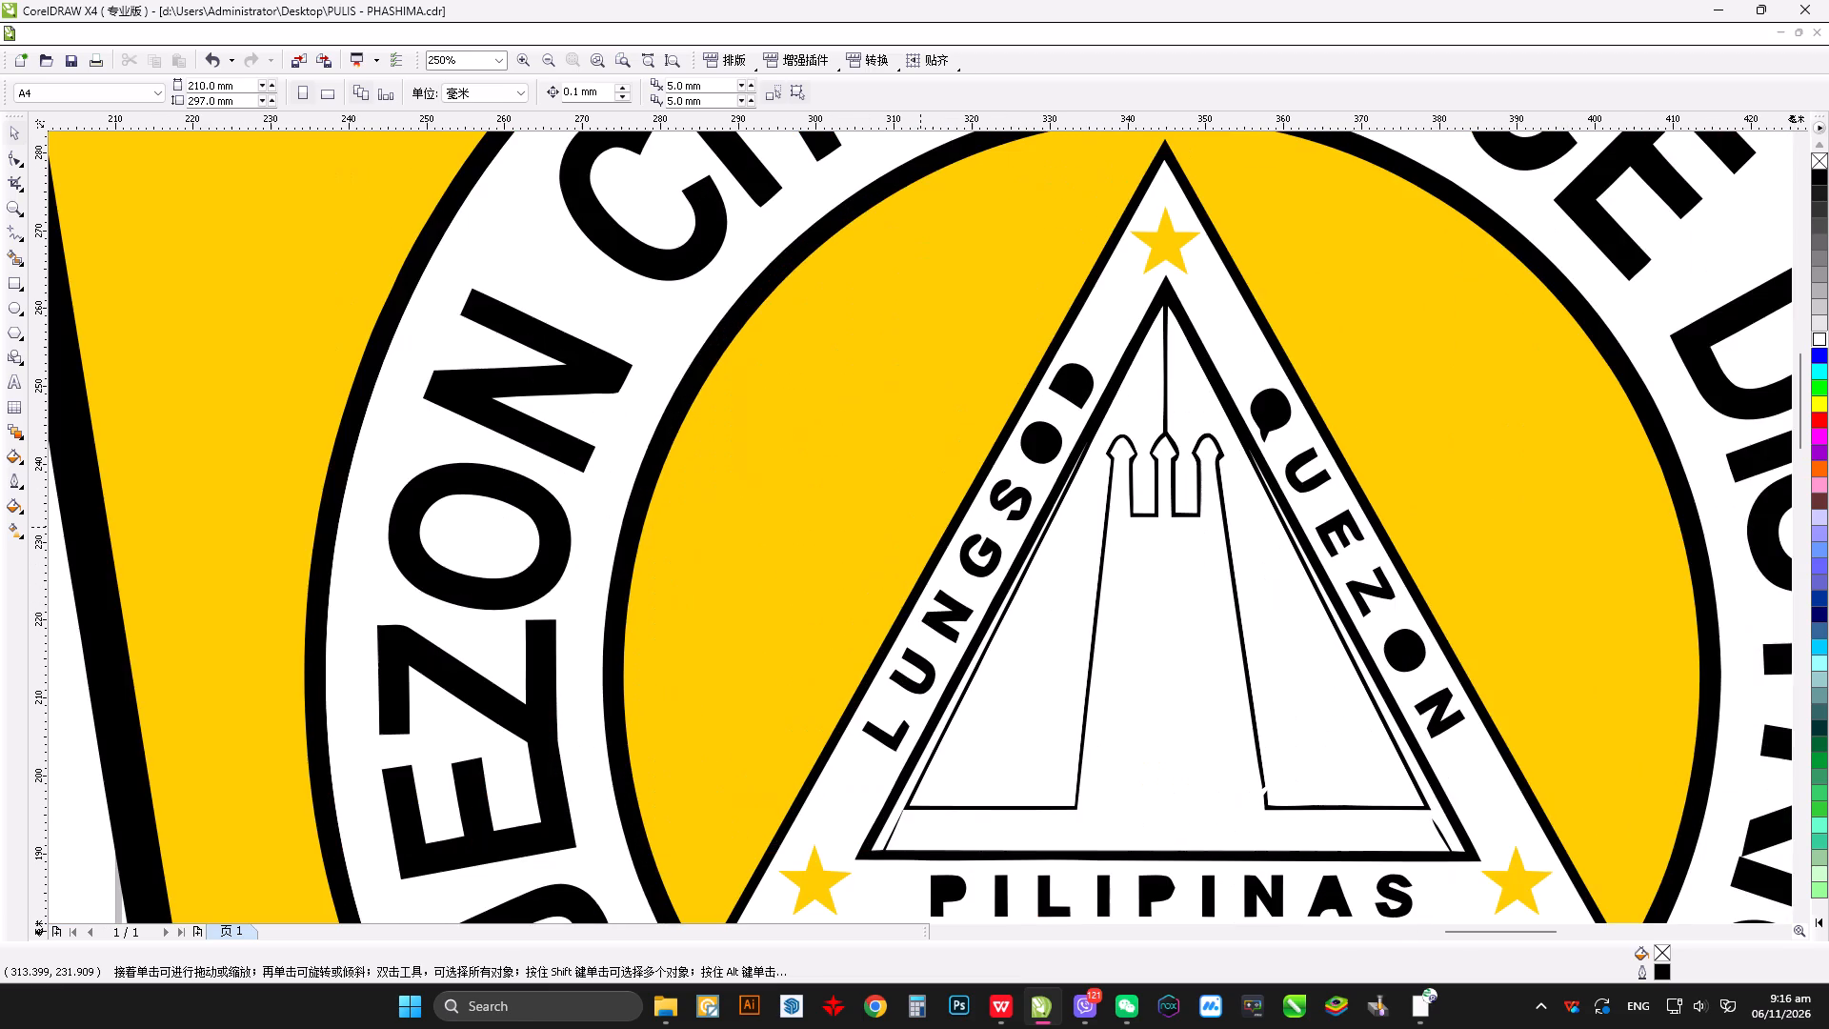
scroll(567, 509, down, 1)
scroll(928, 529, up, 1)
drag(250, 480, 1427, 446)
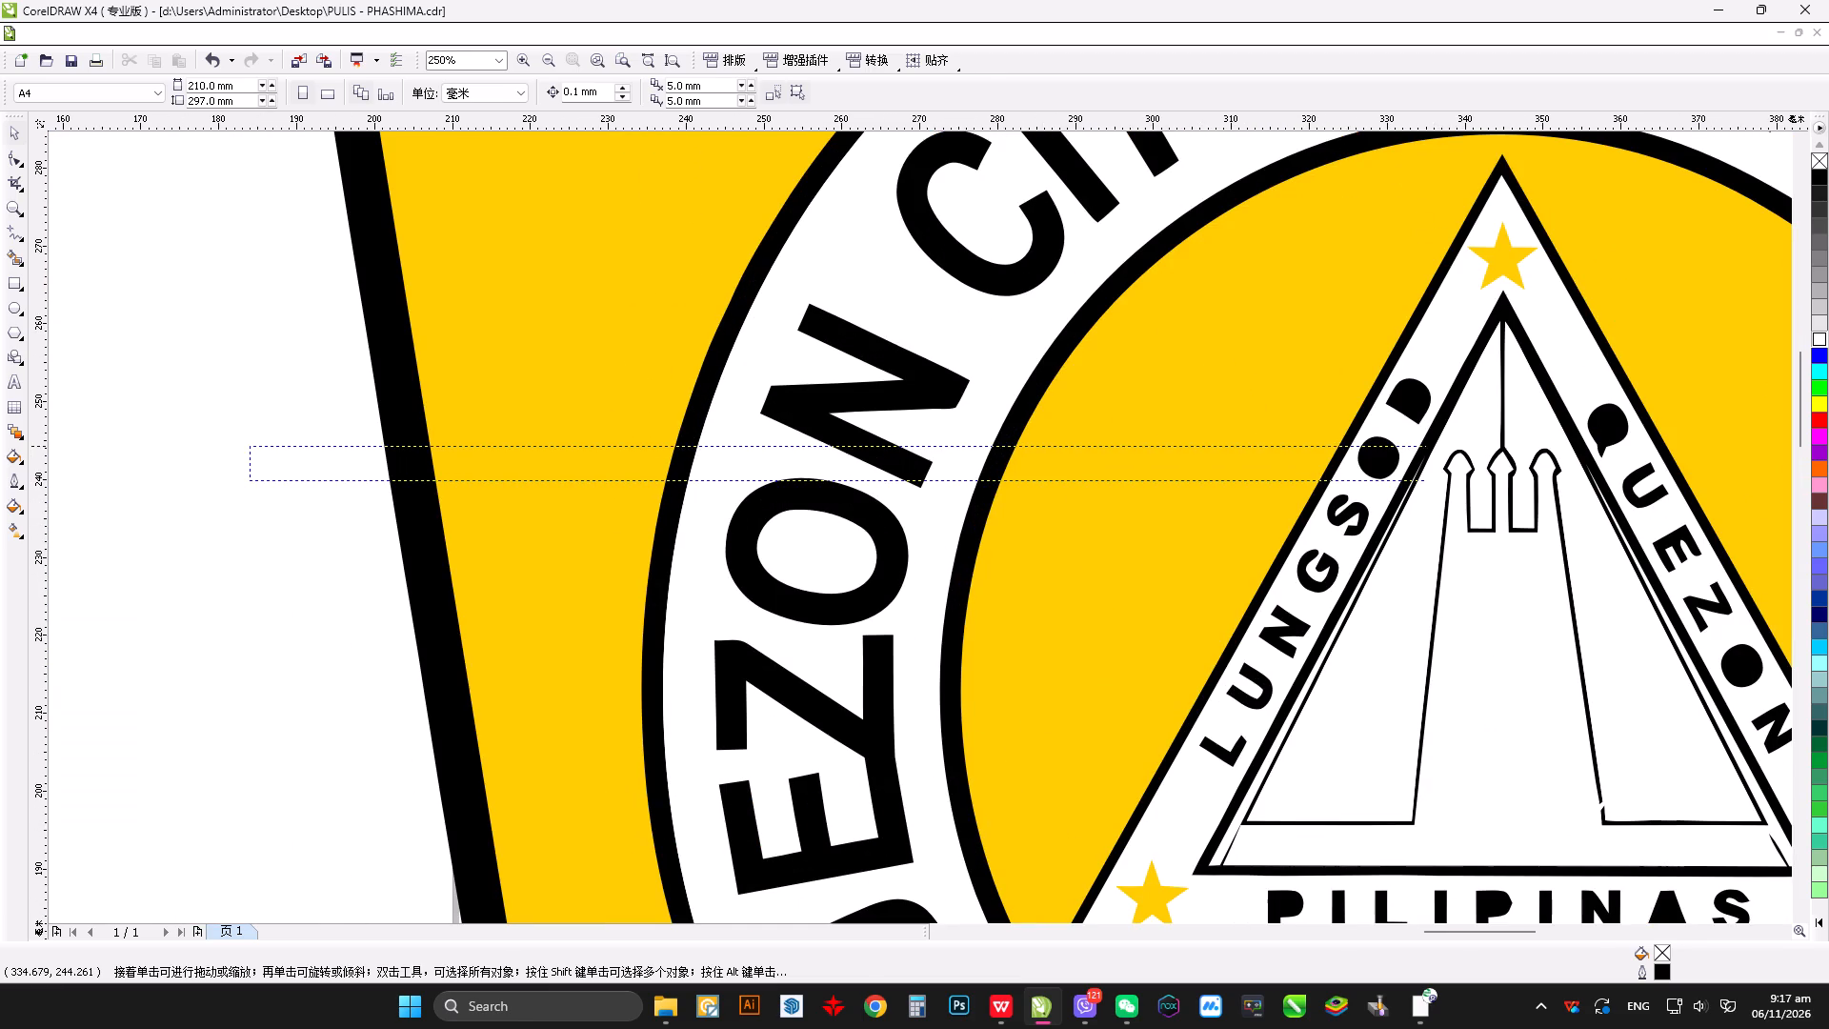
drag(1427, 446, 1448, 438)
key(ctrl+Home)
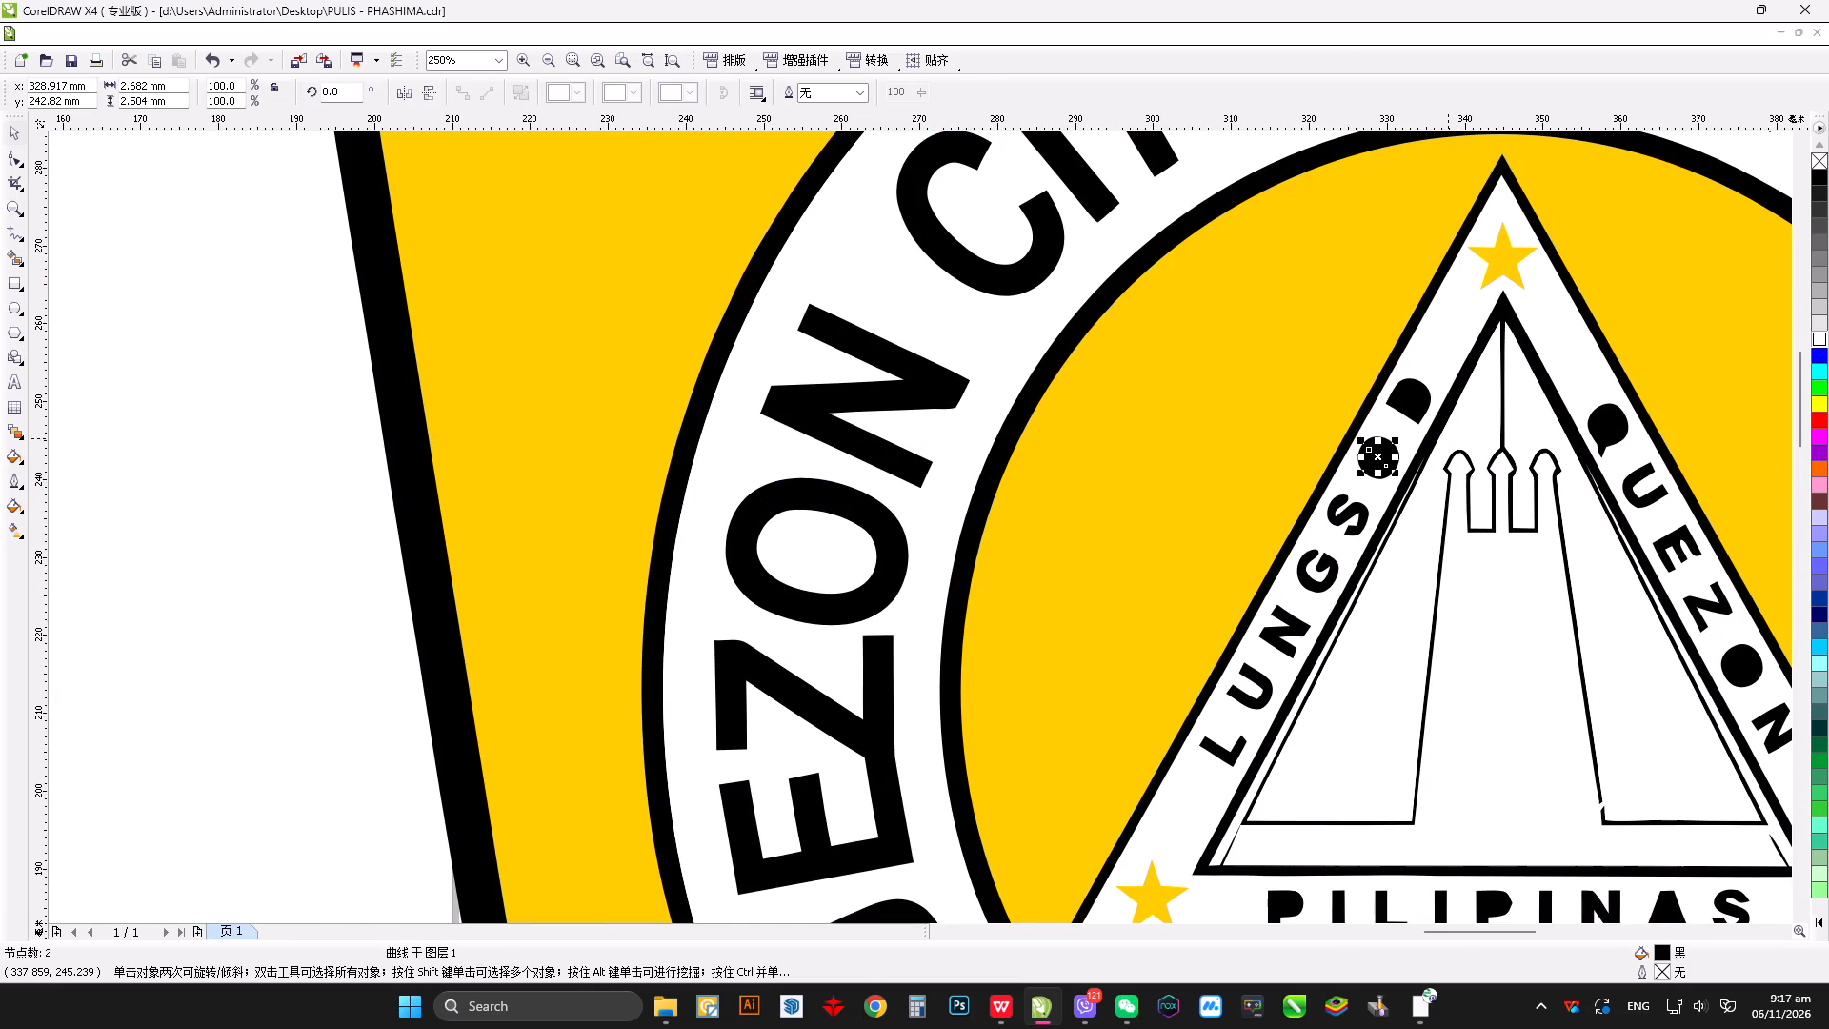
click(1823, 340)
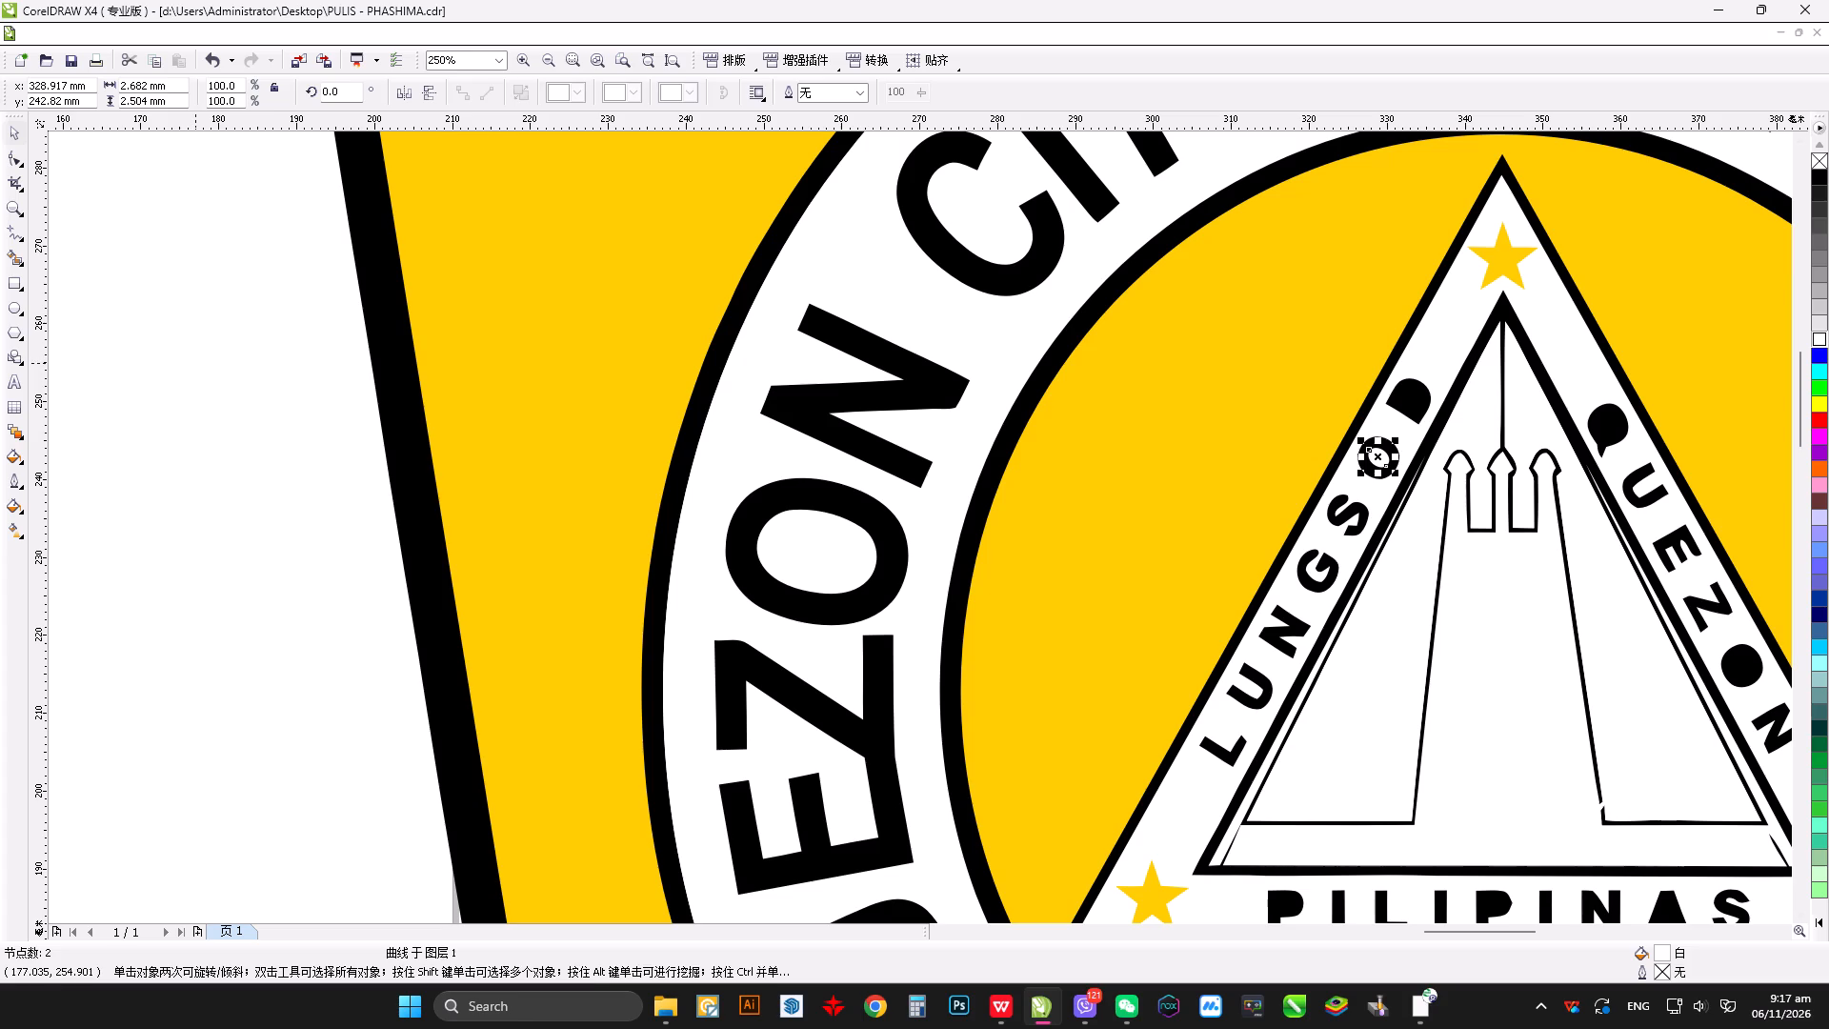
click(216, 391)
Fill the inner shape of the letter D in LUNGSOD on the triangle's border with white.
drag(225, 387, 1490, 416)
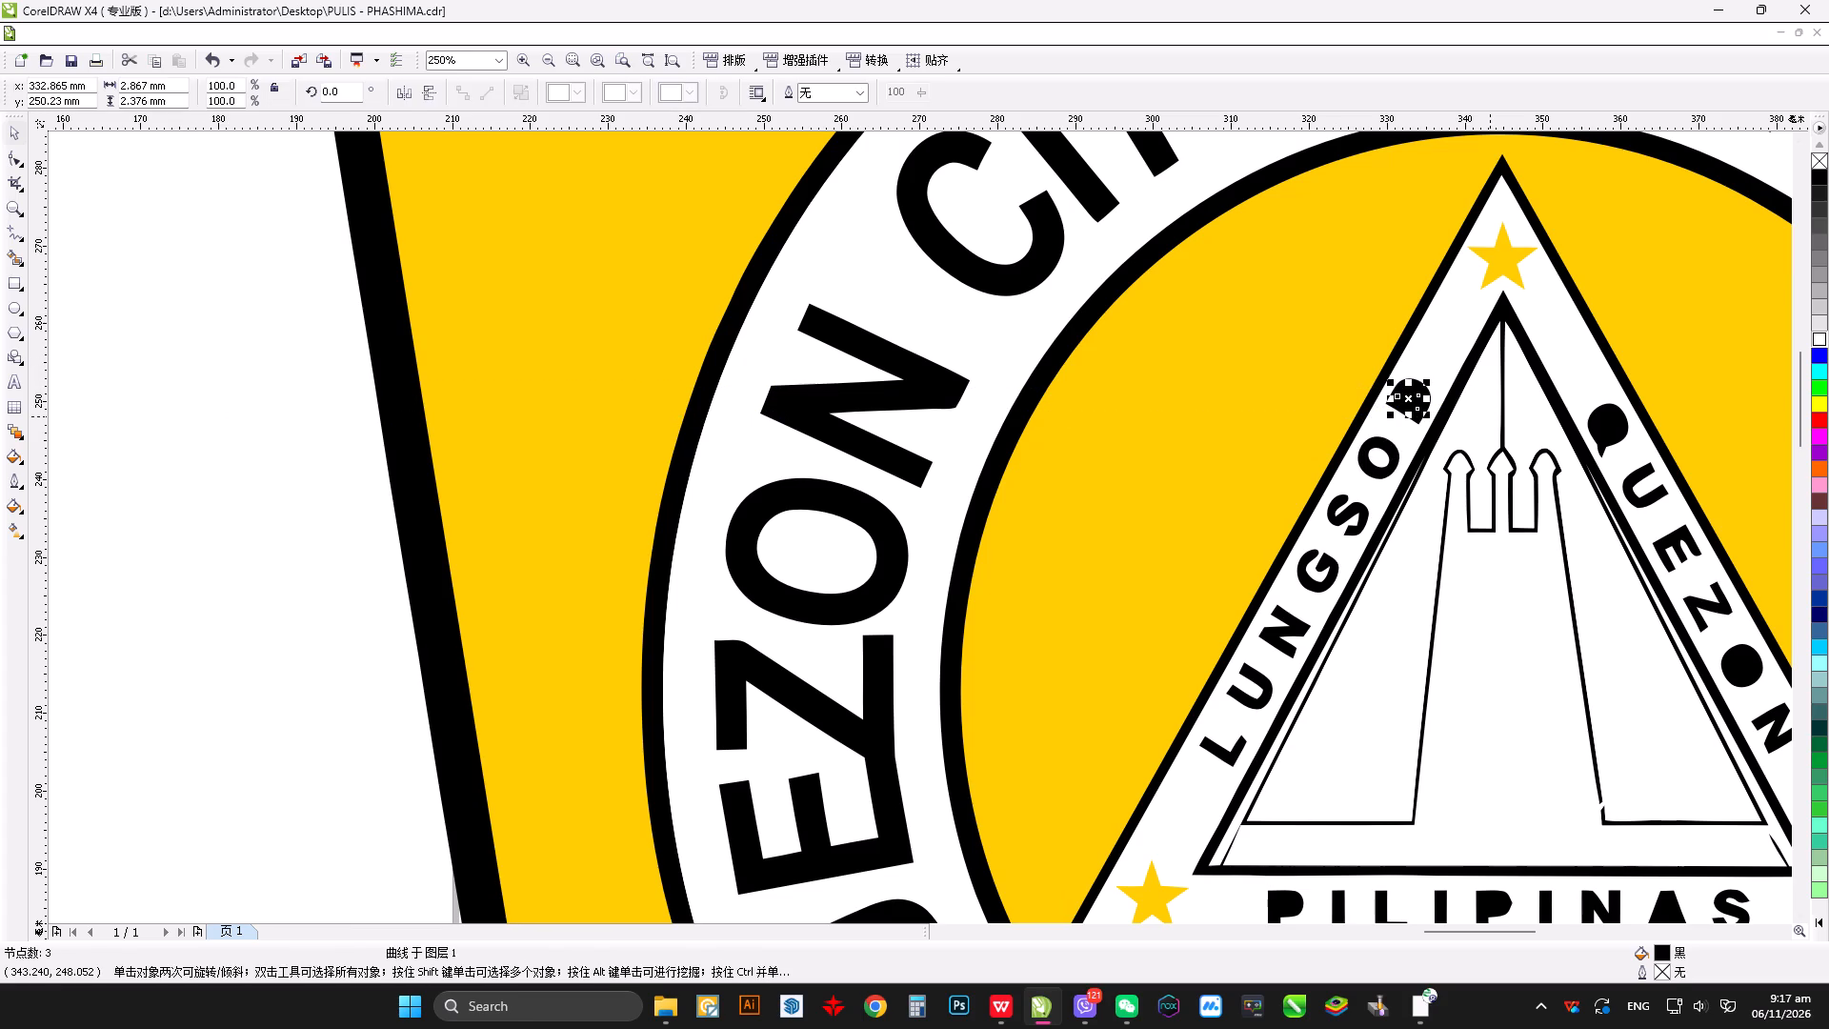
key(ctrl+Home)
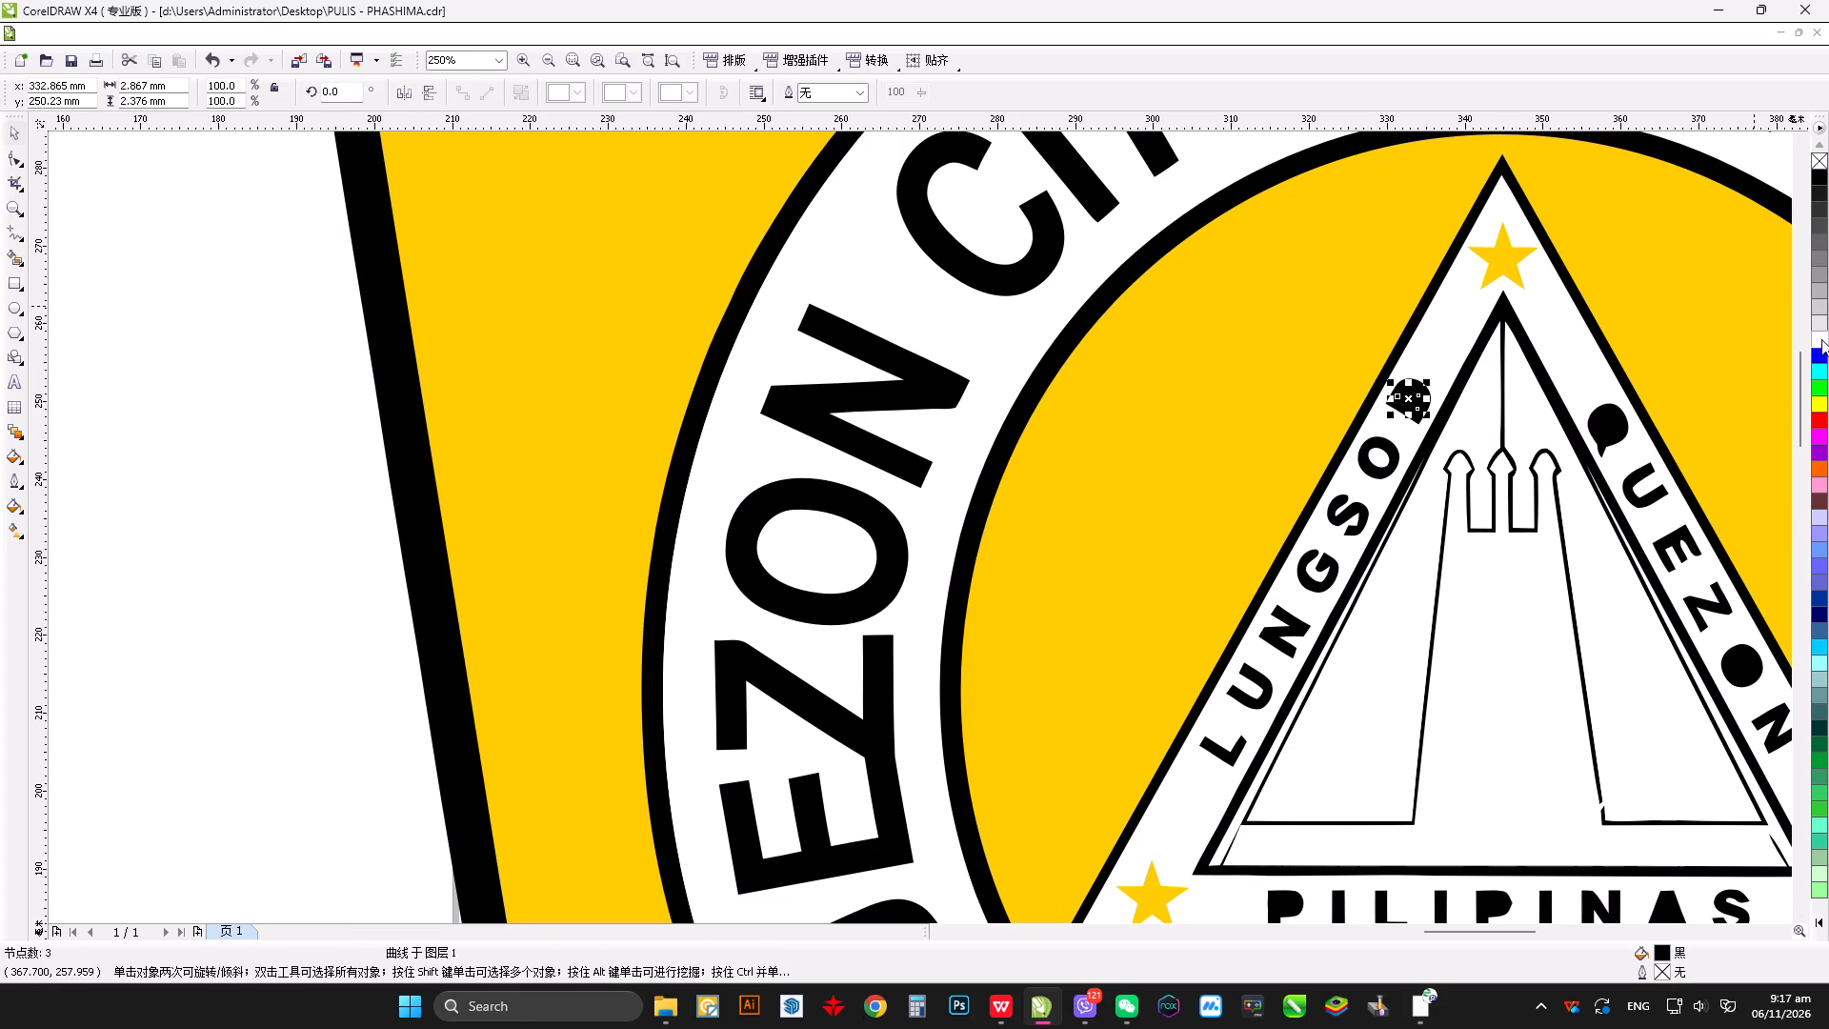
click(1821, 340)
Fill the inner shape of the letter Q in QUEZON on the triangle's border with white, excluding the ring lettering.
scroll(1363, 574, down, 1)
scroll(1049, 471, up, 1)
scroll(920, 526, down, 1)
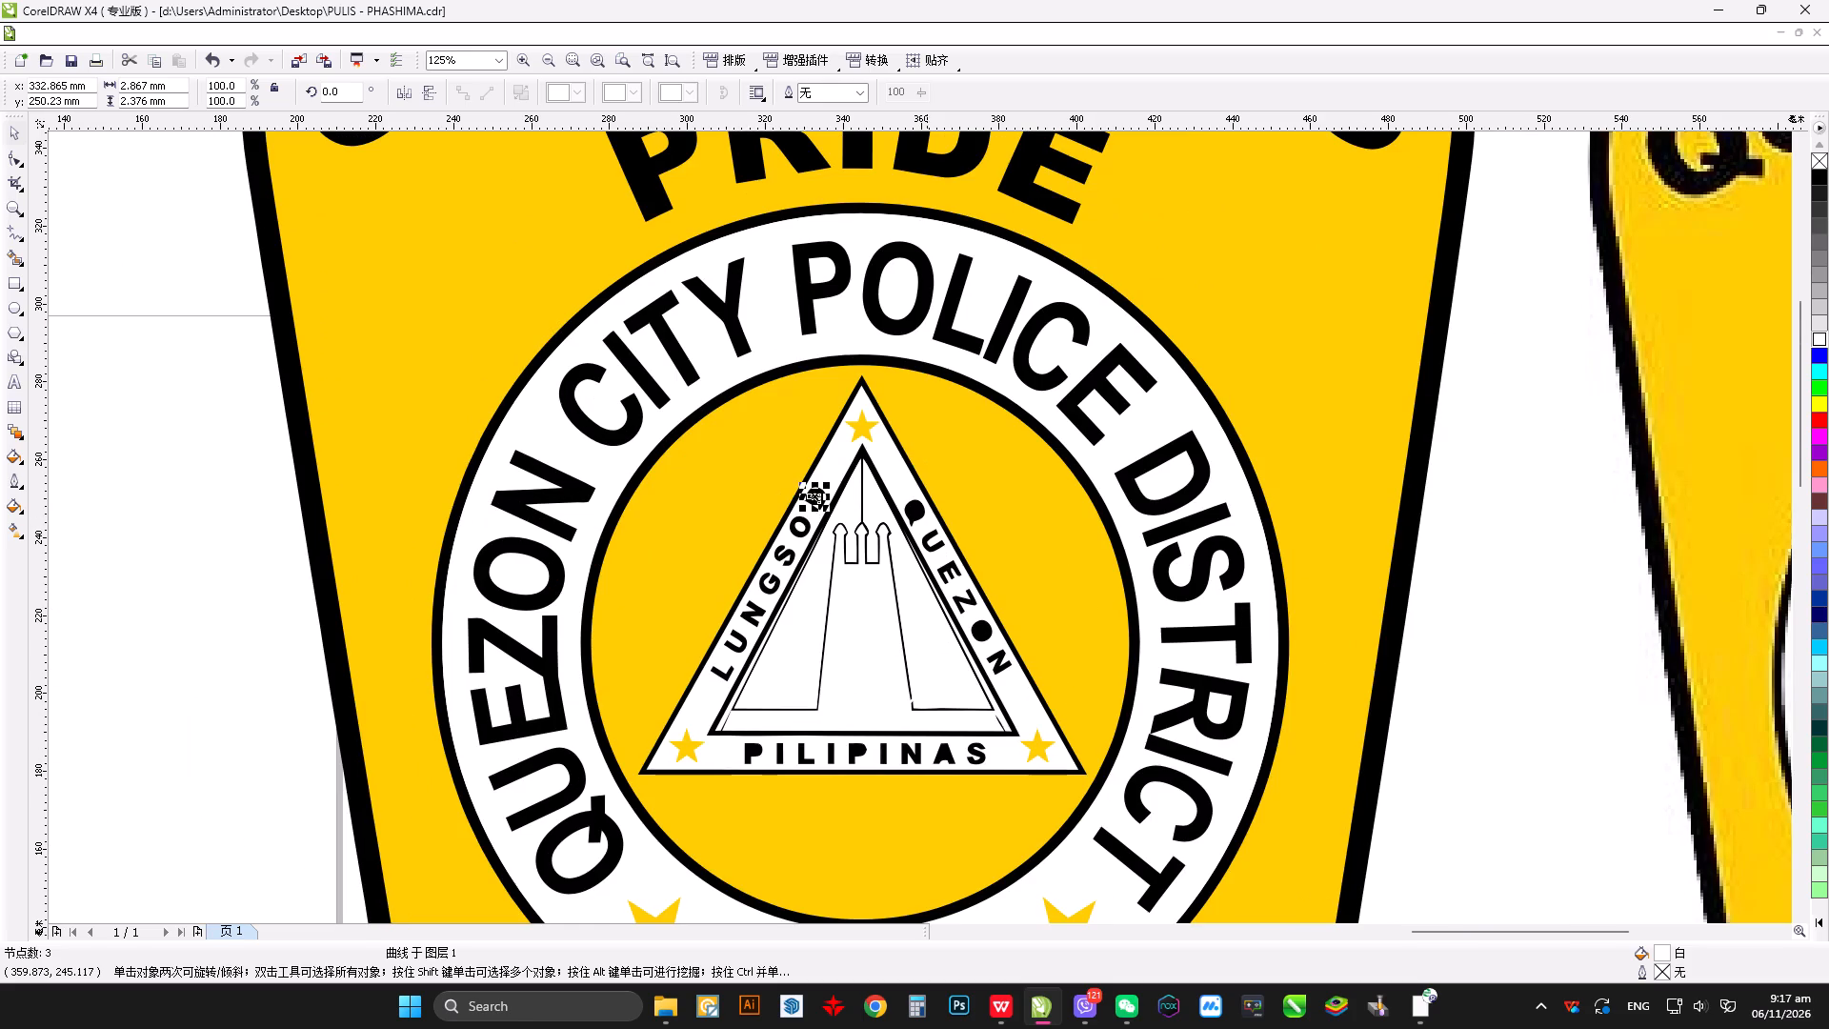
drag(1501, 511, 853, 495)
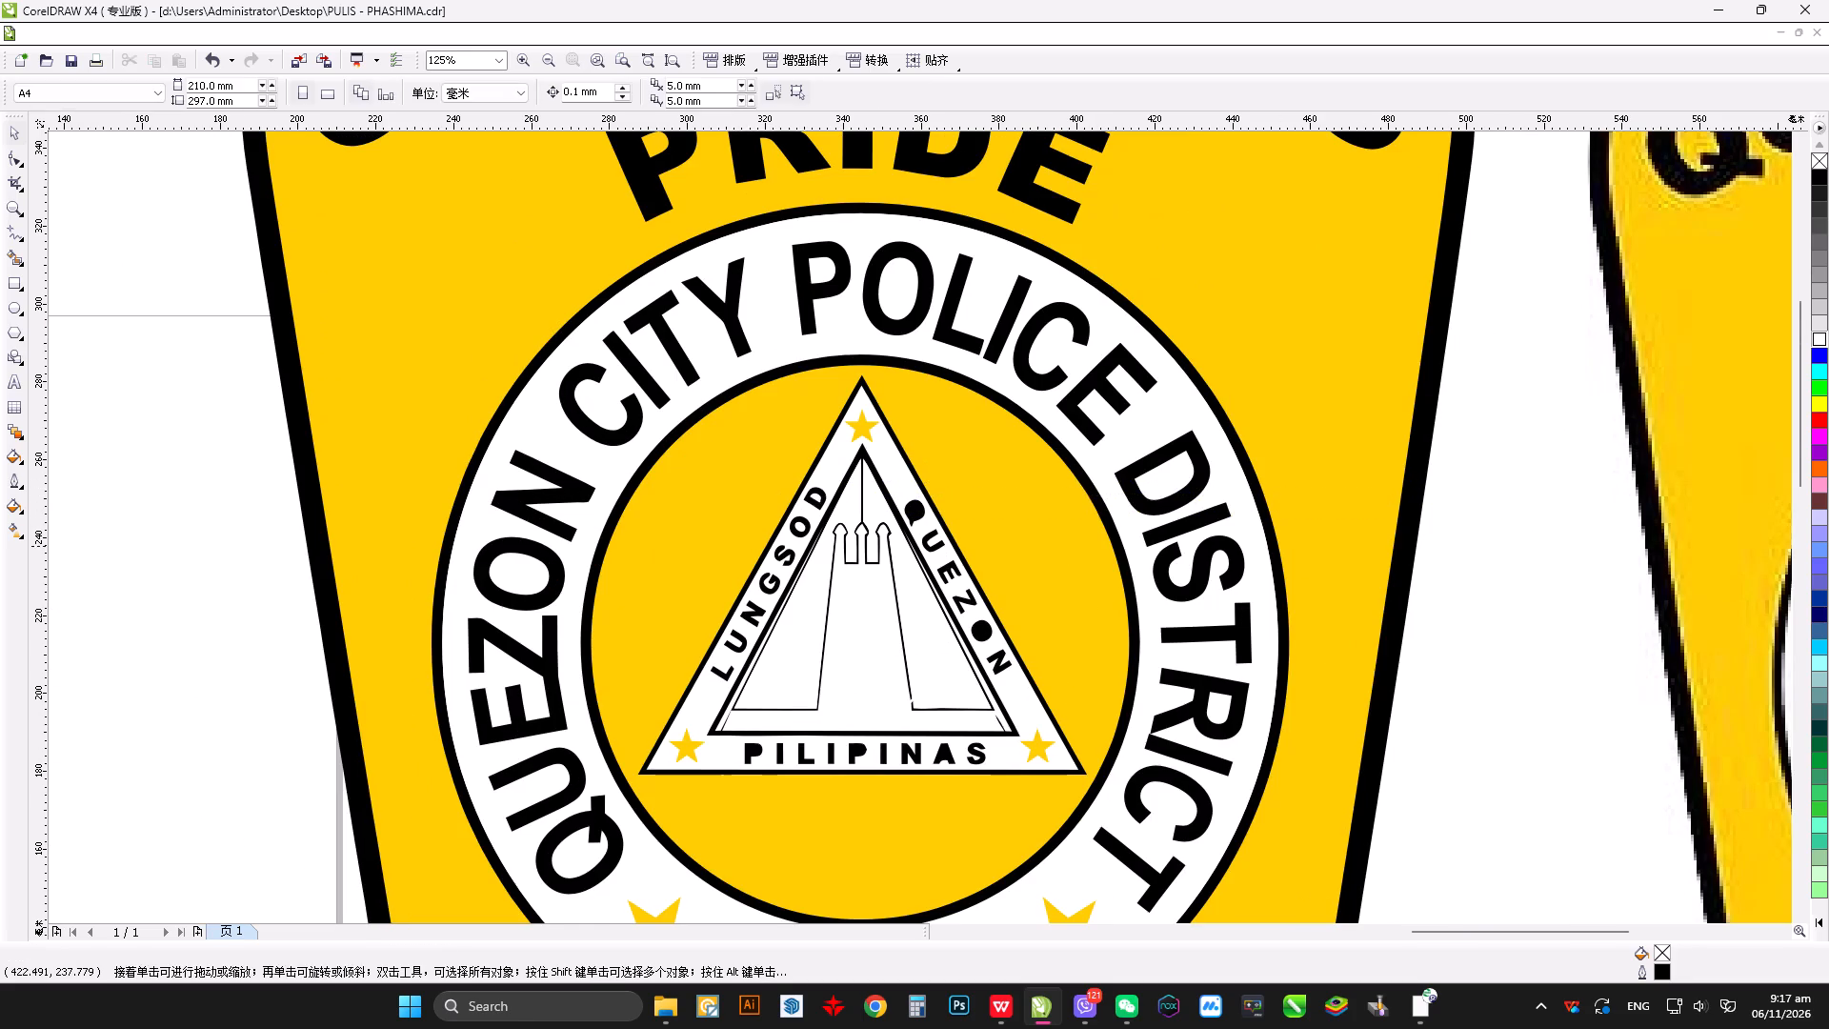
scroll(1166, 546, up, 1)
click(1656, 554)
drag(1659, 547, 358, 439)
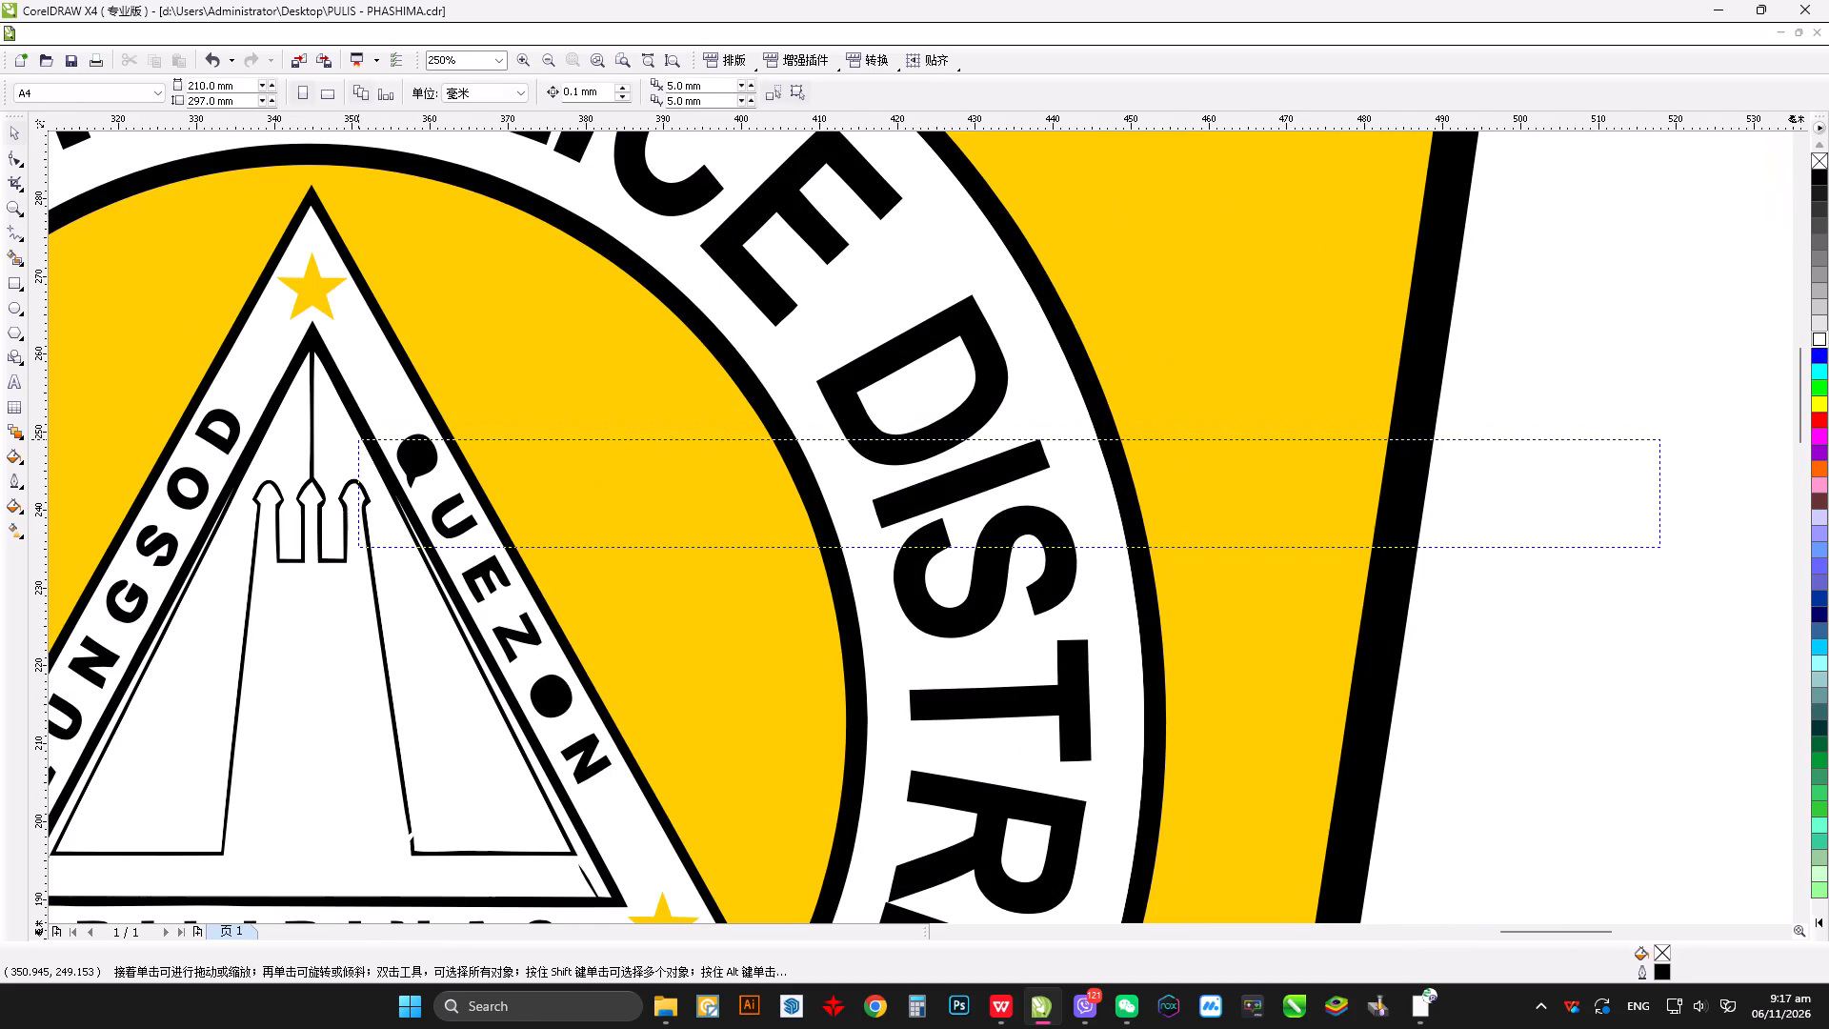
drag(358, 439, 356, 438)
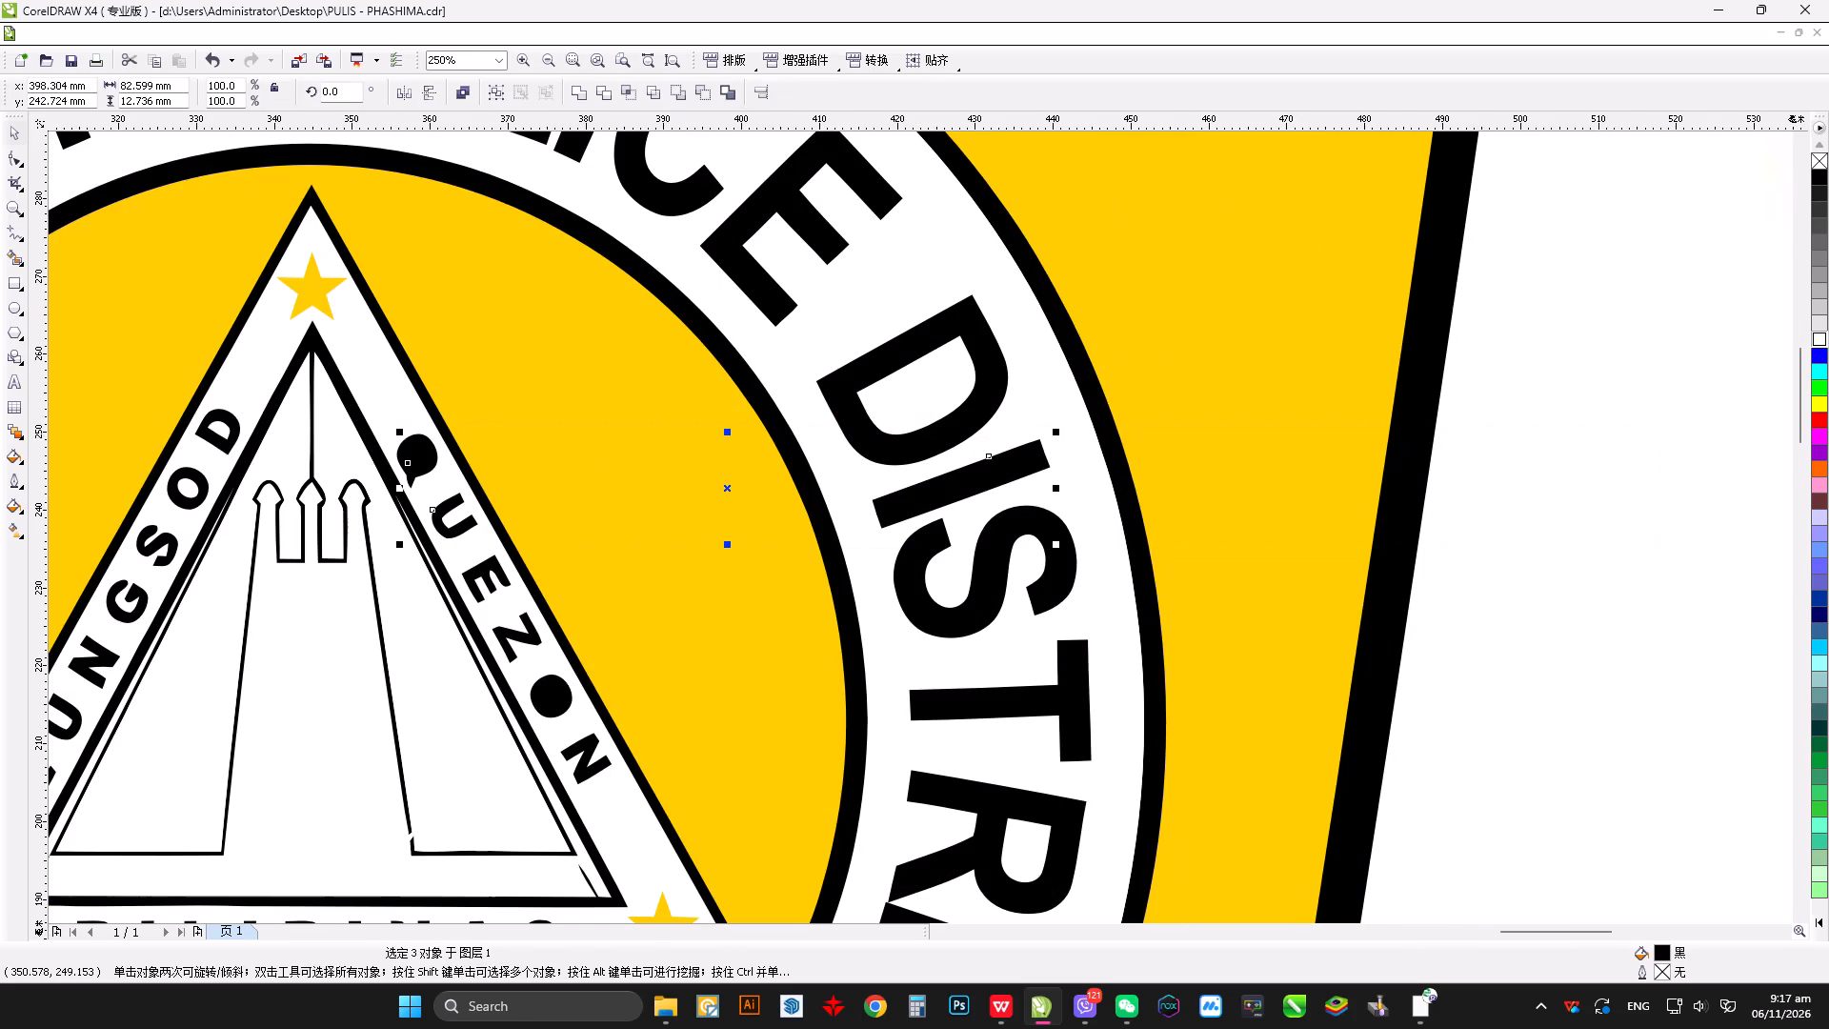
shift+click(433, 513)
key(ctrl+Home)
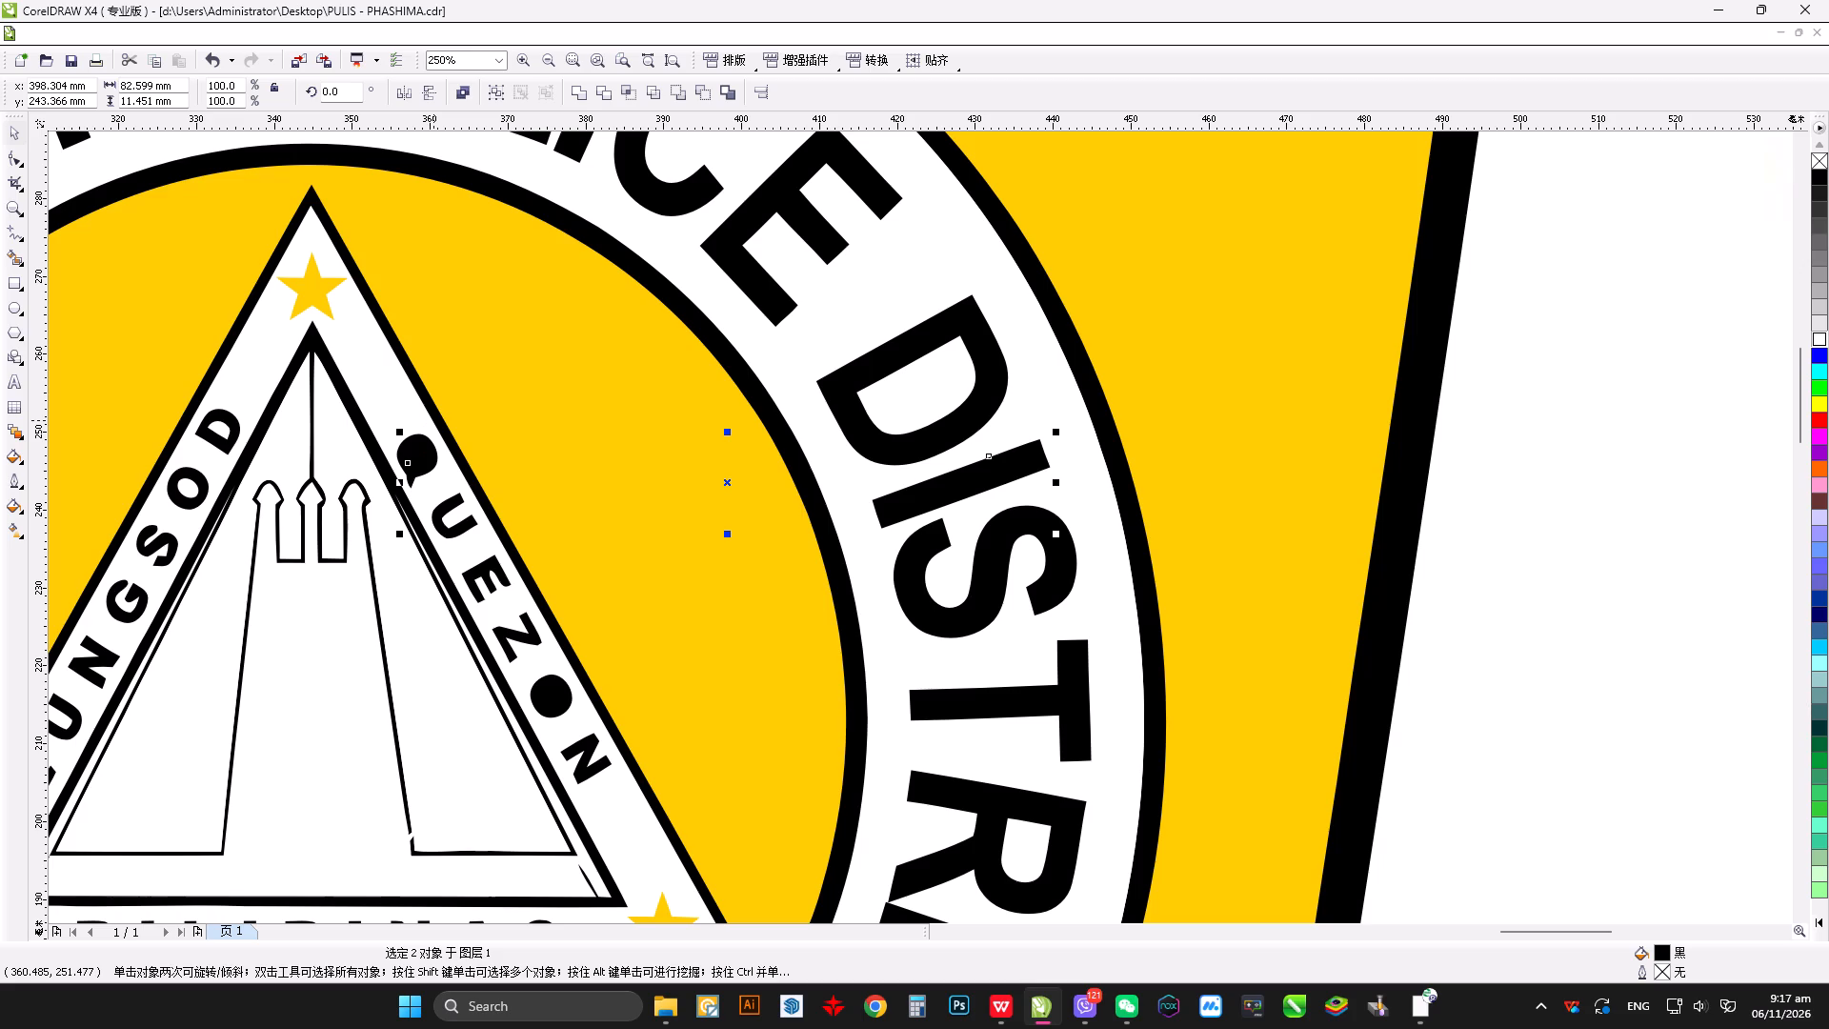
click(1822, 336)
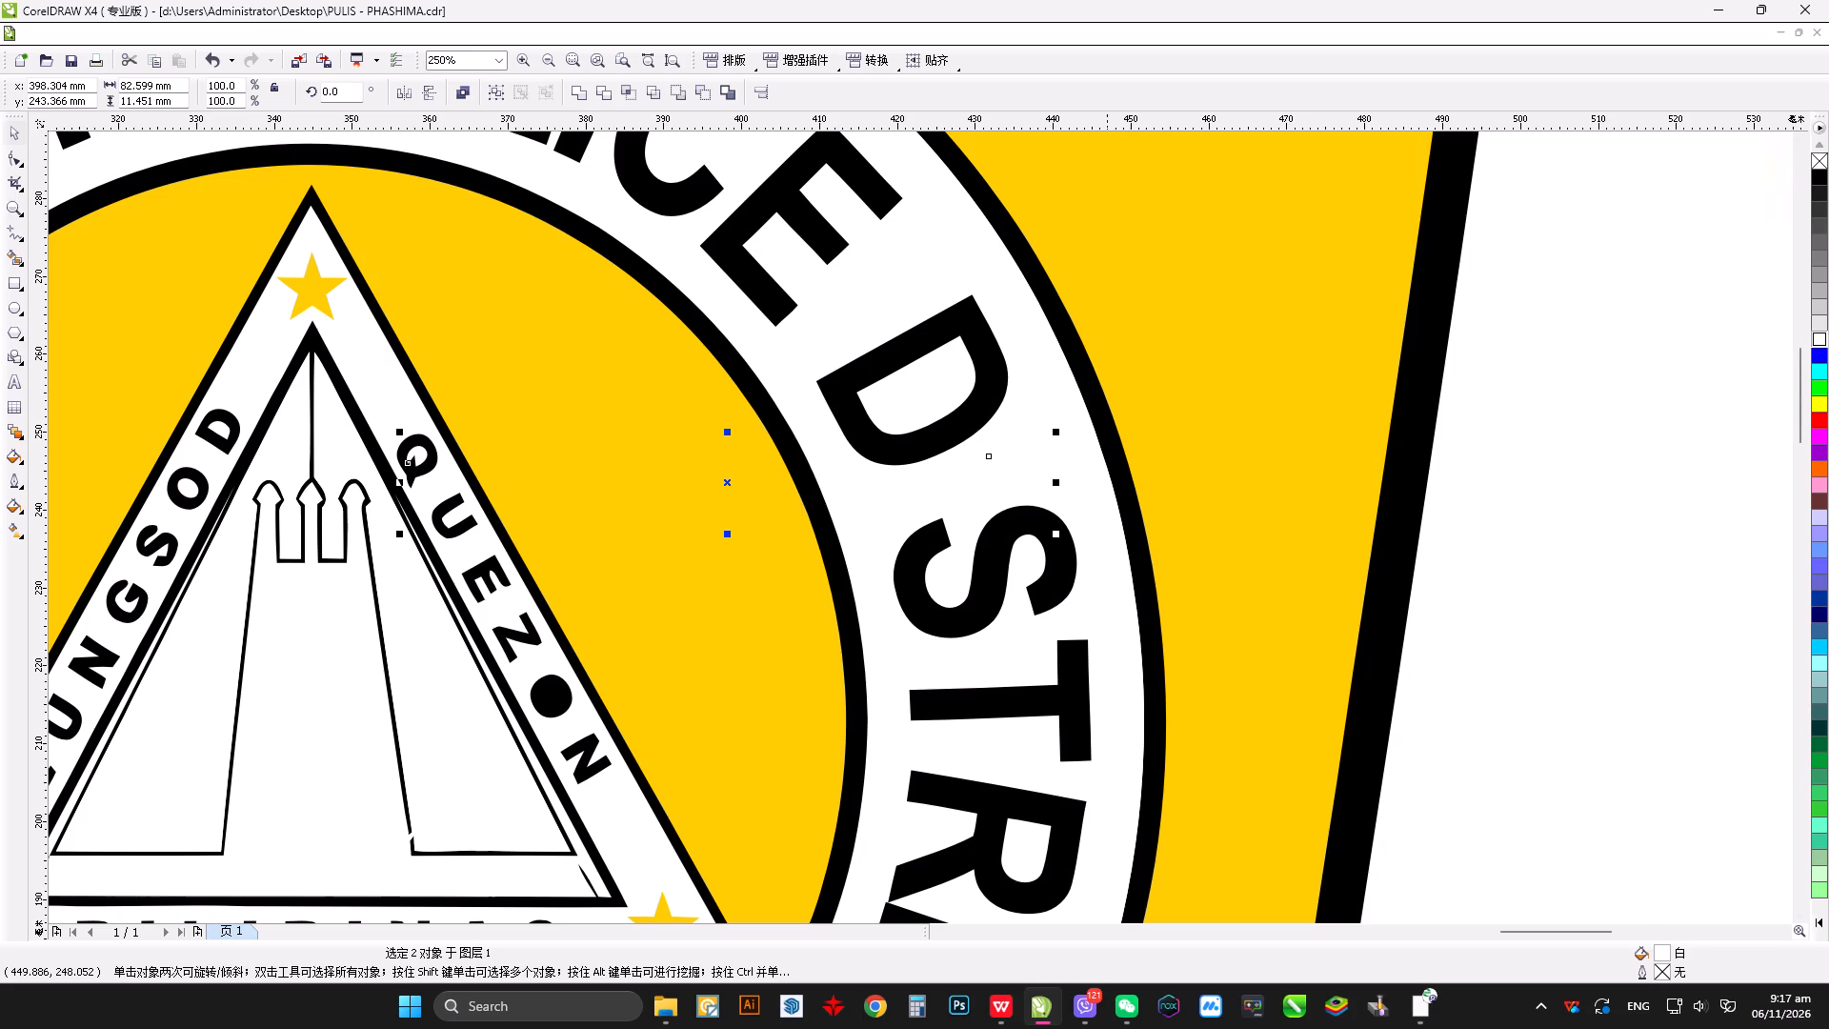
key(ctrl+z)
shift+click(990, 460)
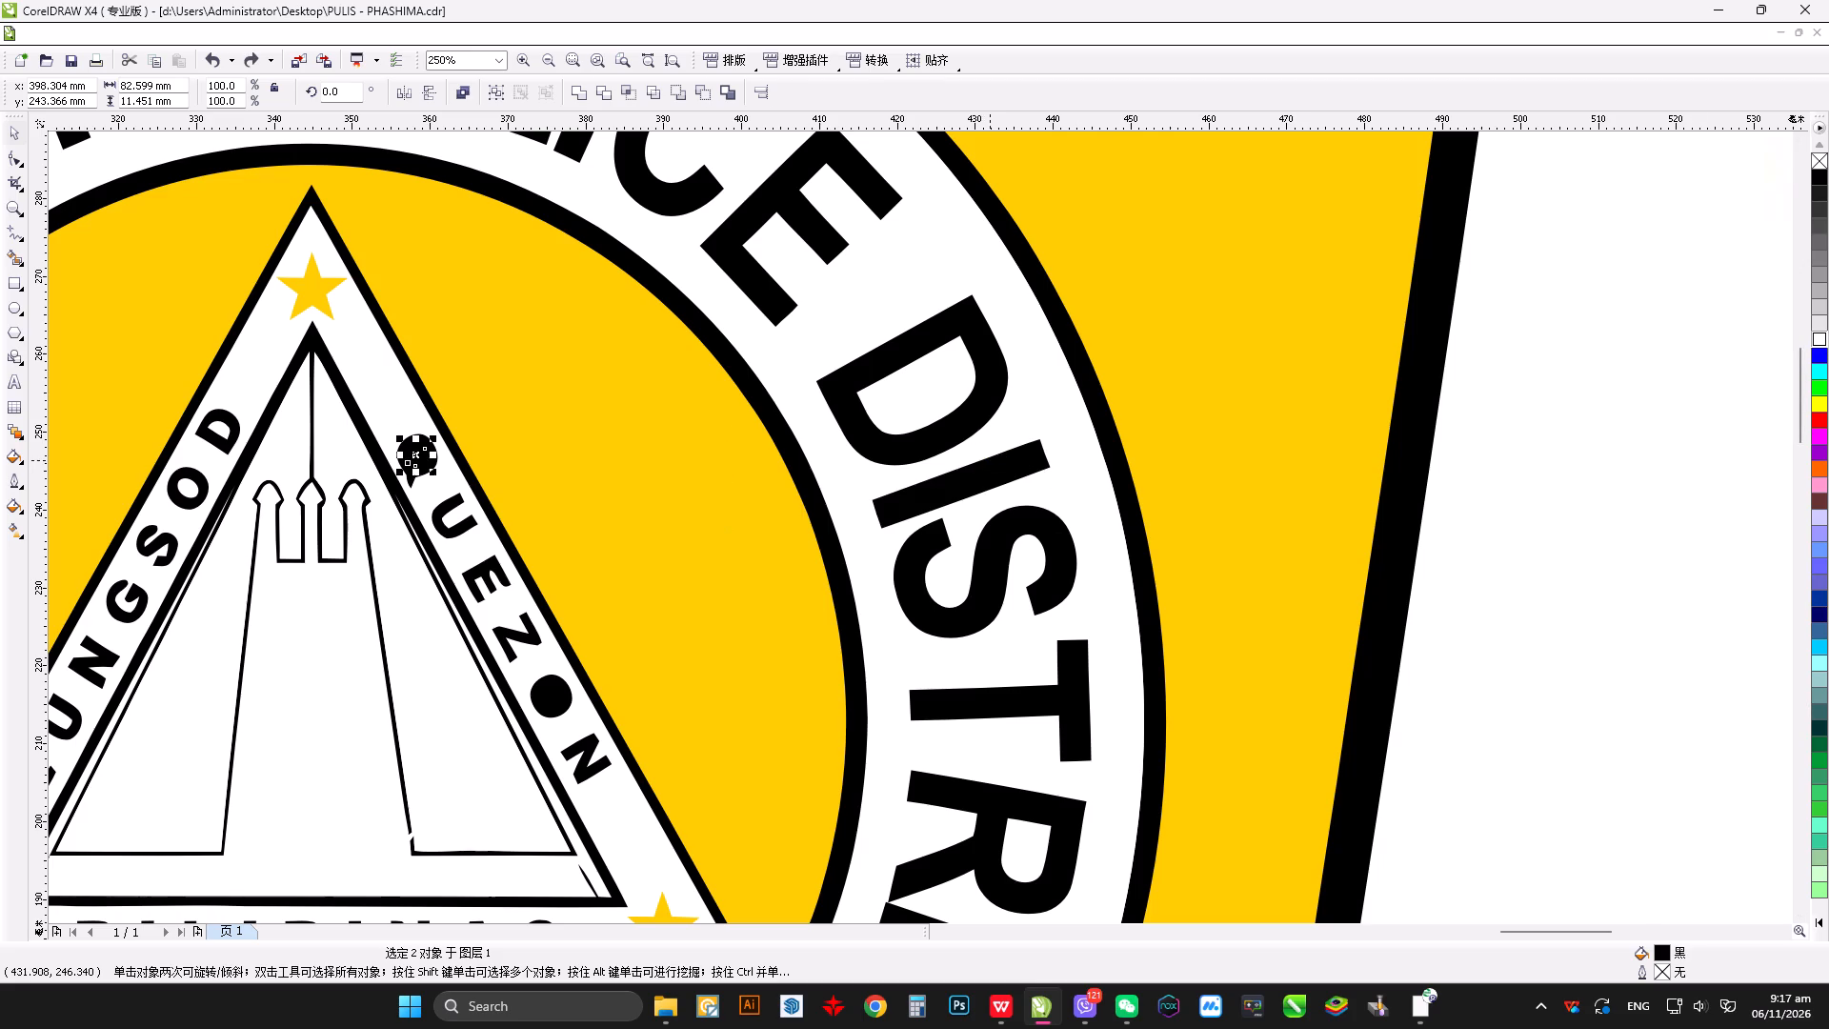
click(1820, 342)
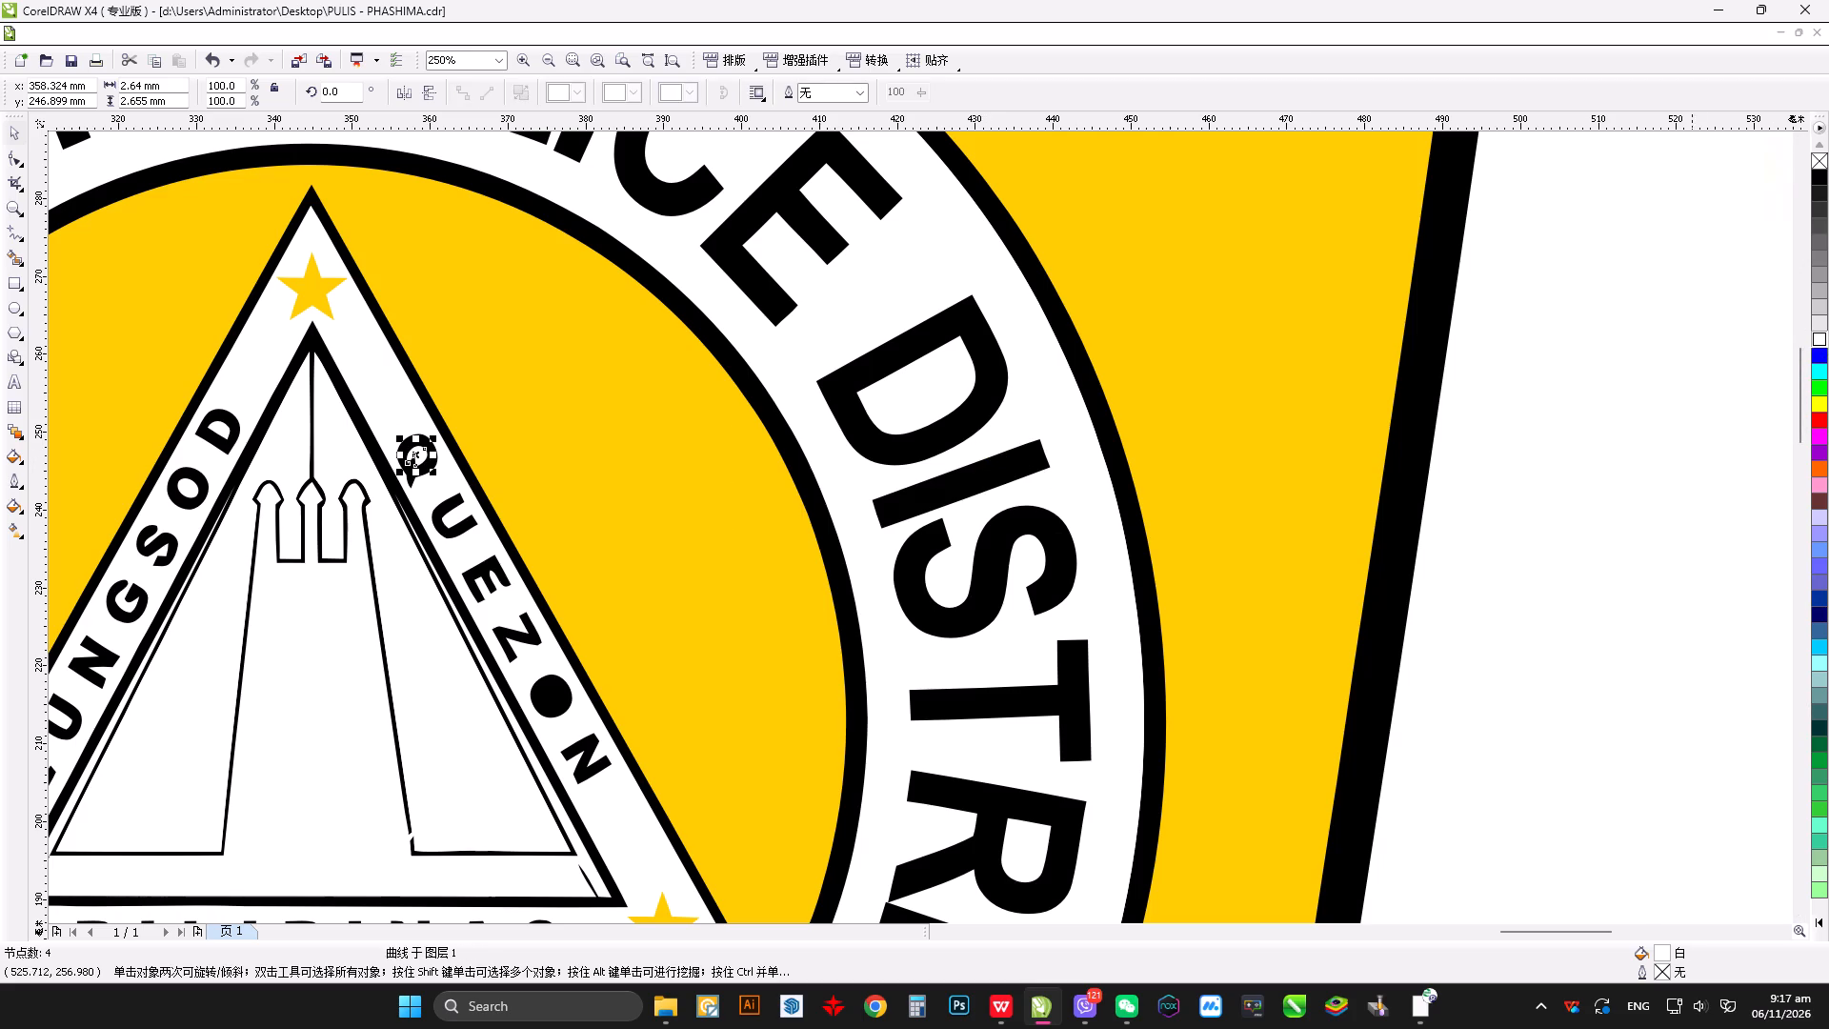
click(1582, 419)
Bring the inner shape of the letter O in QUEZON on the triangle's border to the front and fill it with white.
drag(1691, 738, 543, 713)
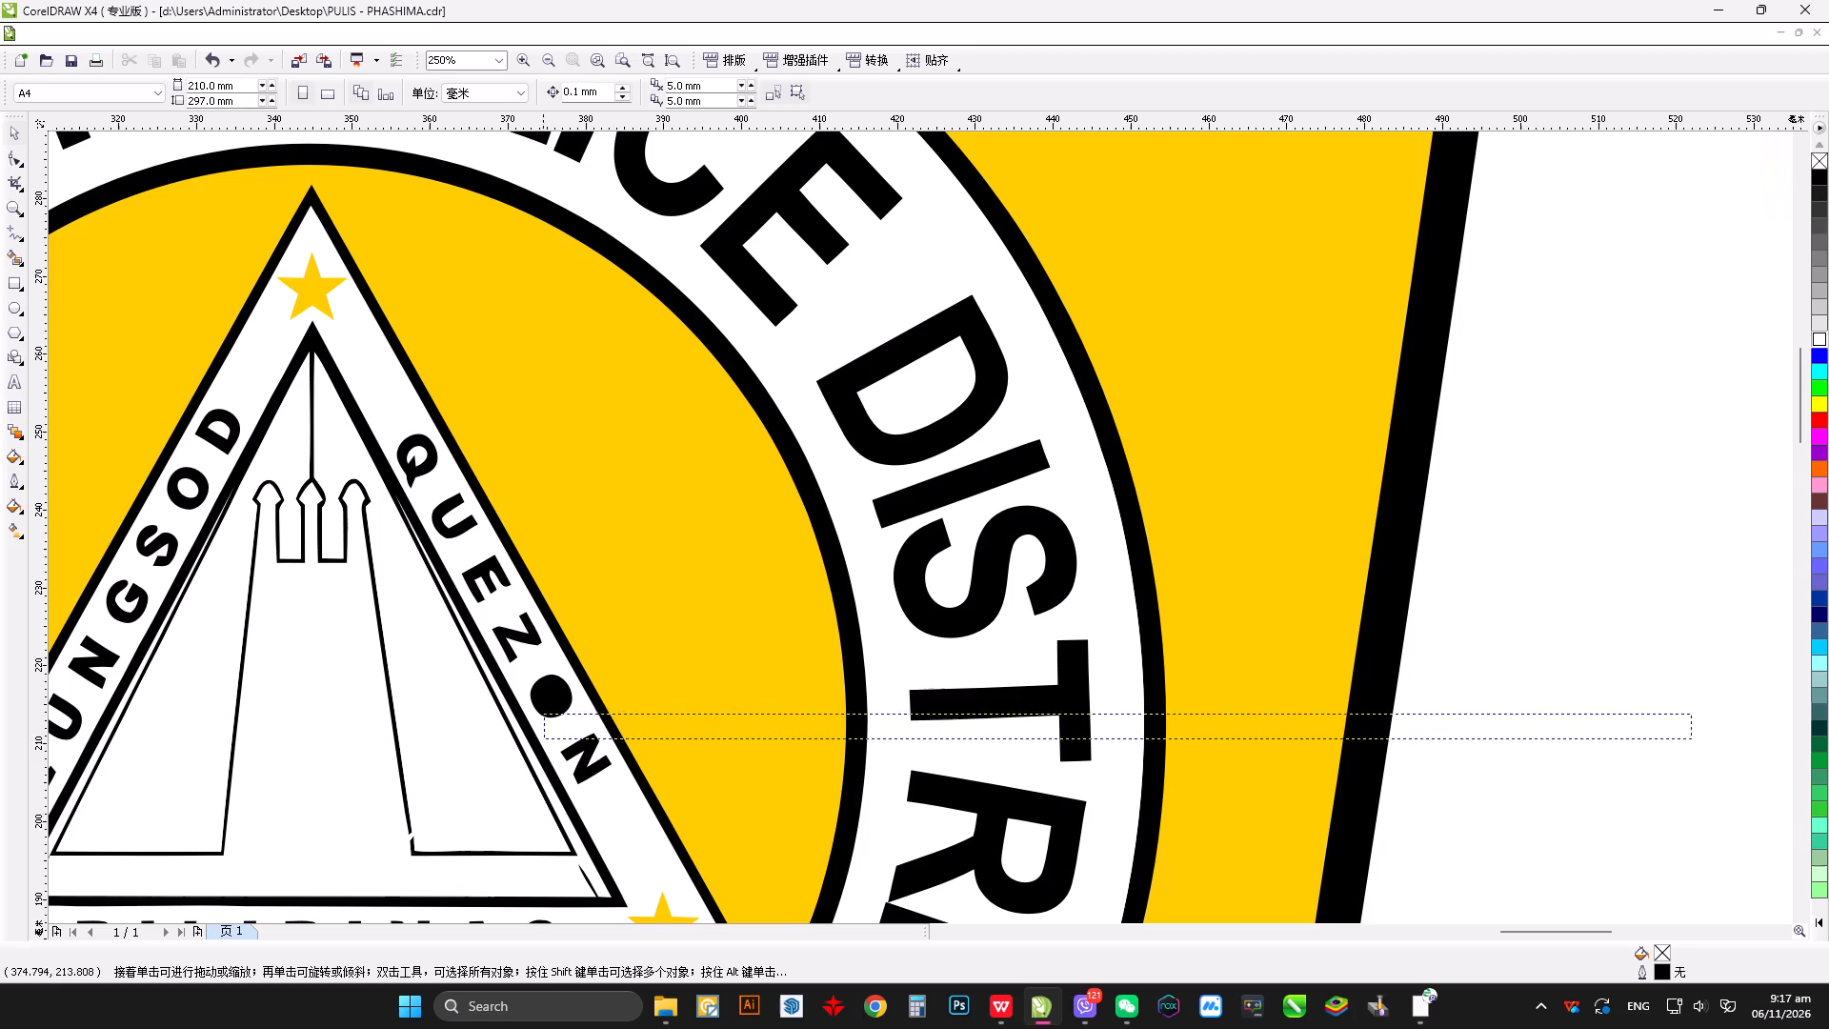
drag(543, 713, 501, 677)
key(ctrl+Home)
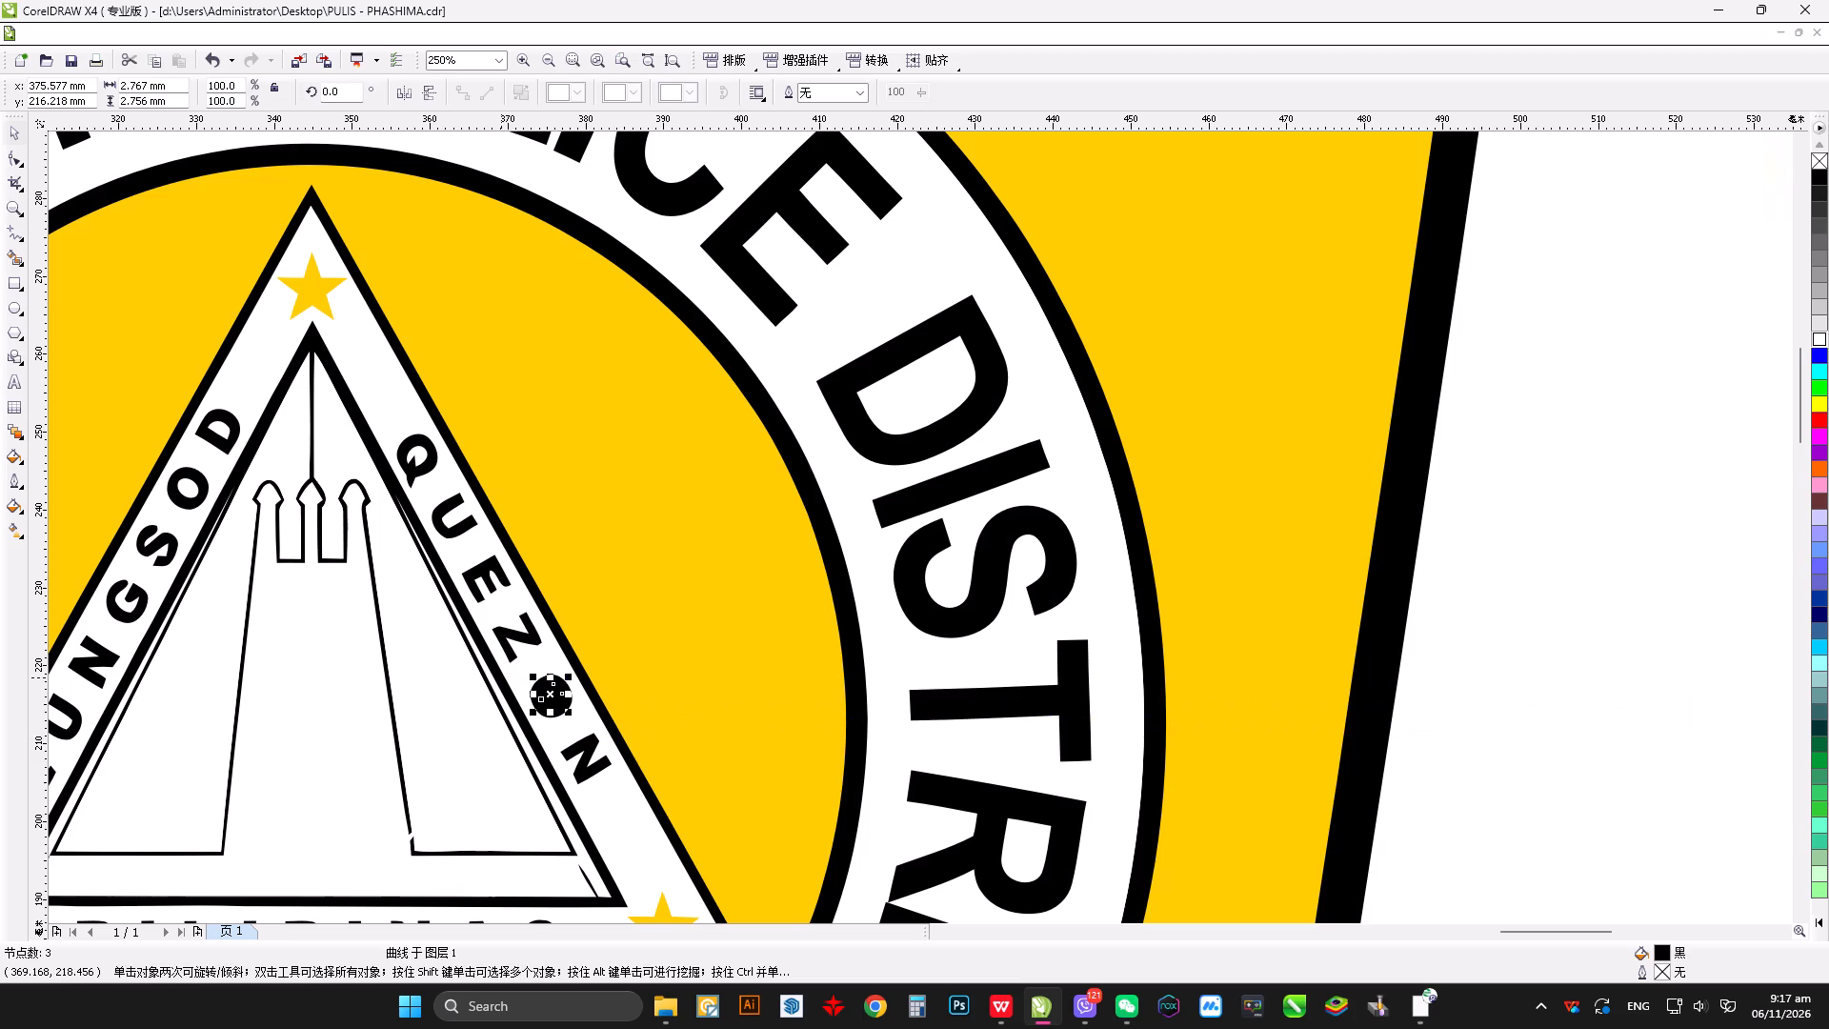
click(1824, 340)
click(1538, 479)
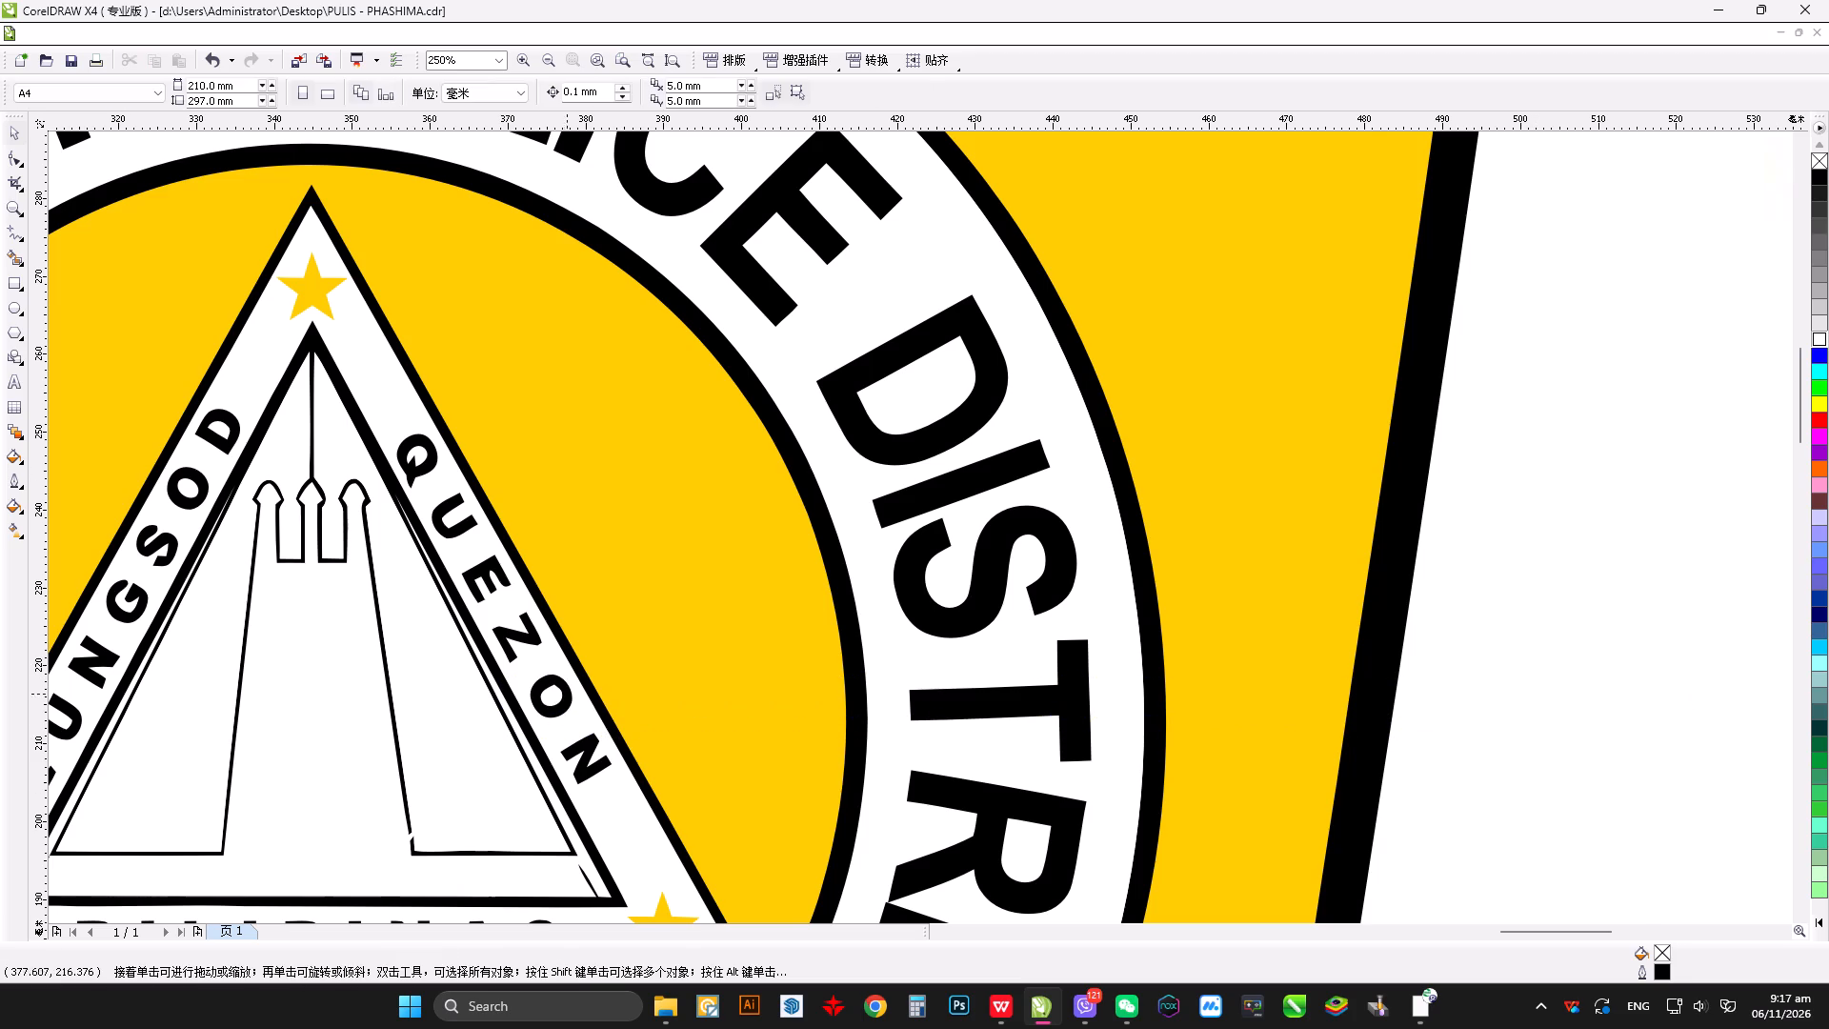
scroll(559, 701, up, 3)
scroll(920, 527, down, 1)
scroll(893, 470, up, 1)
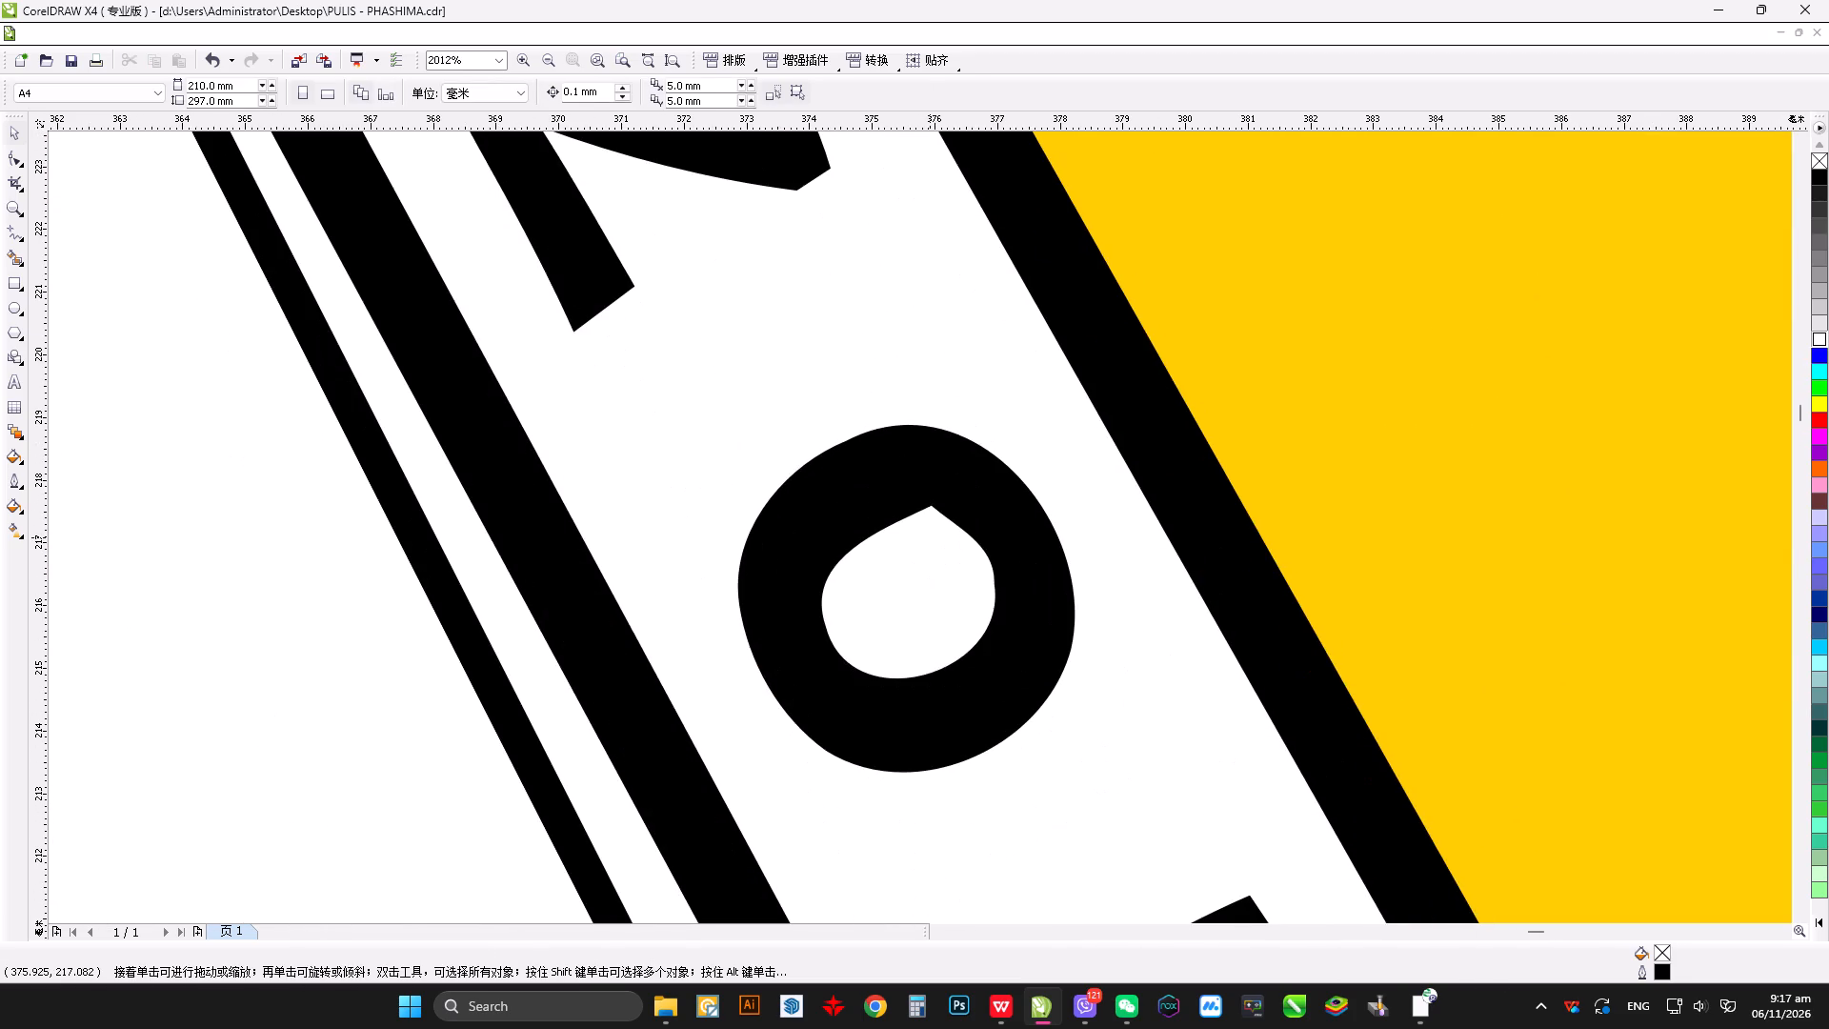
scroll(936, 524, up, 1)
click(916, 493)
scroll(921, 503, down, 3)
scroll(1244, 607, down, 2)
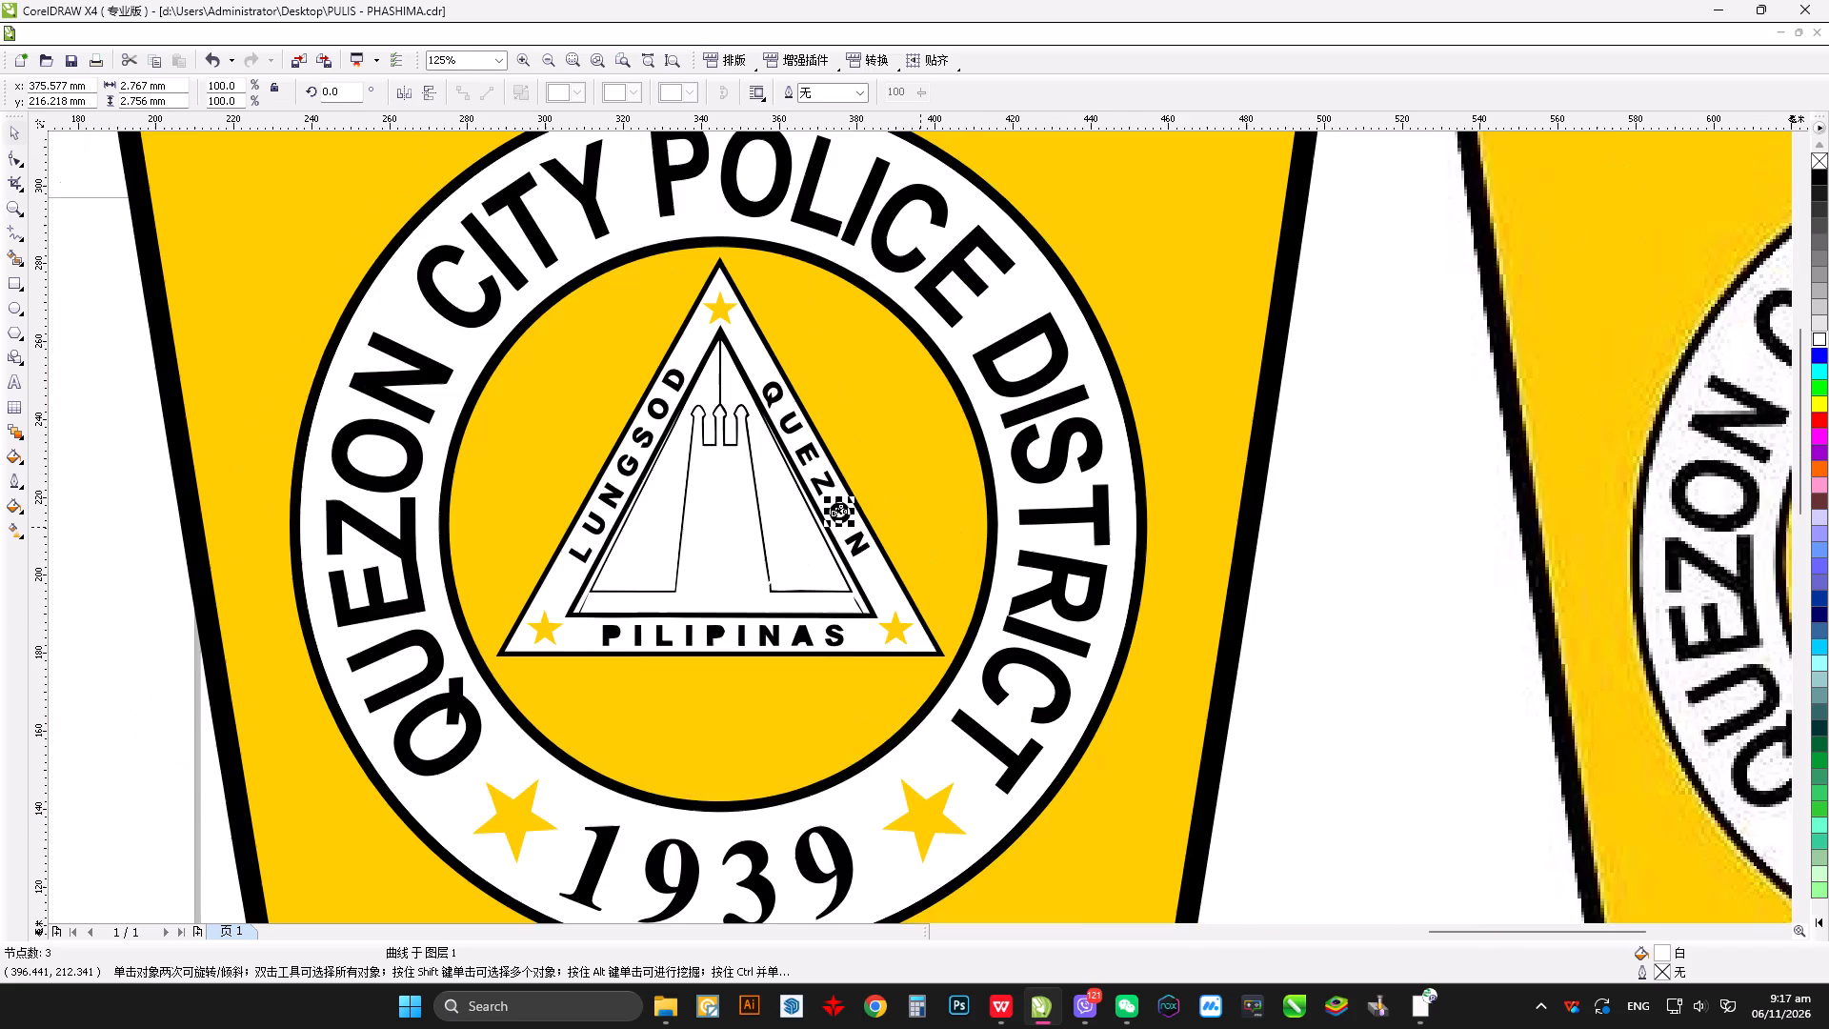
scroll(1459, 511, down, 1)
click(1657, 503)
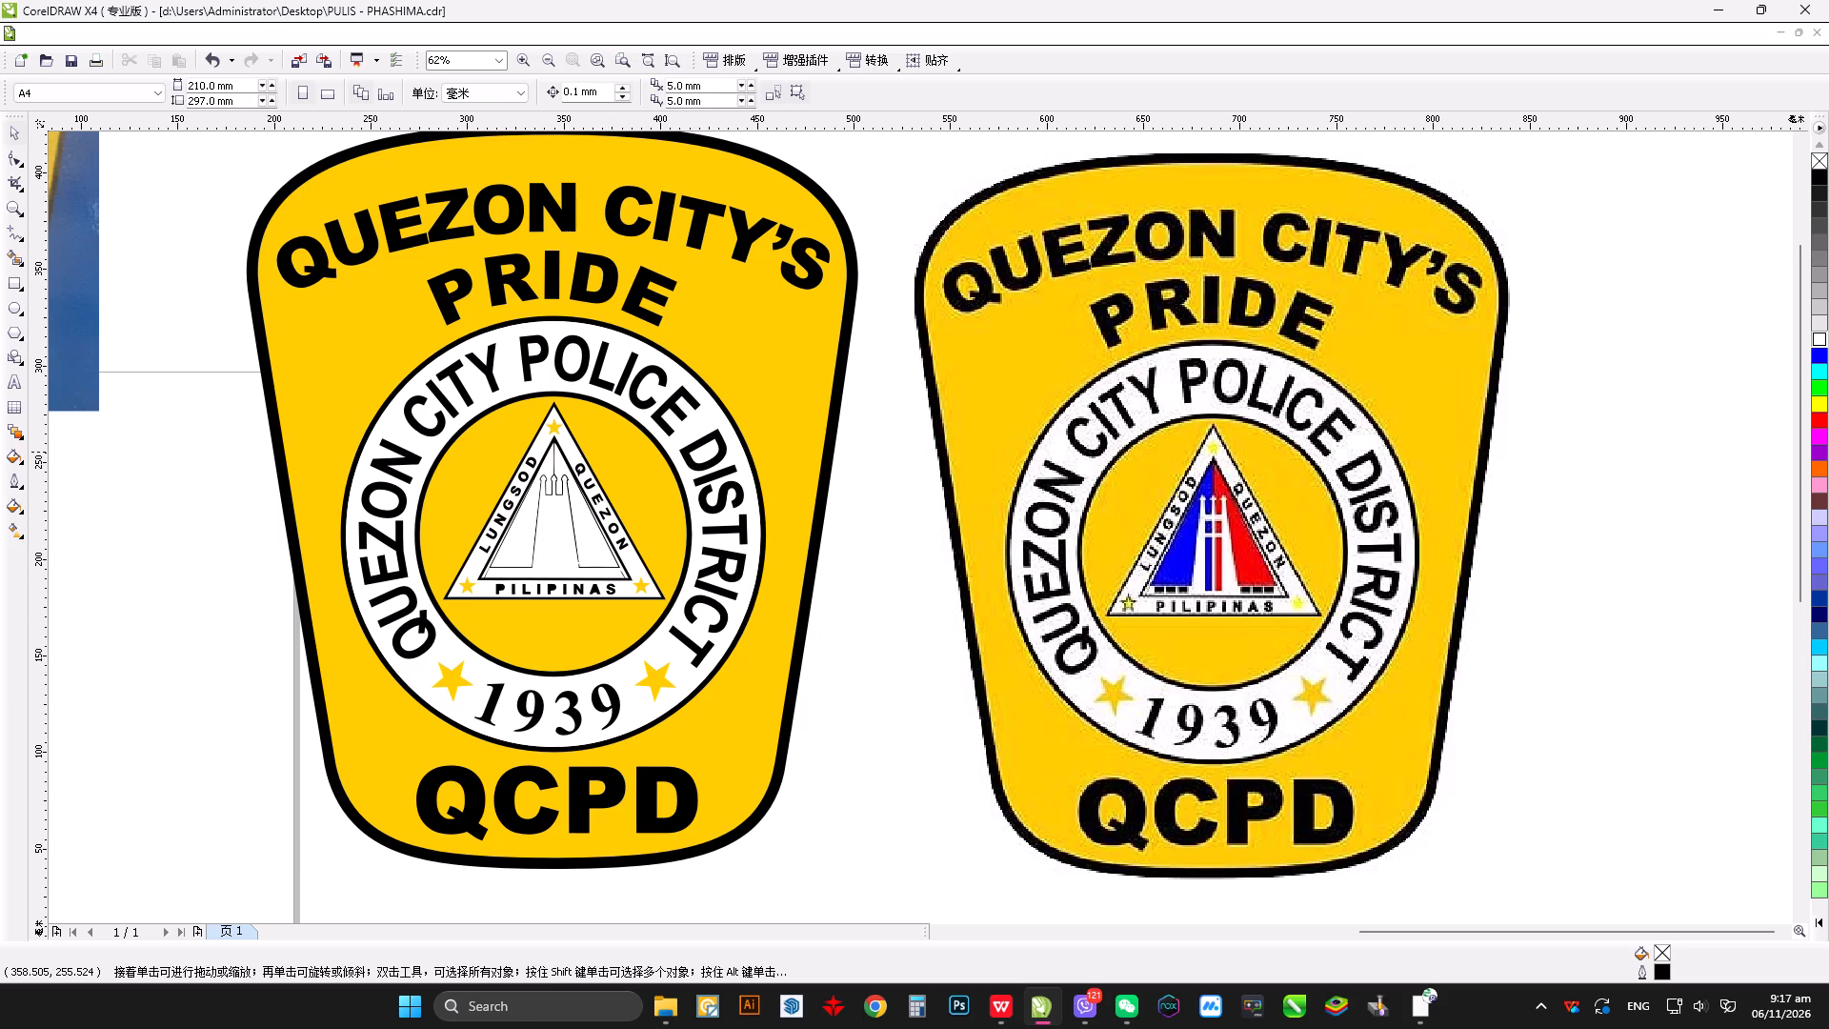
Examine the curved QUEZON CITY'S lettering at the top of the badge, particularly the spacing between the E and the Z.
scroll(444, 241, up, 1)
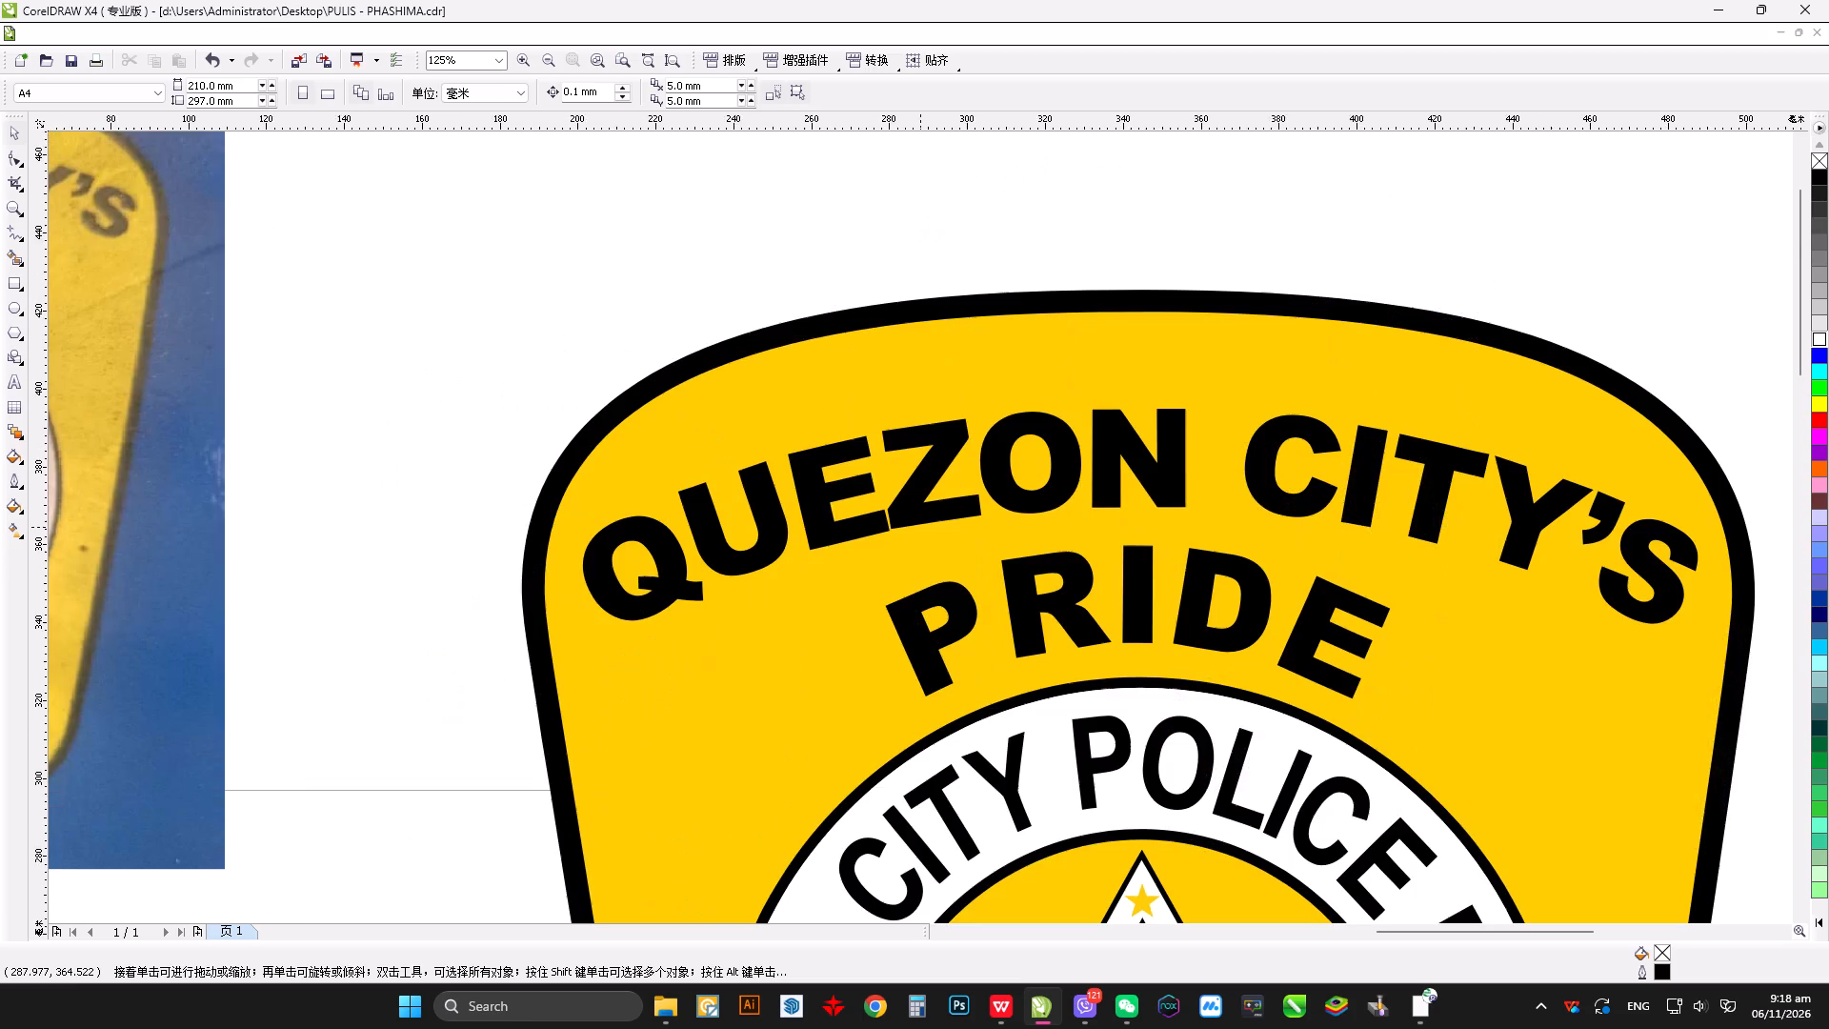
scroll(444, 241, up, 1)
scroll(920, 527, up, 2)
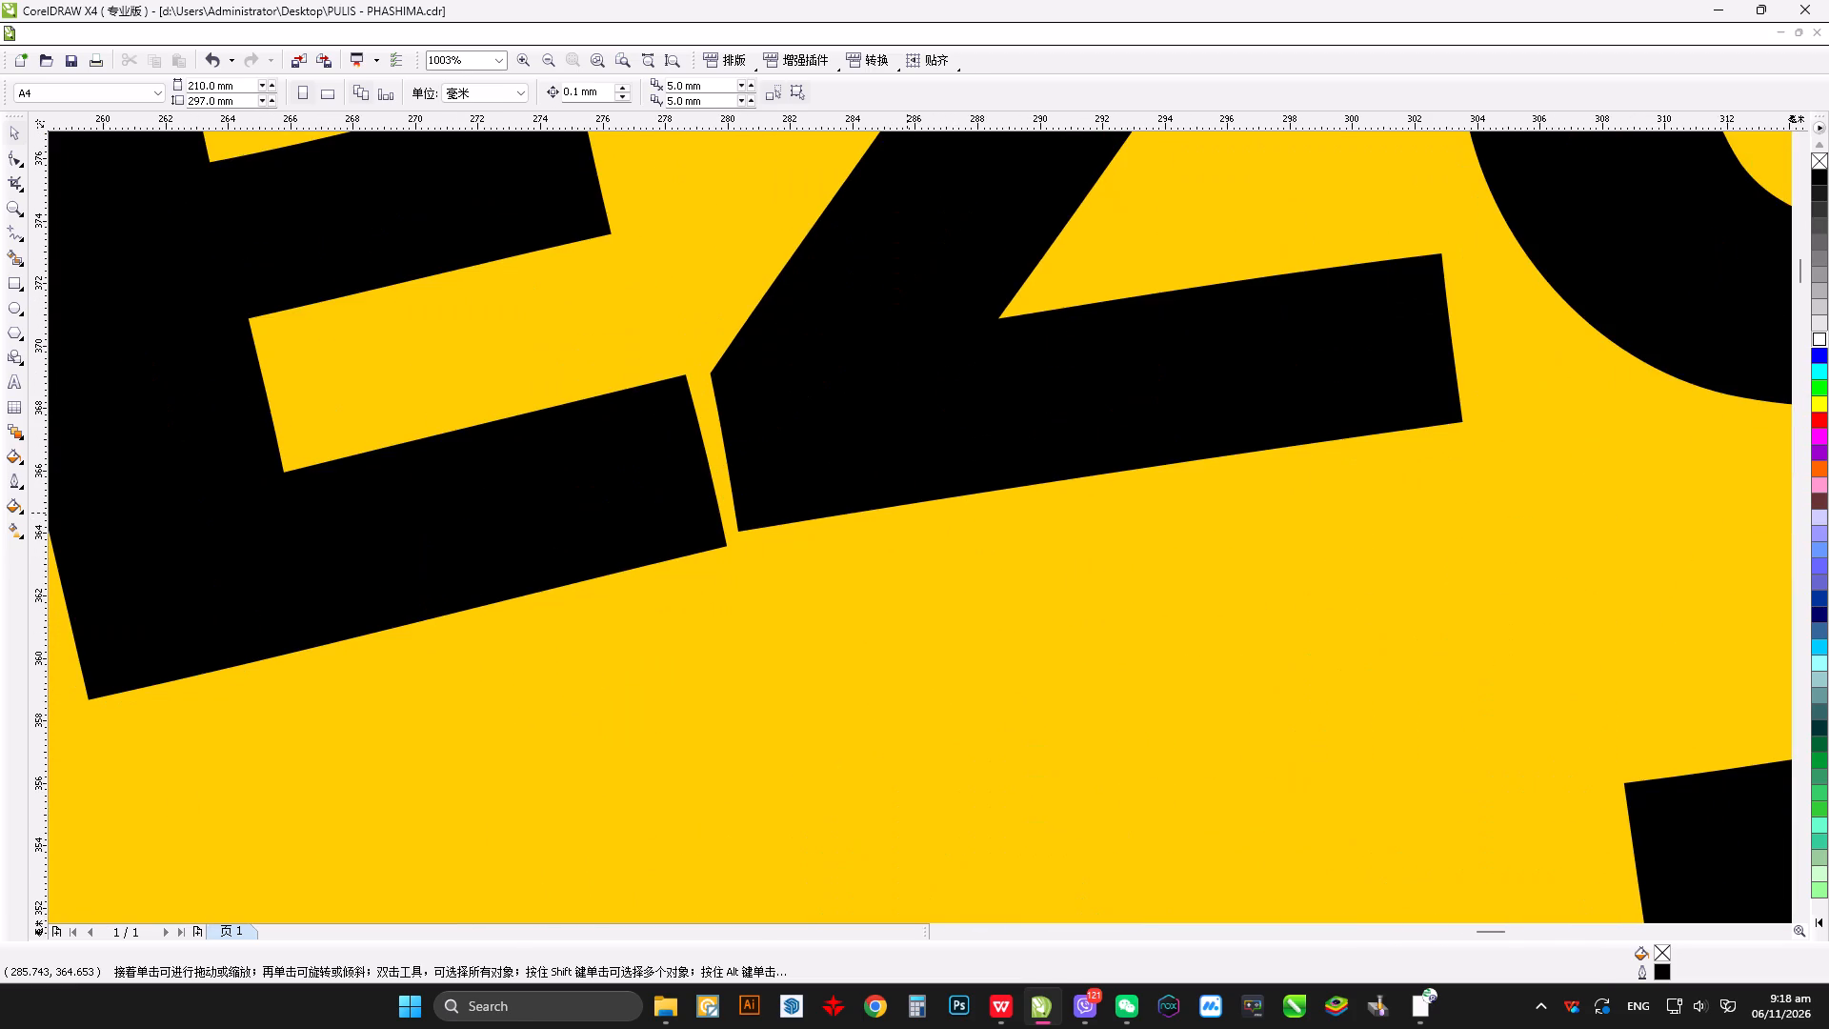
scroll(907, 513, up, 1)
scroll(913, 507, down, 3)
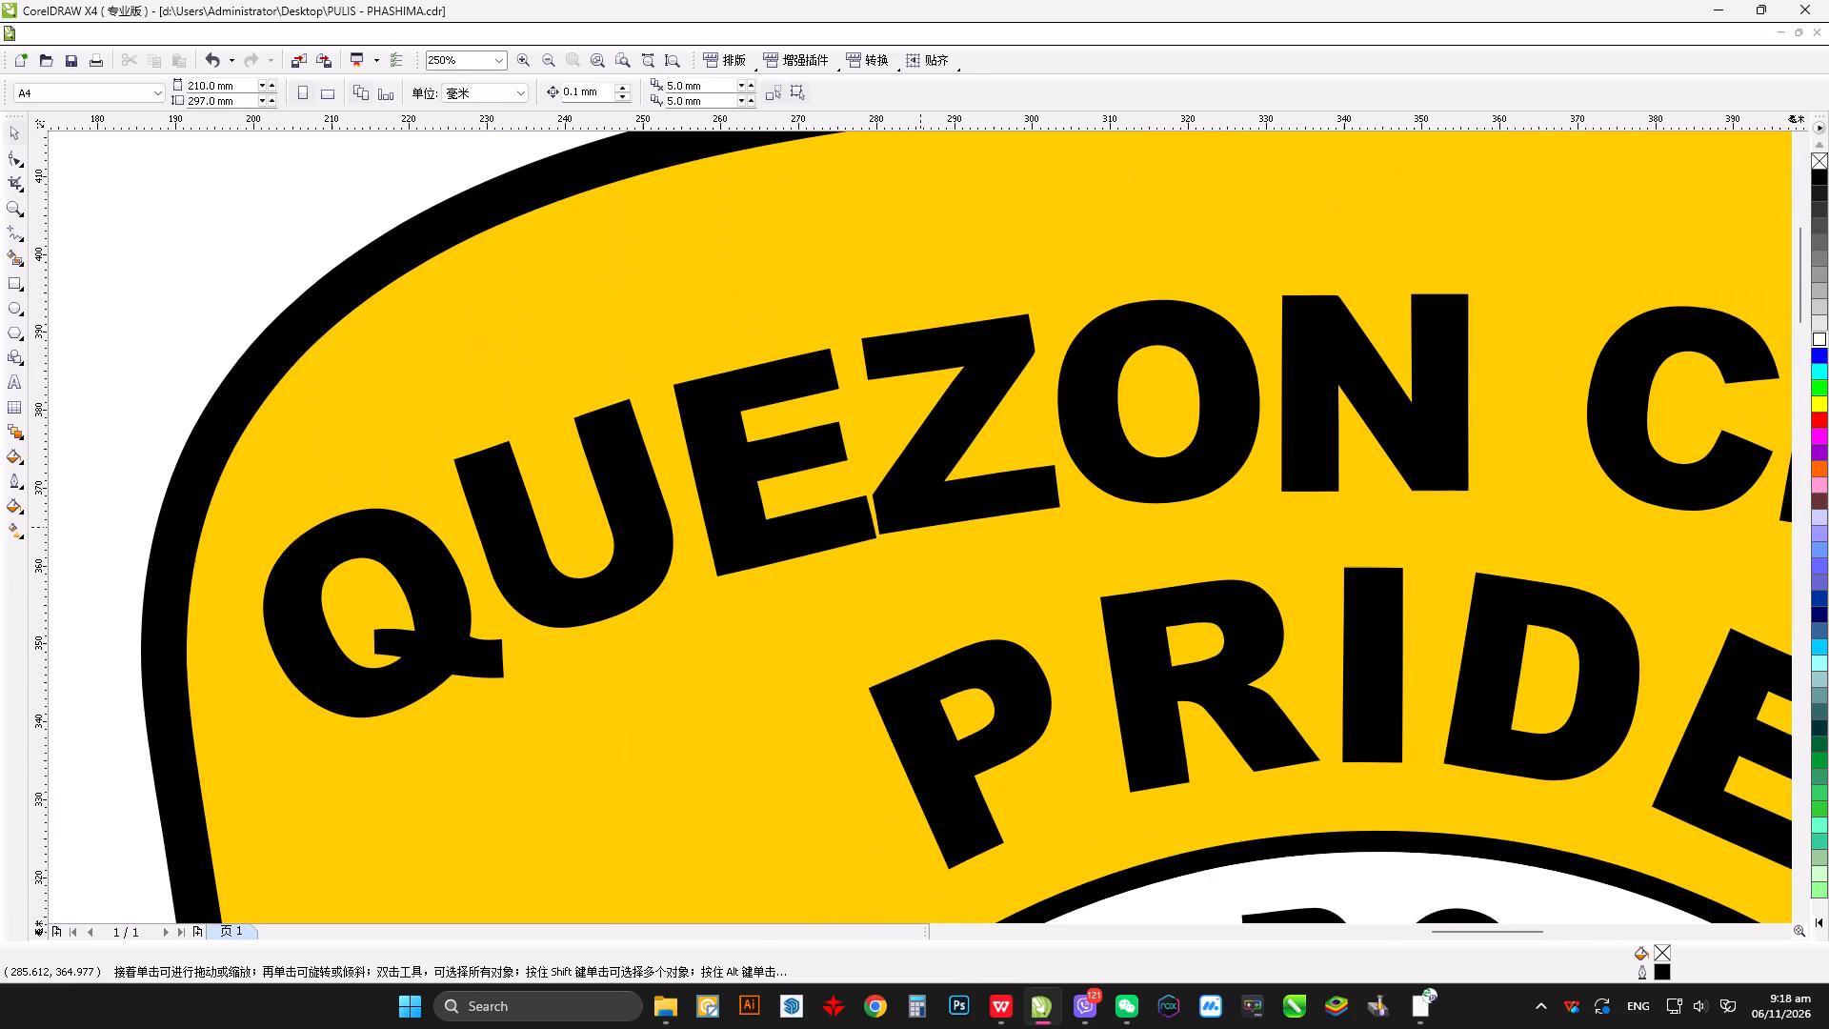
scroll(920, 527, down, 1)
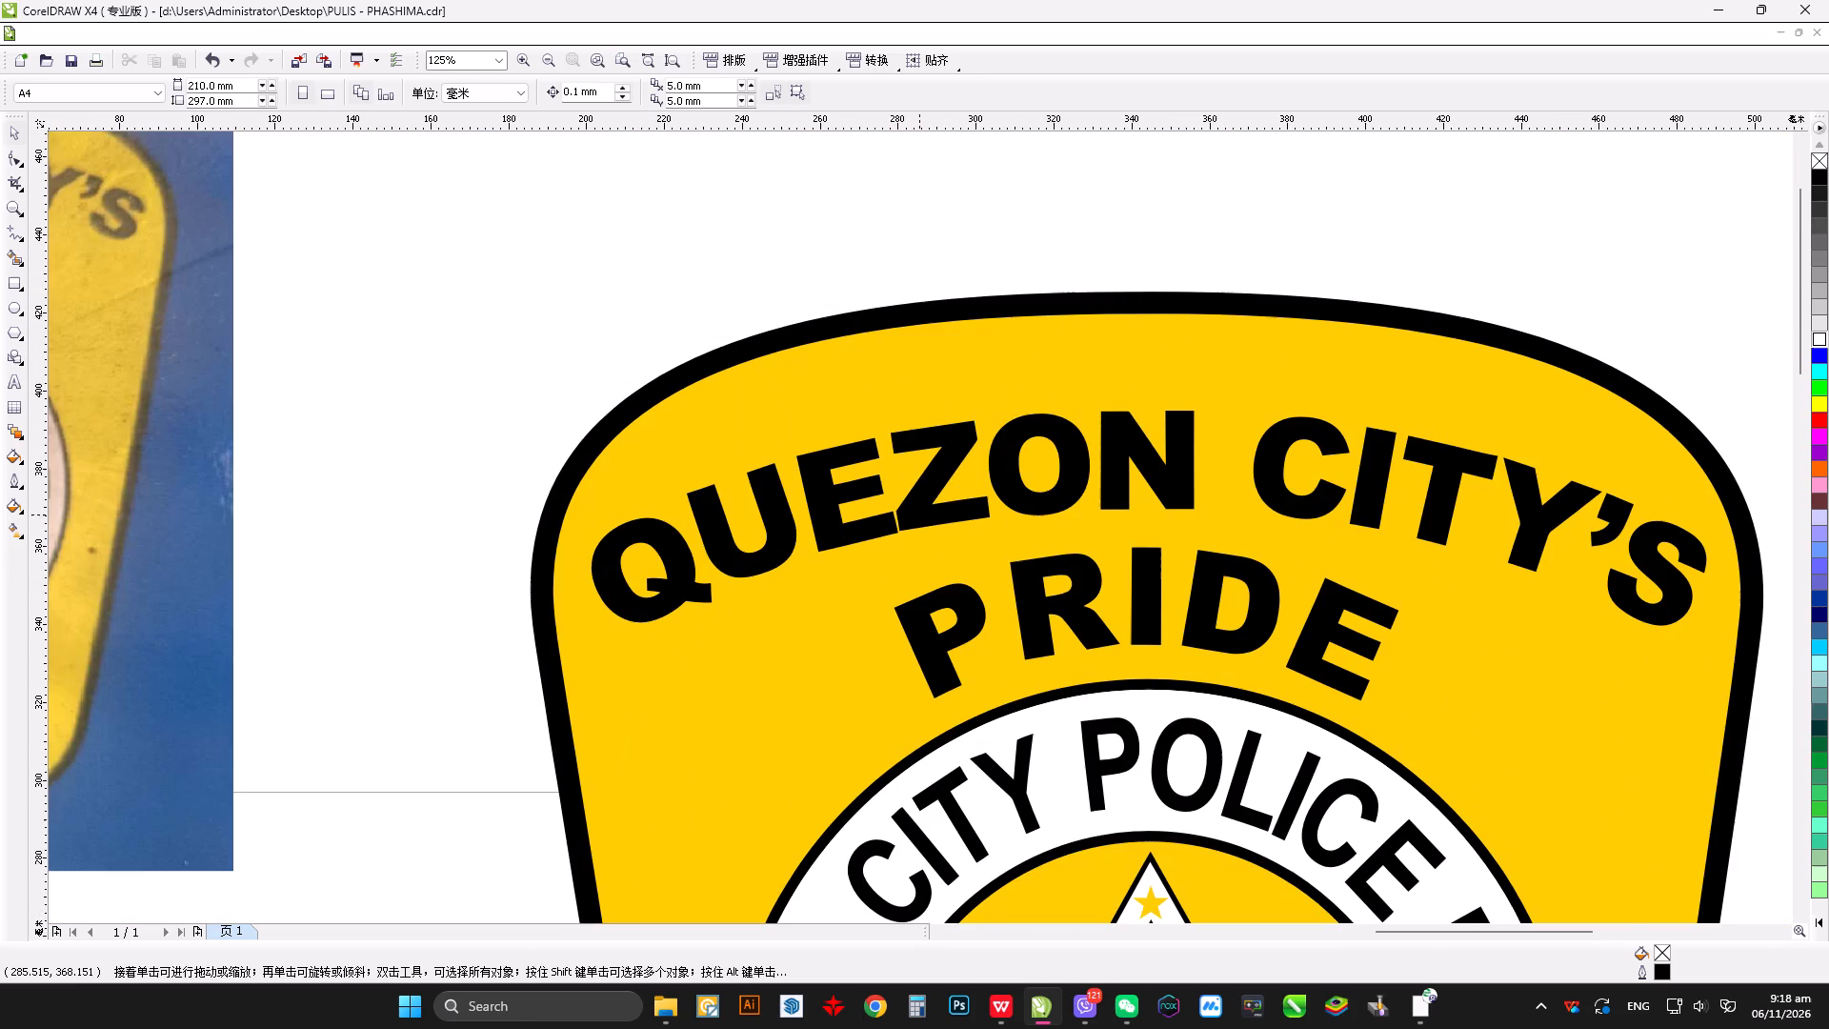
scroll(919, 514, up, 3)
scroll(920, 527, down, 3)
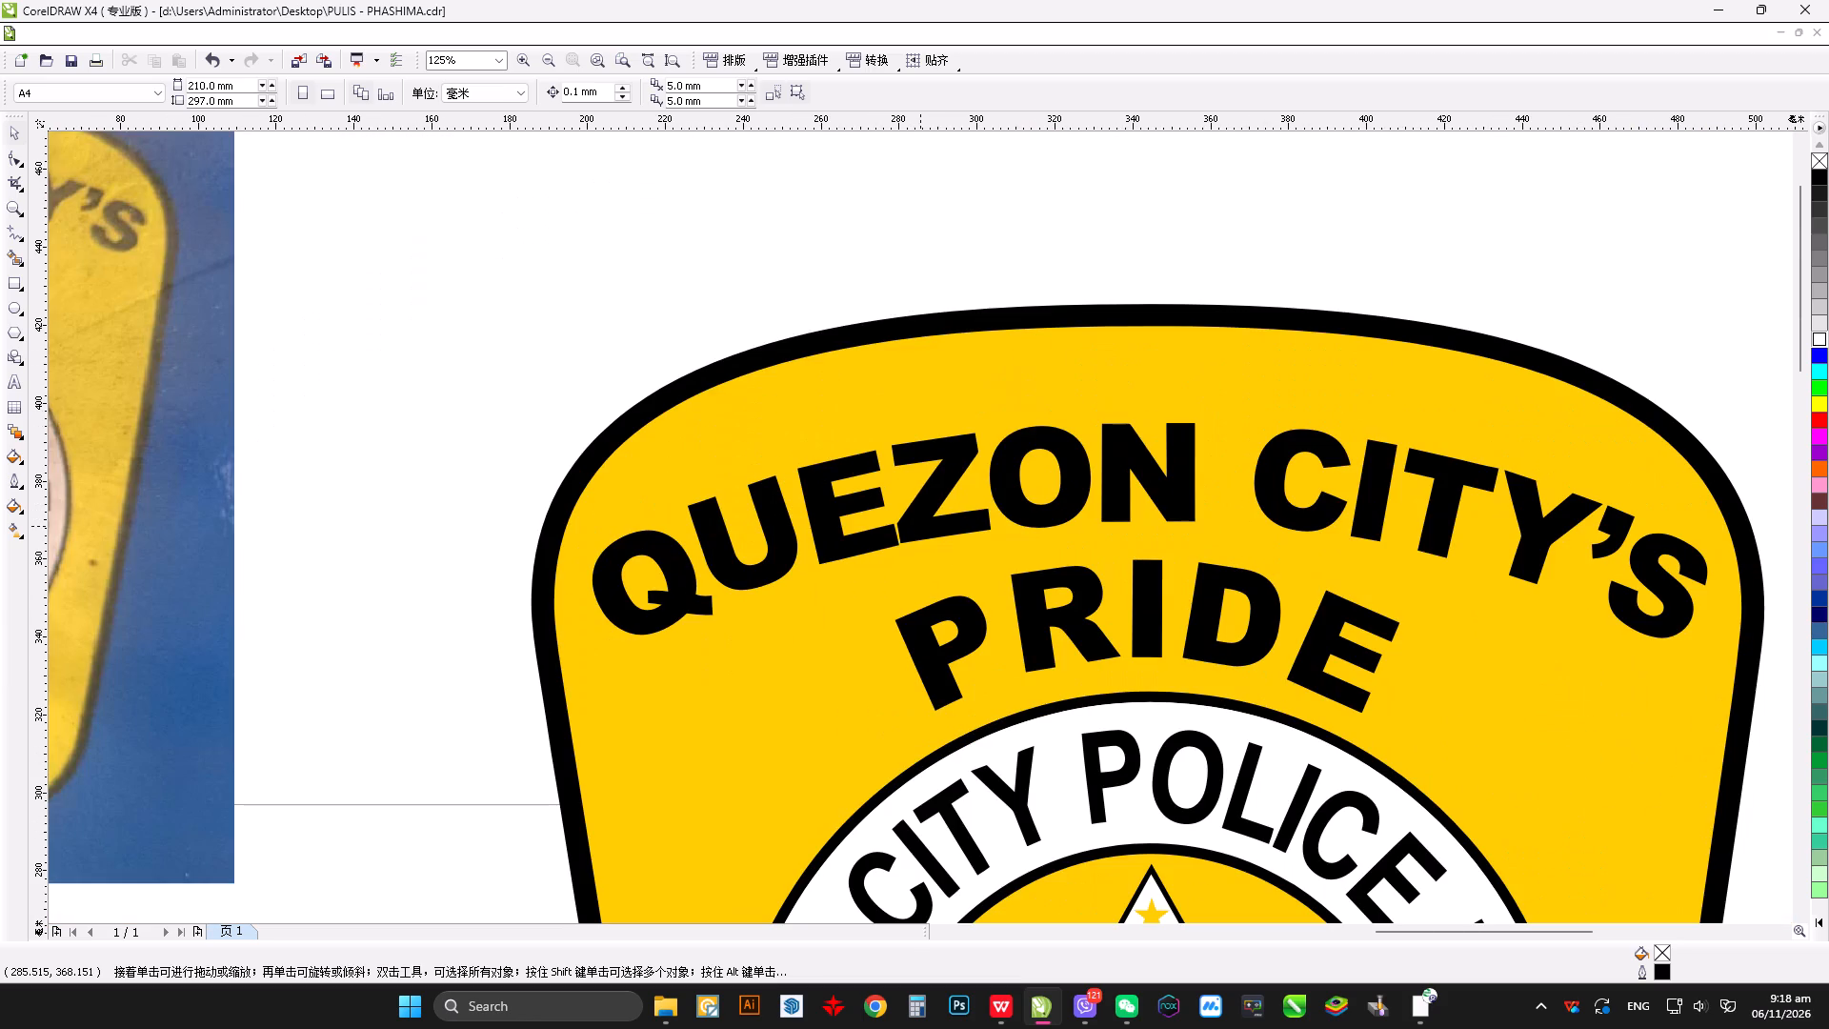
scroll(920, 526, up, 2)
scroll(920, 527, down, 1)
scroll(920, 527, up, 1)
scroll(920, 527, down, 2)
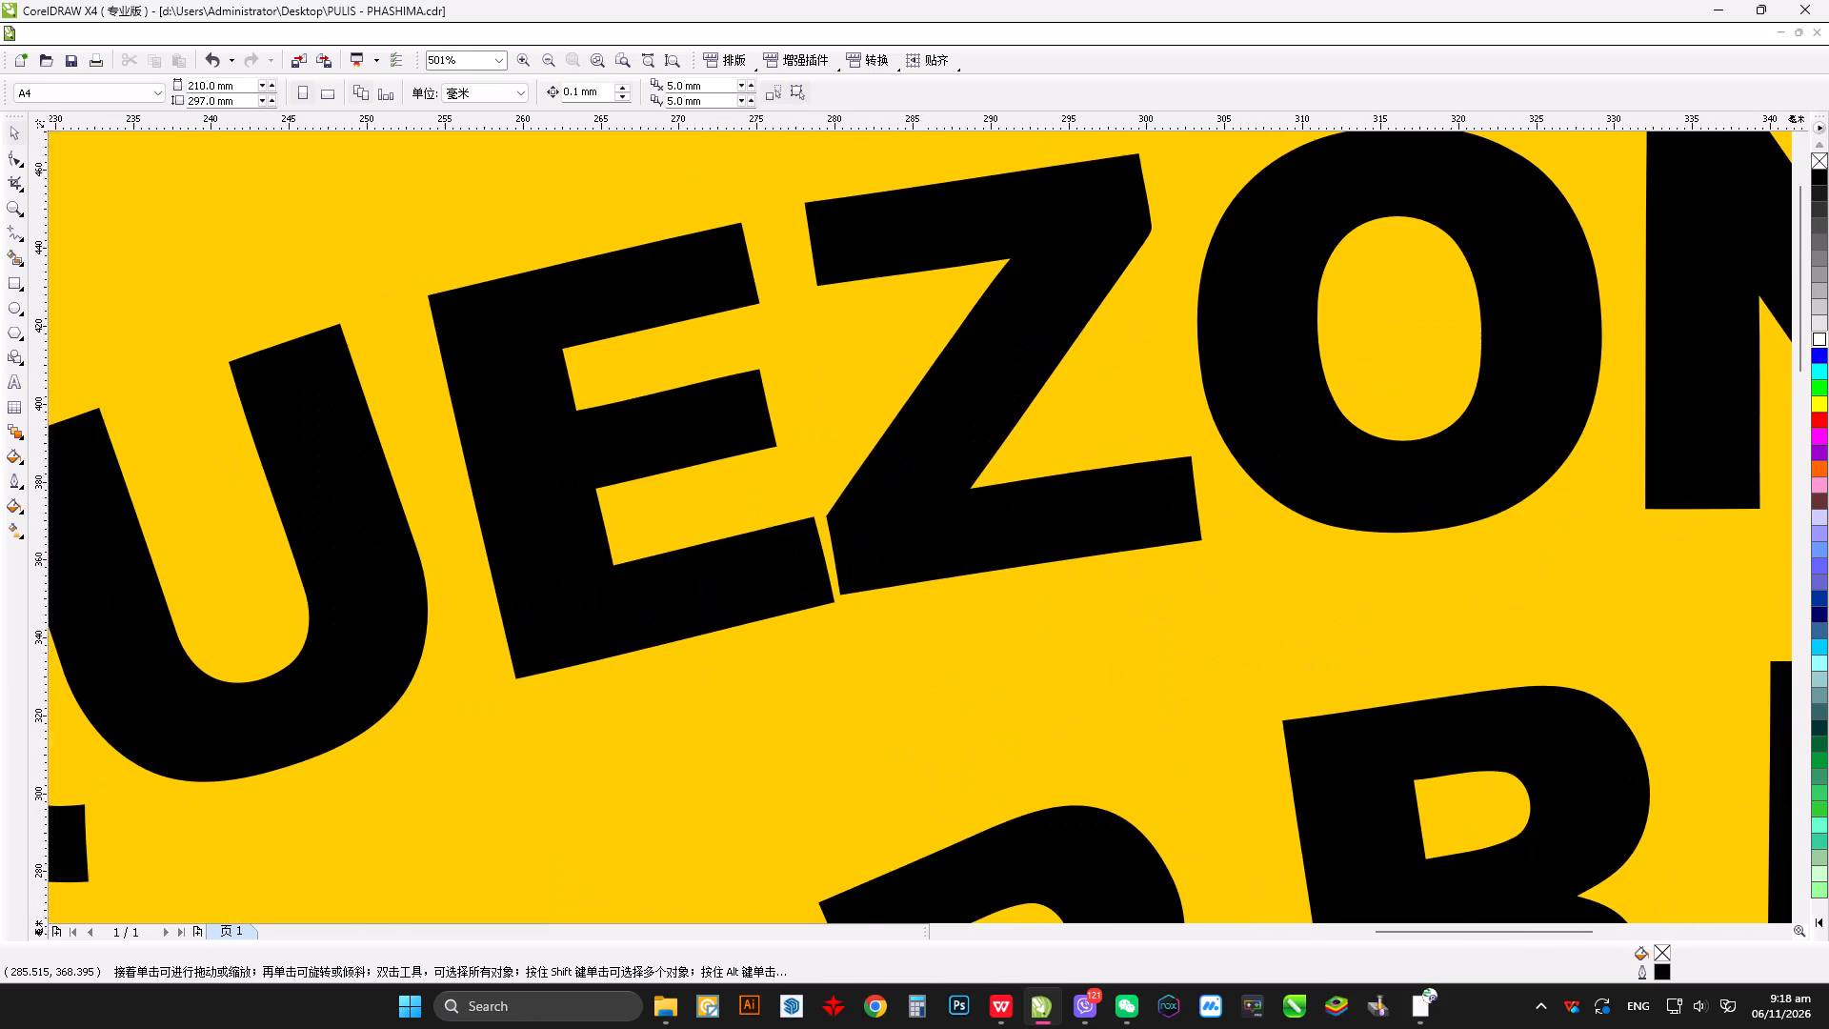
scroll(920, 527, down, 4)
scroll(919, 549, up, 2)
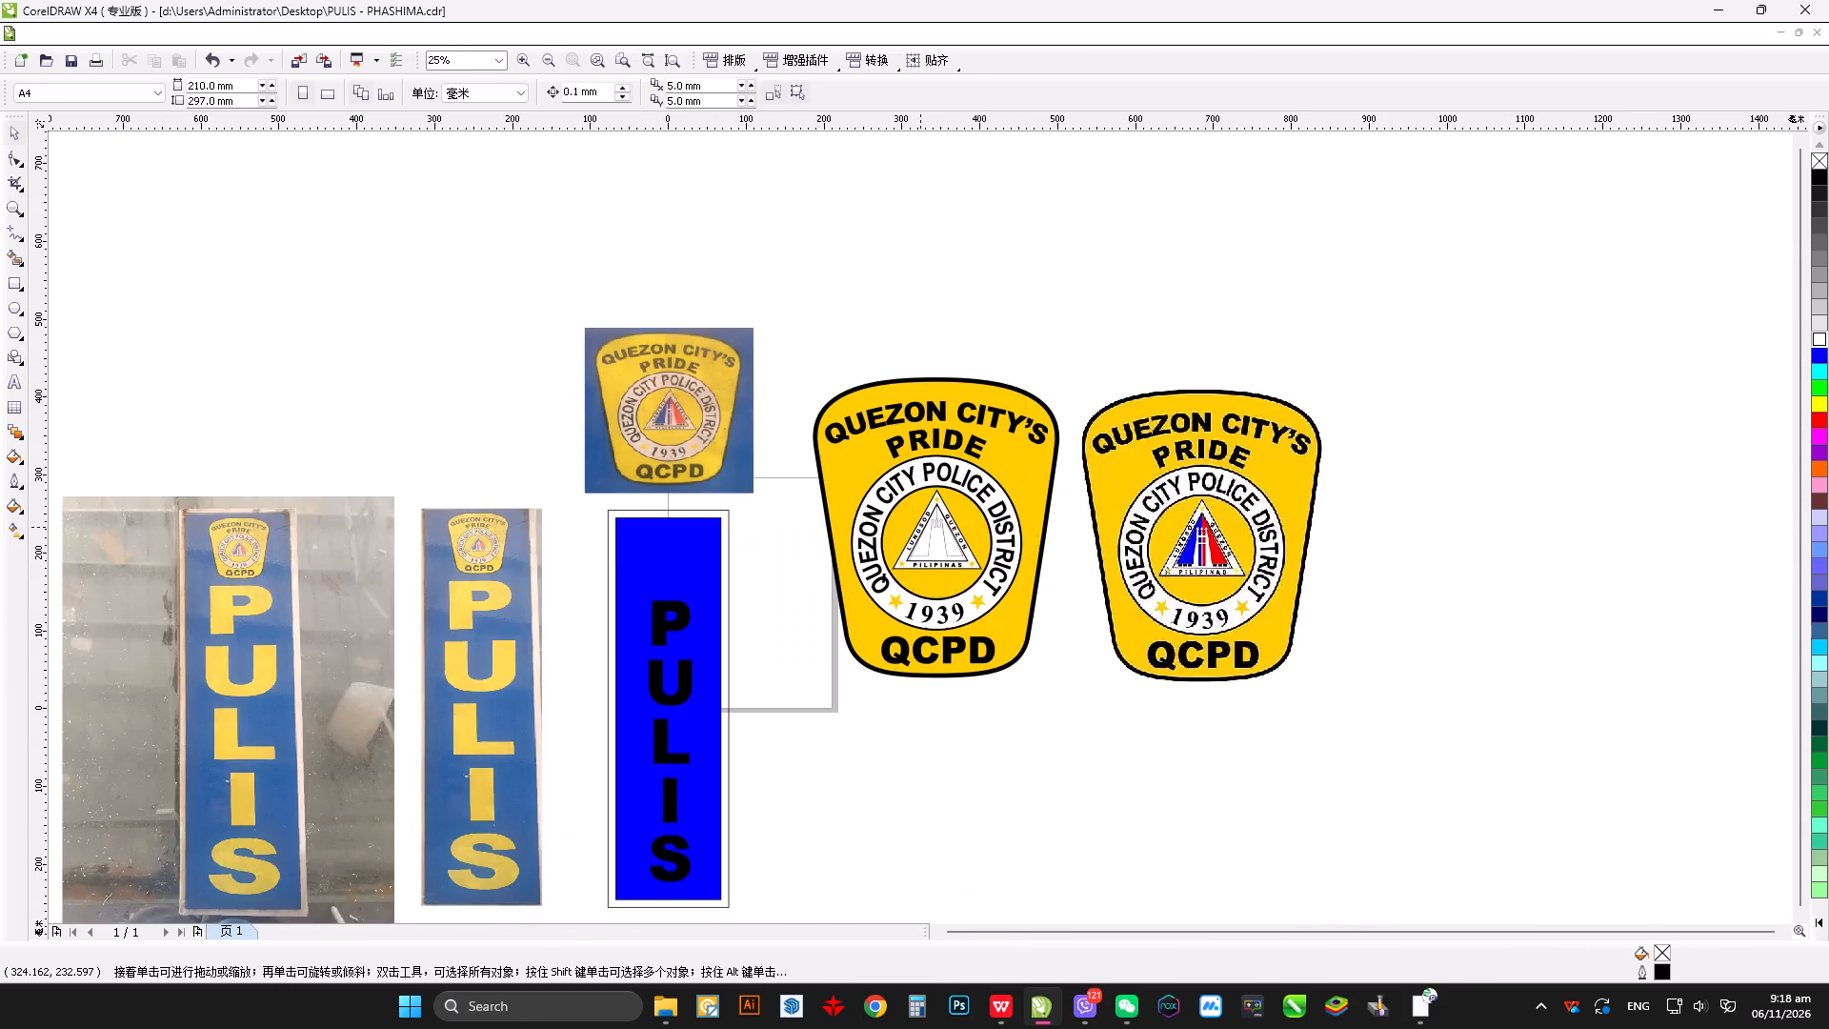
Bring the inner shapes of both Ps and the A in PILIPINAS to the front and fill them with white.
scroll(988, 559, up, 2)
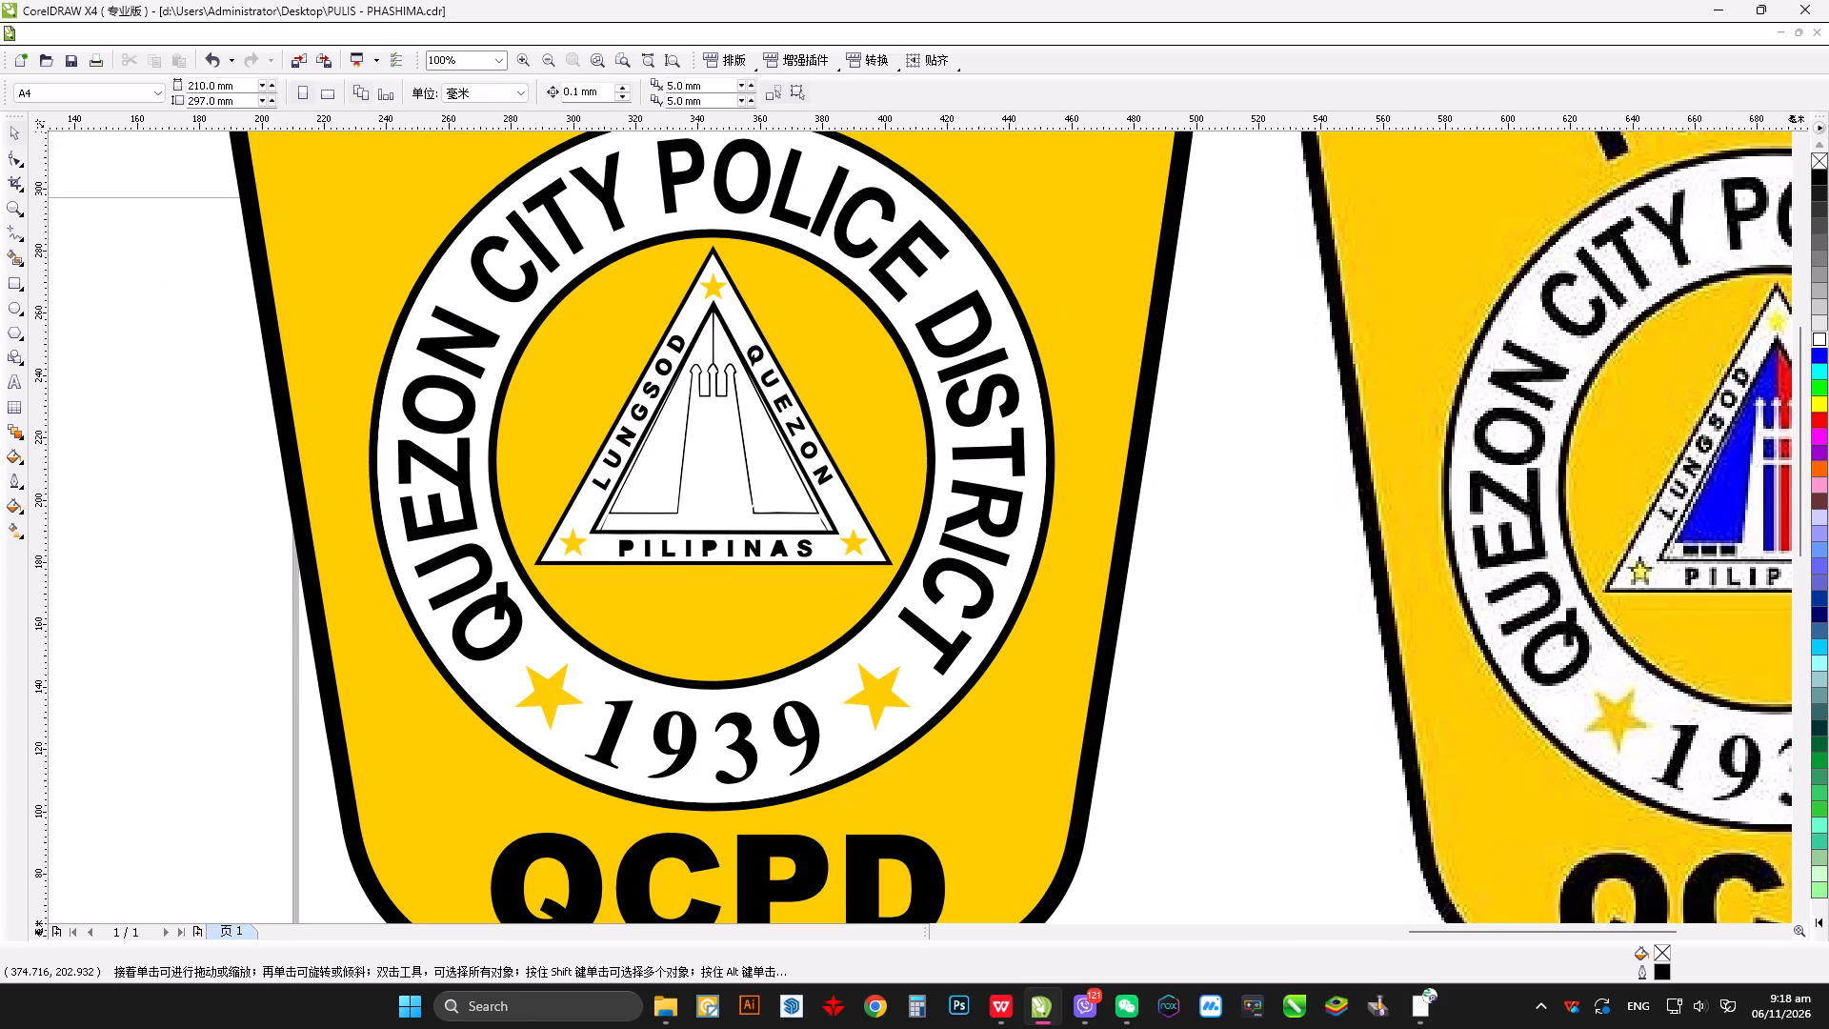
scroll(583, 548, up, 3)
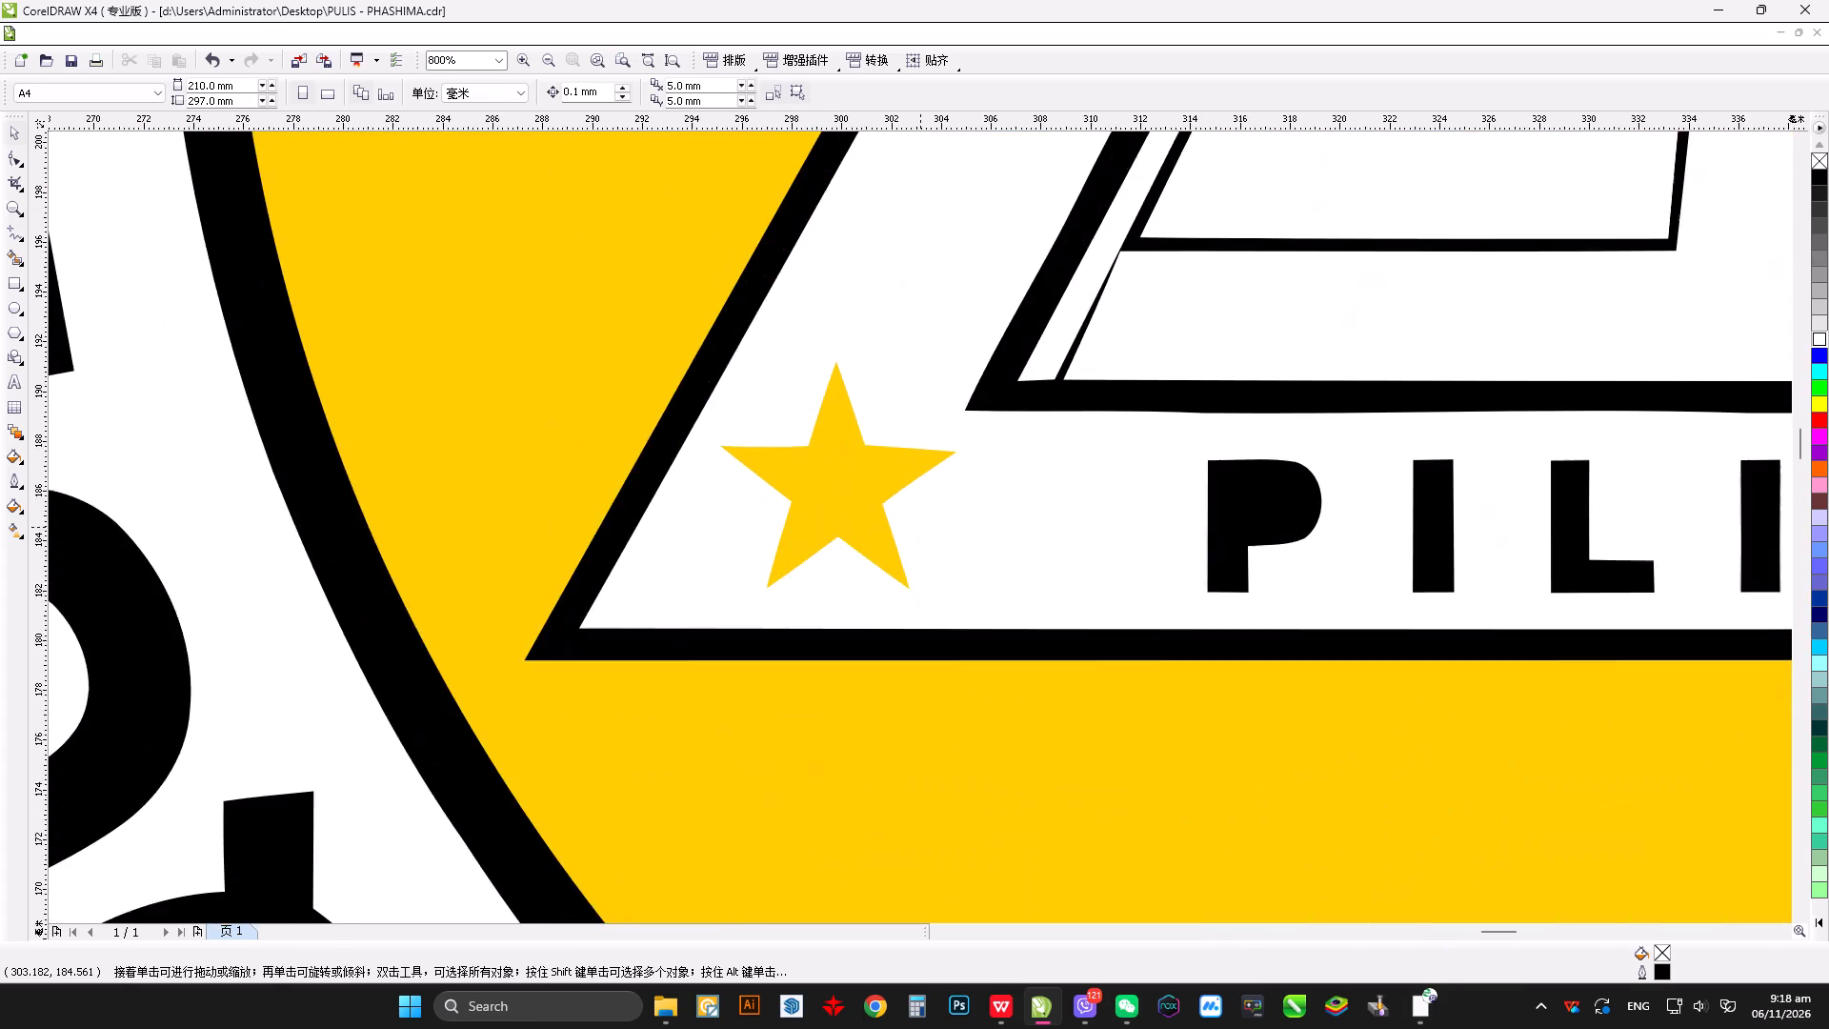
scroll(1031, 516, down, 3)
scroll(922, 527, up, 1)
scroll(920, 527, down, 1)
scroll(920, 527, up, 2)
scroll(330, 591, down, 1)
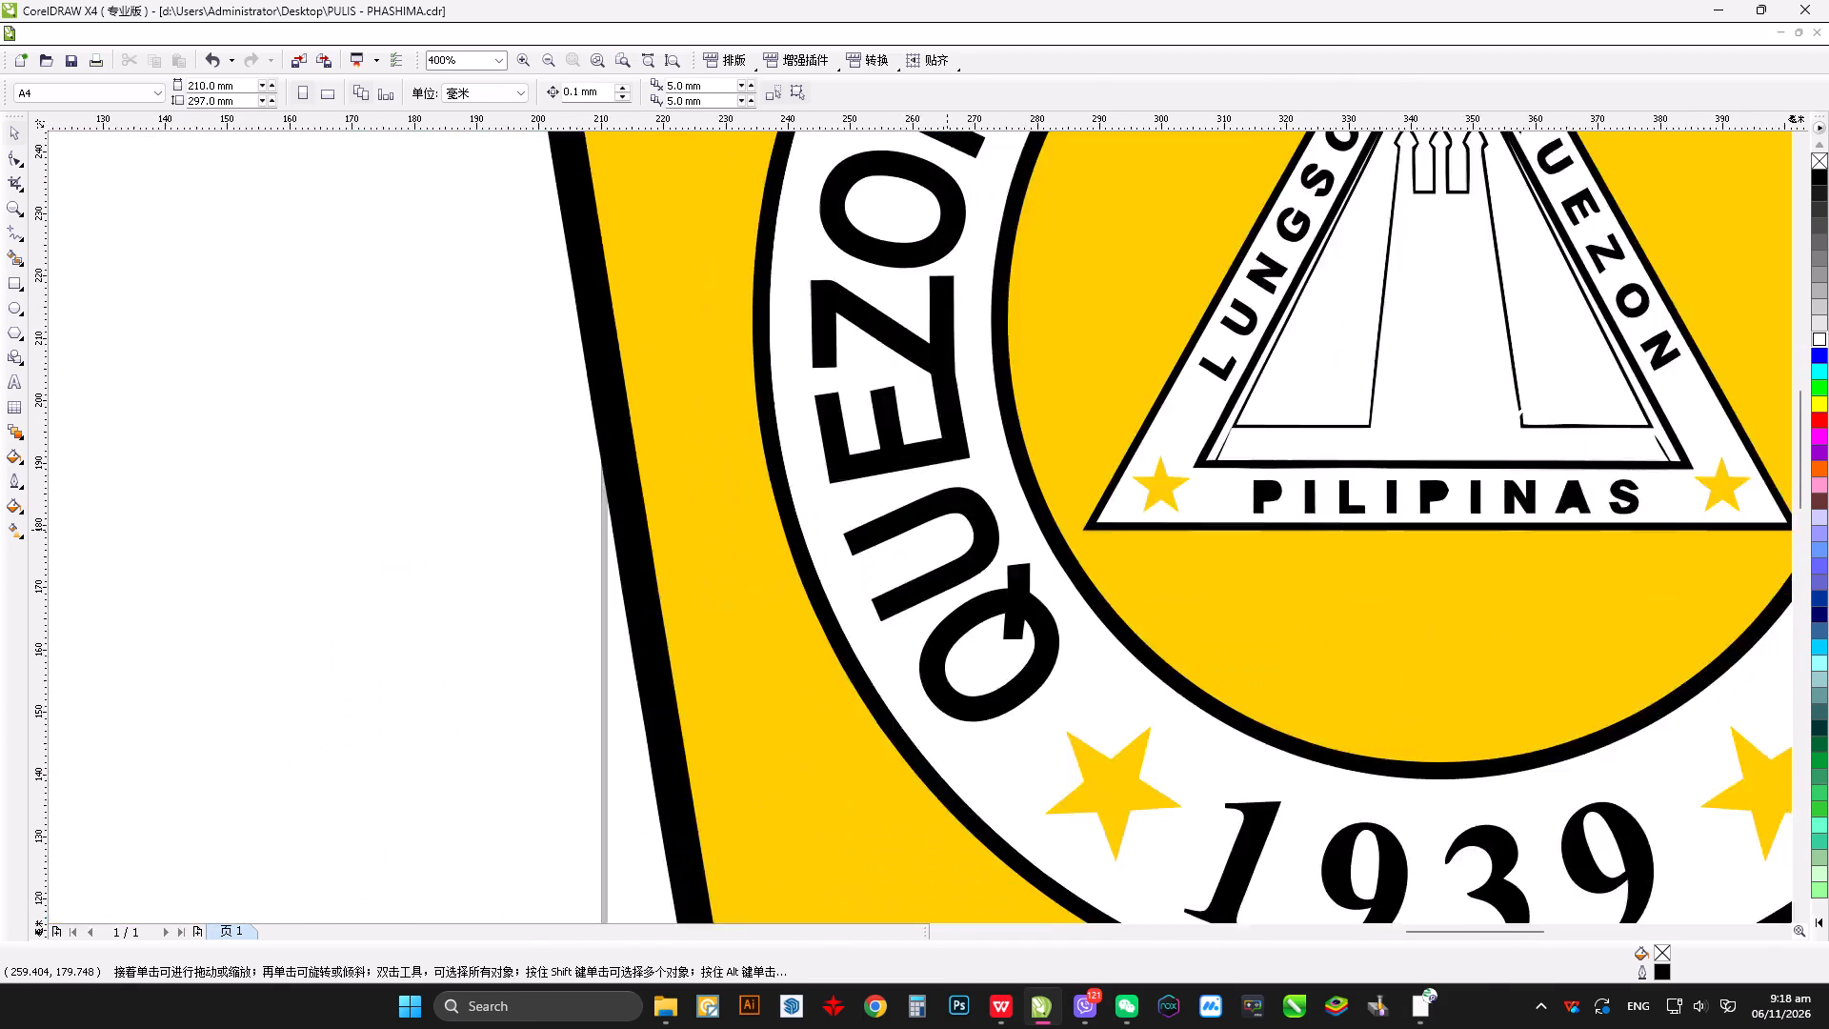
scroll(947, 530, down, 1)
drag(599, 561, 1372, 497)
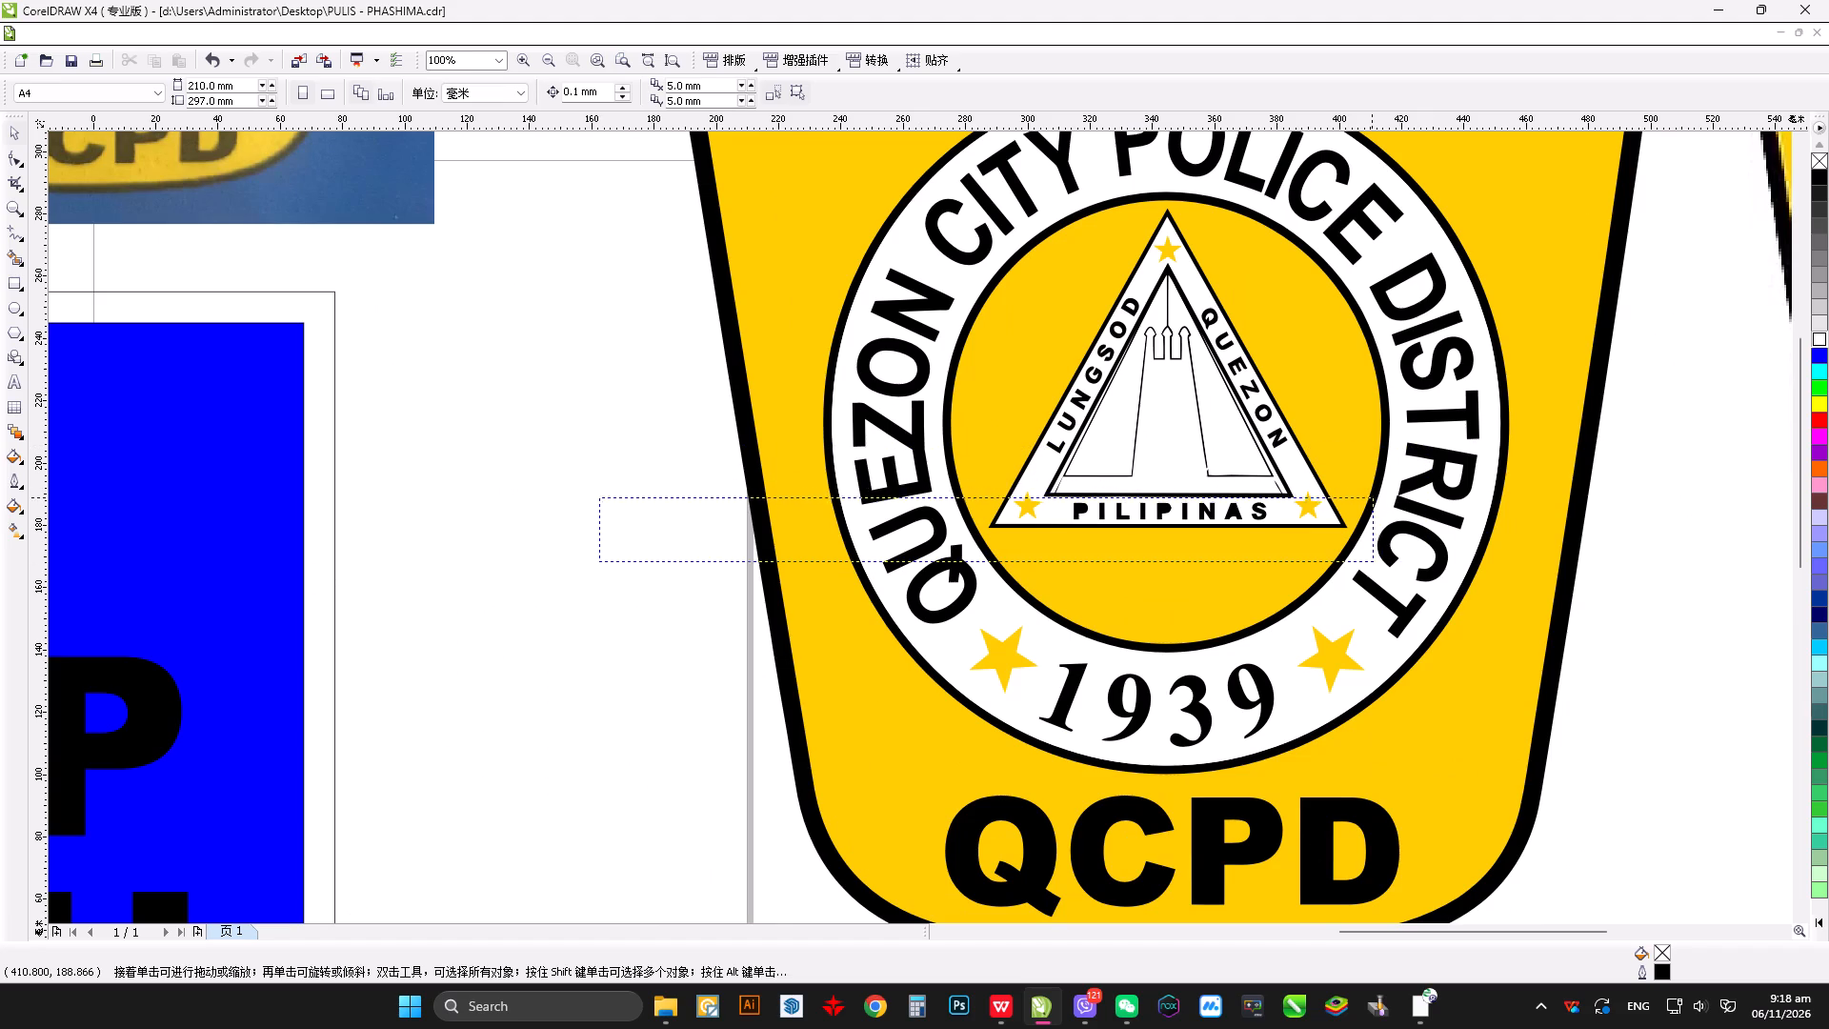
drag(1372, 497, 1377, 504)
scroll(1158, 518, up, 2)
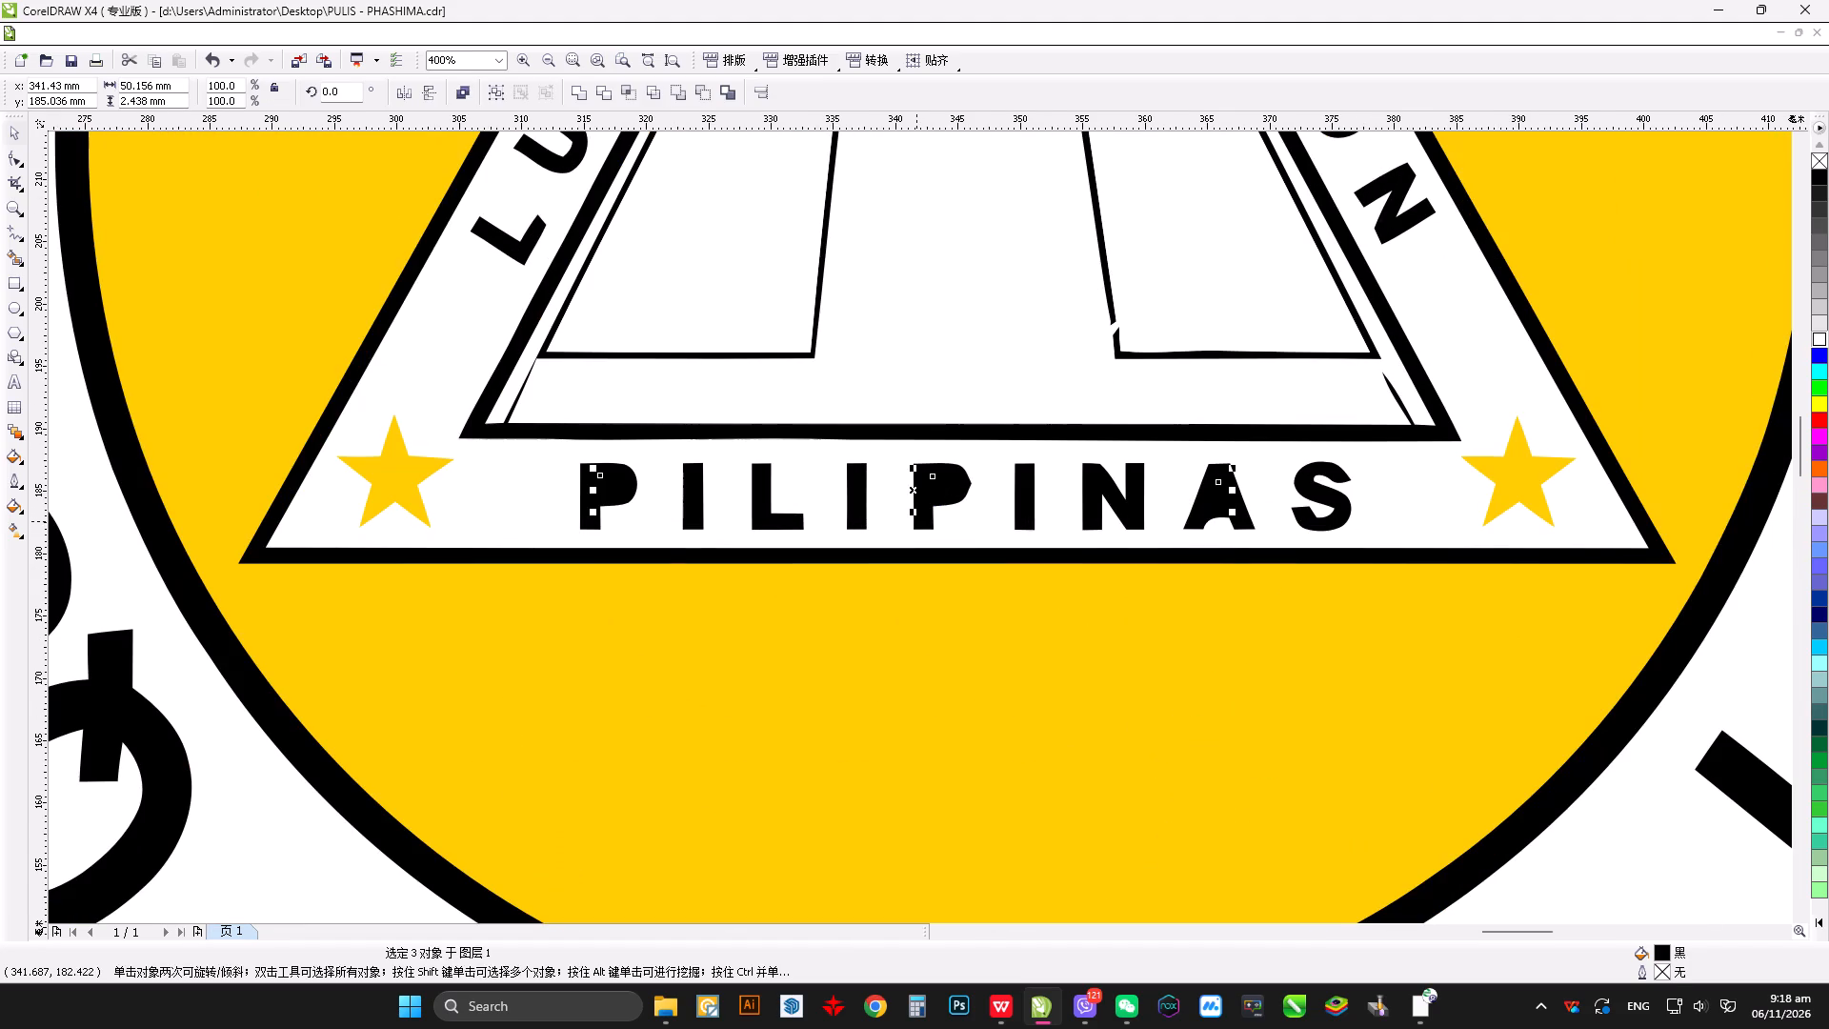
key(ctrl+Home)
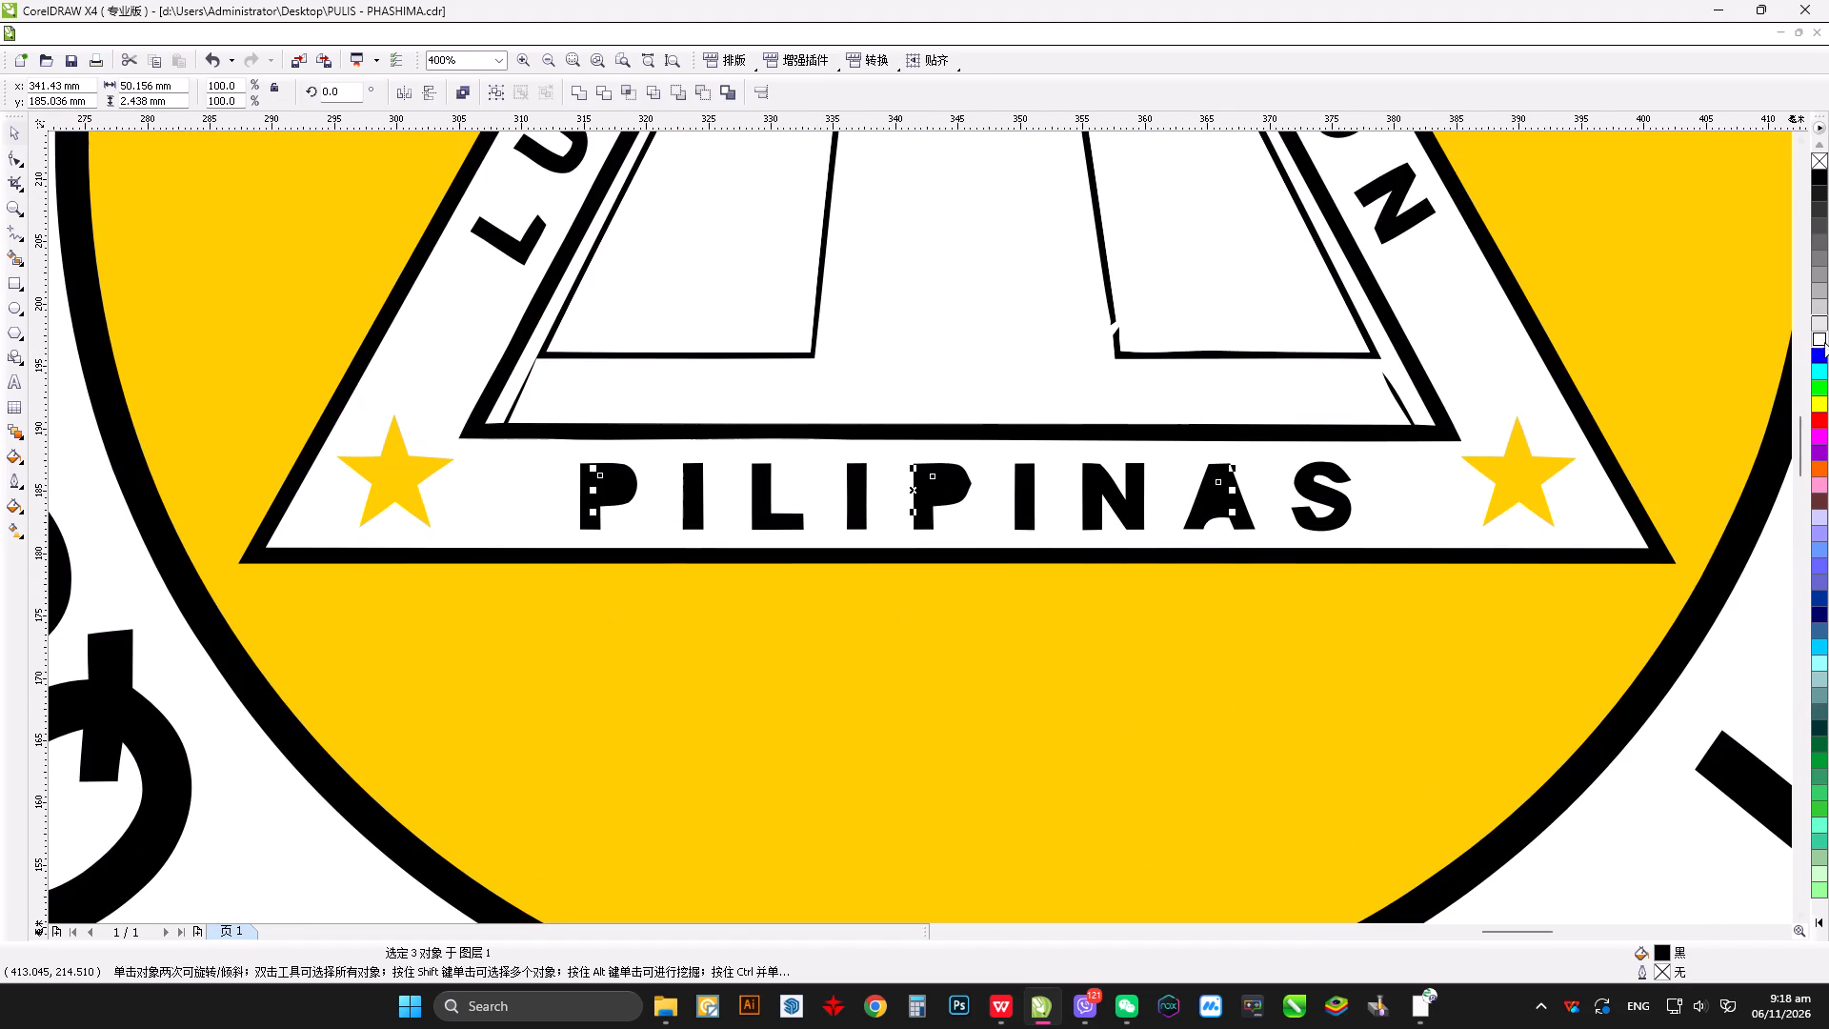
click(1824, 336)
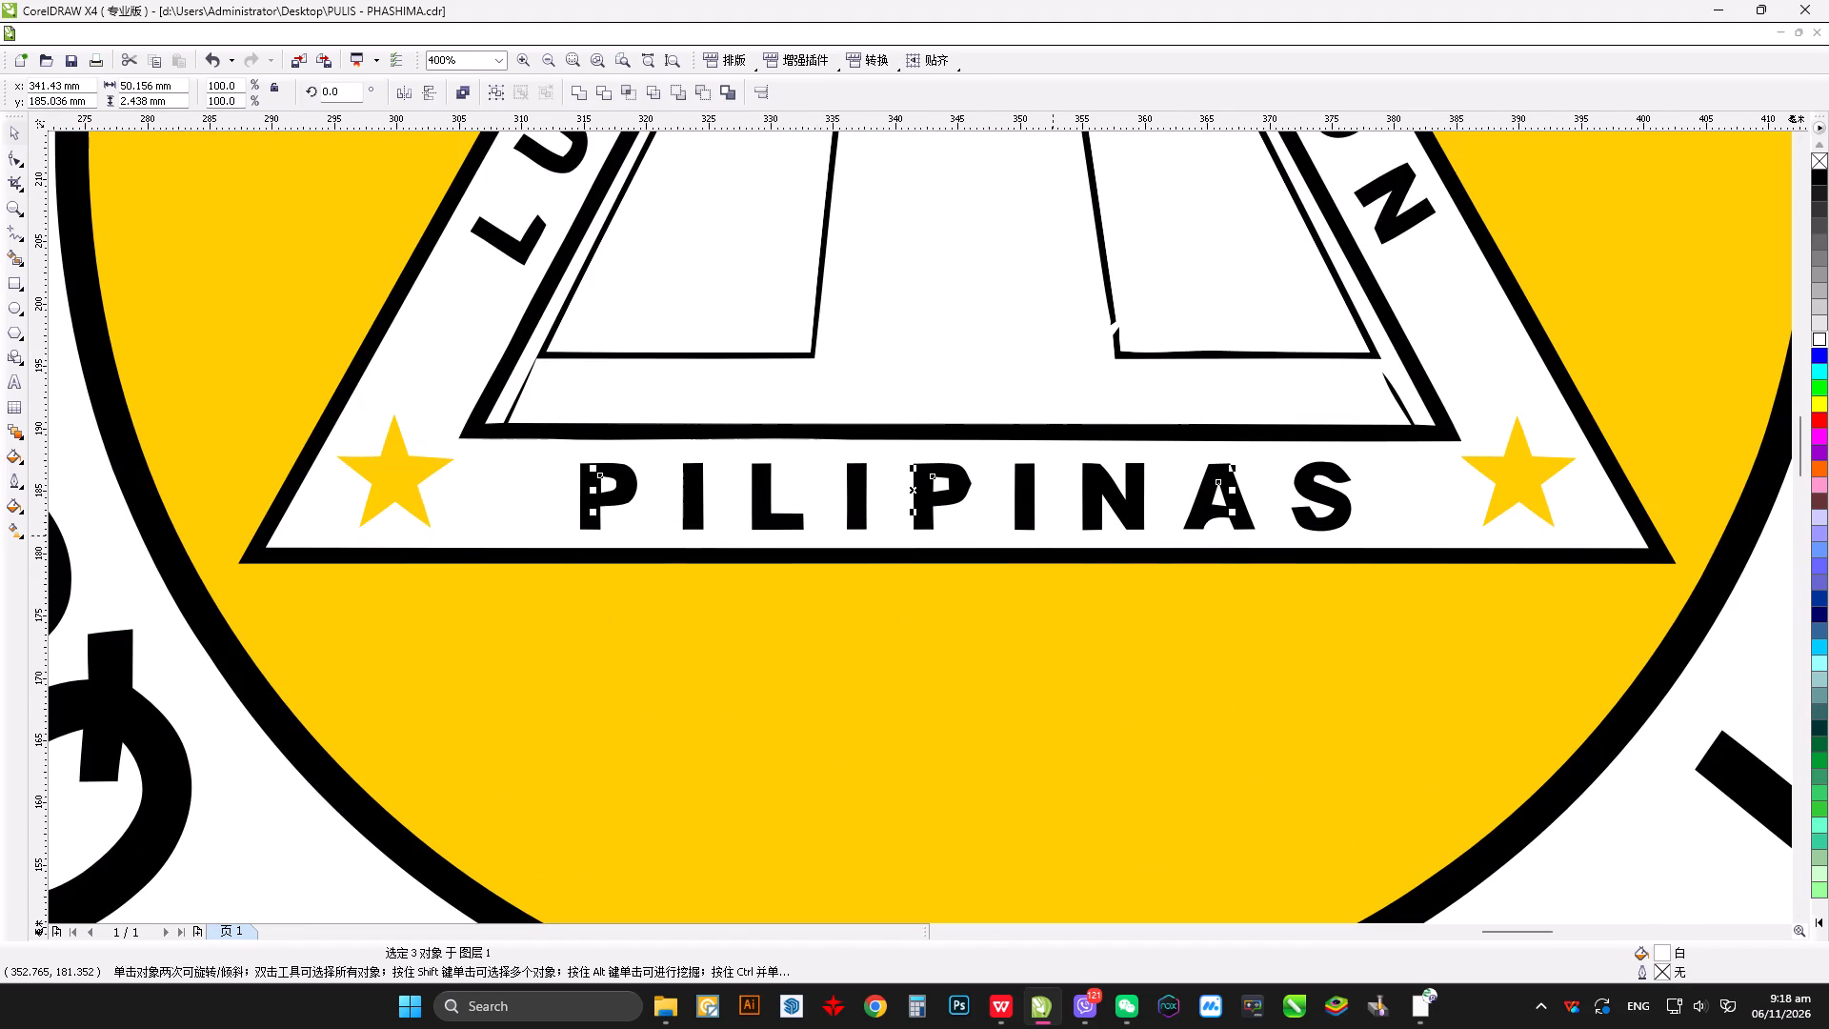
Delete the pointed node on the outer bowl of the second P in PILIPINAS to round the bowl.
scroll(1025, 514, up, 1)
scroll(746, 500, up, 2)
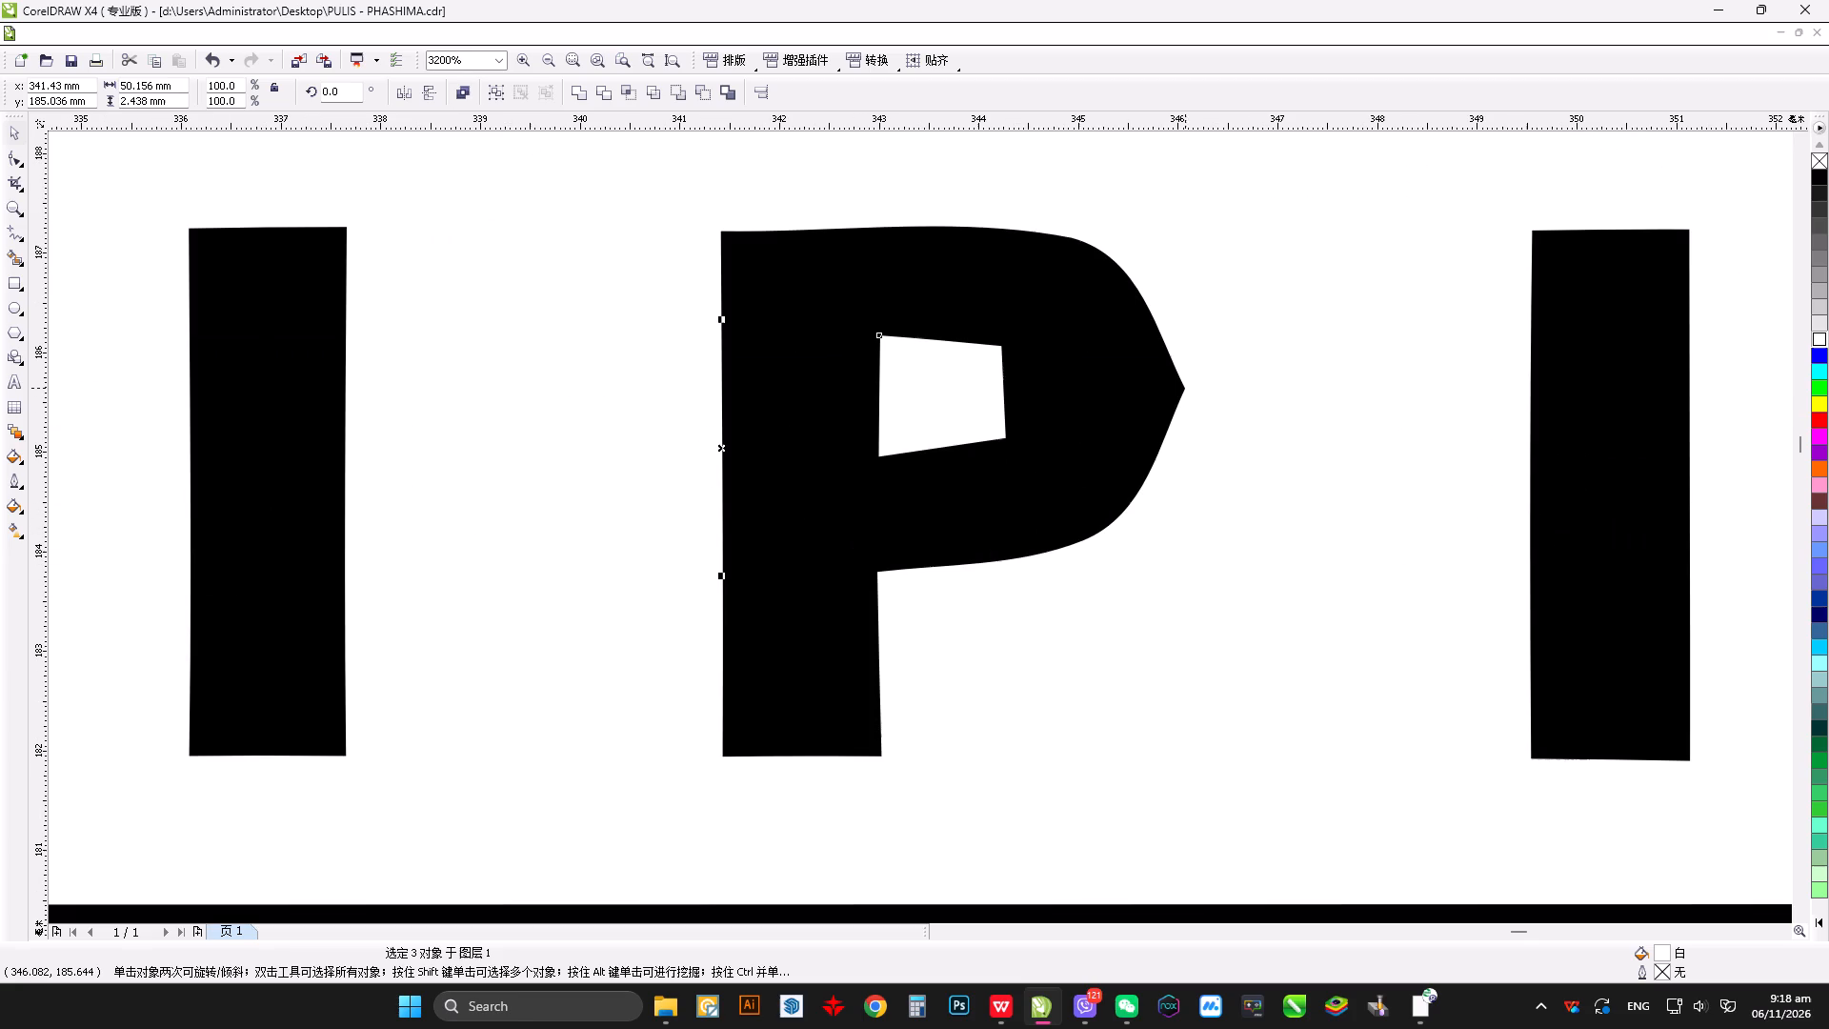
click(1181, 388)
click(9, 161)
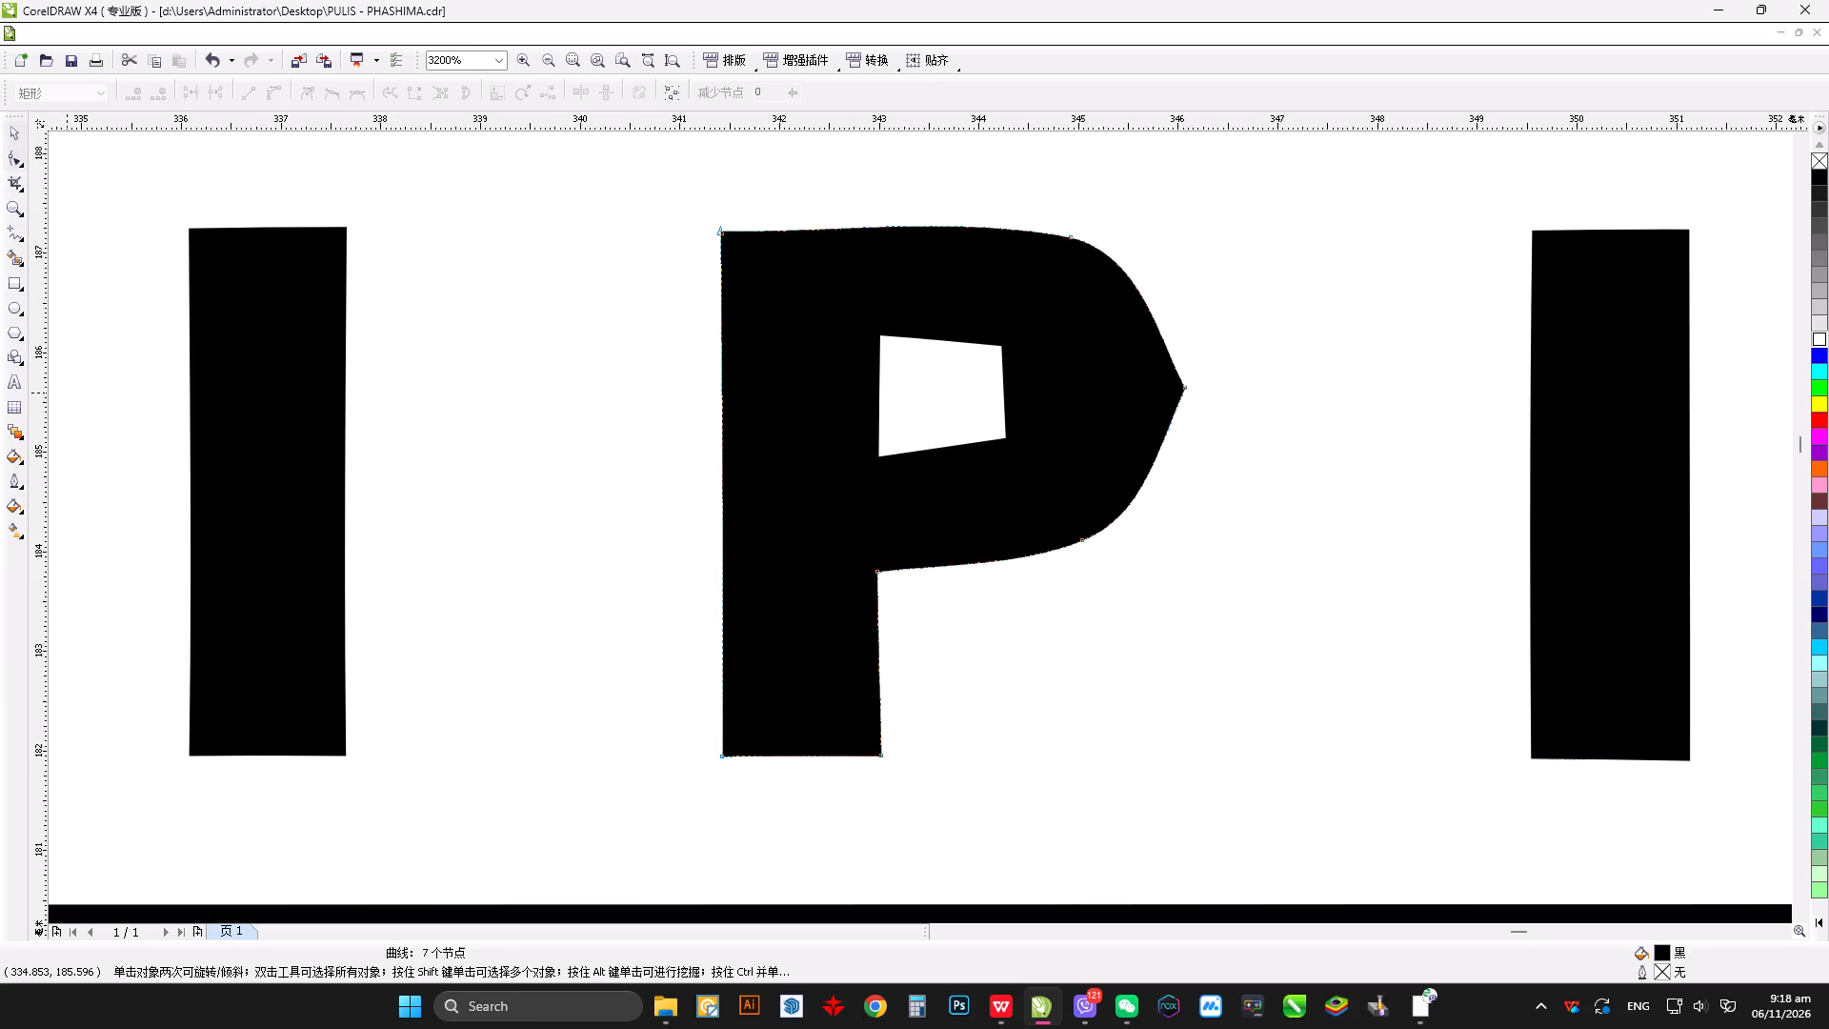
double_click(1184, 389)
scroll(1068, 493, down, 1)
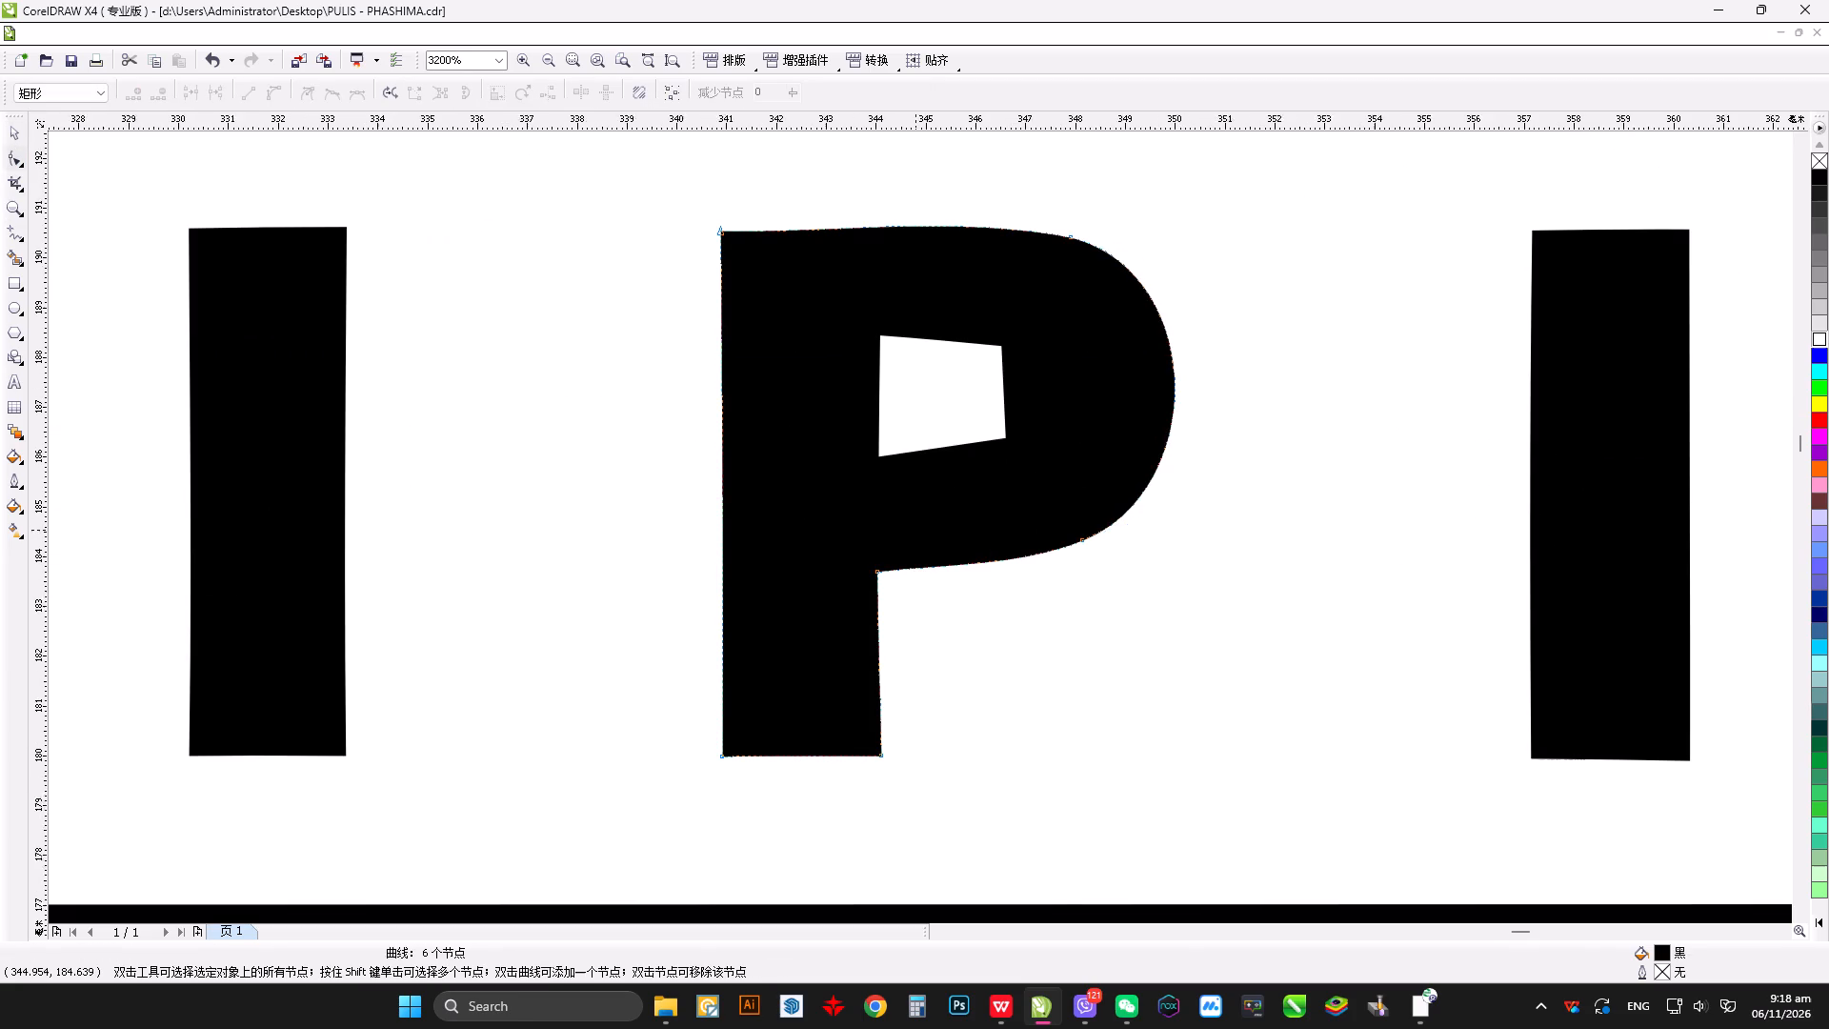
Delete the corner node on the lower inner curve of the S in PILIPINAS and reshape that curve into a rounded arc.
scroll(914, 532, down, 1)
scroll(1466, 535, up, 1)
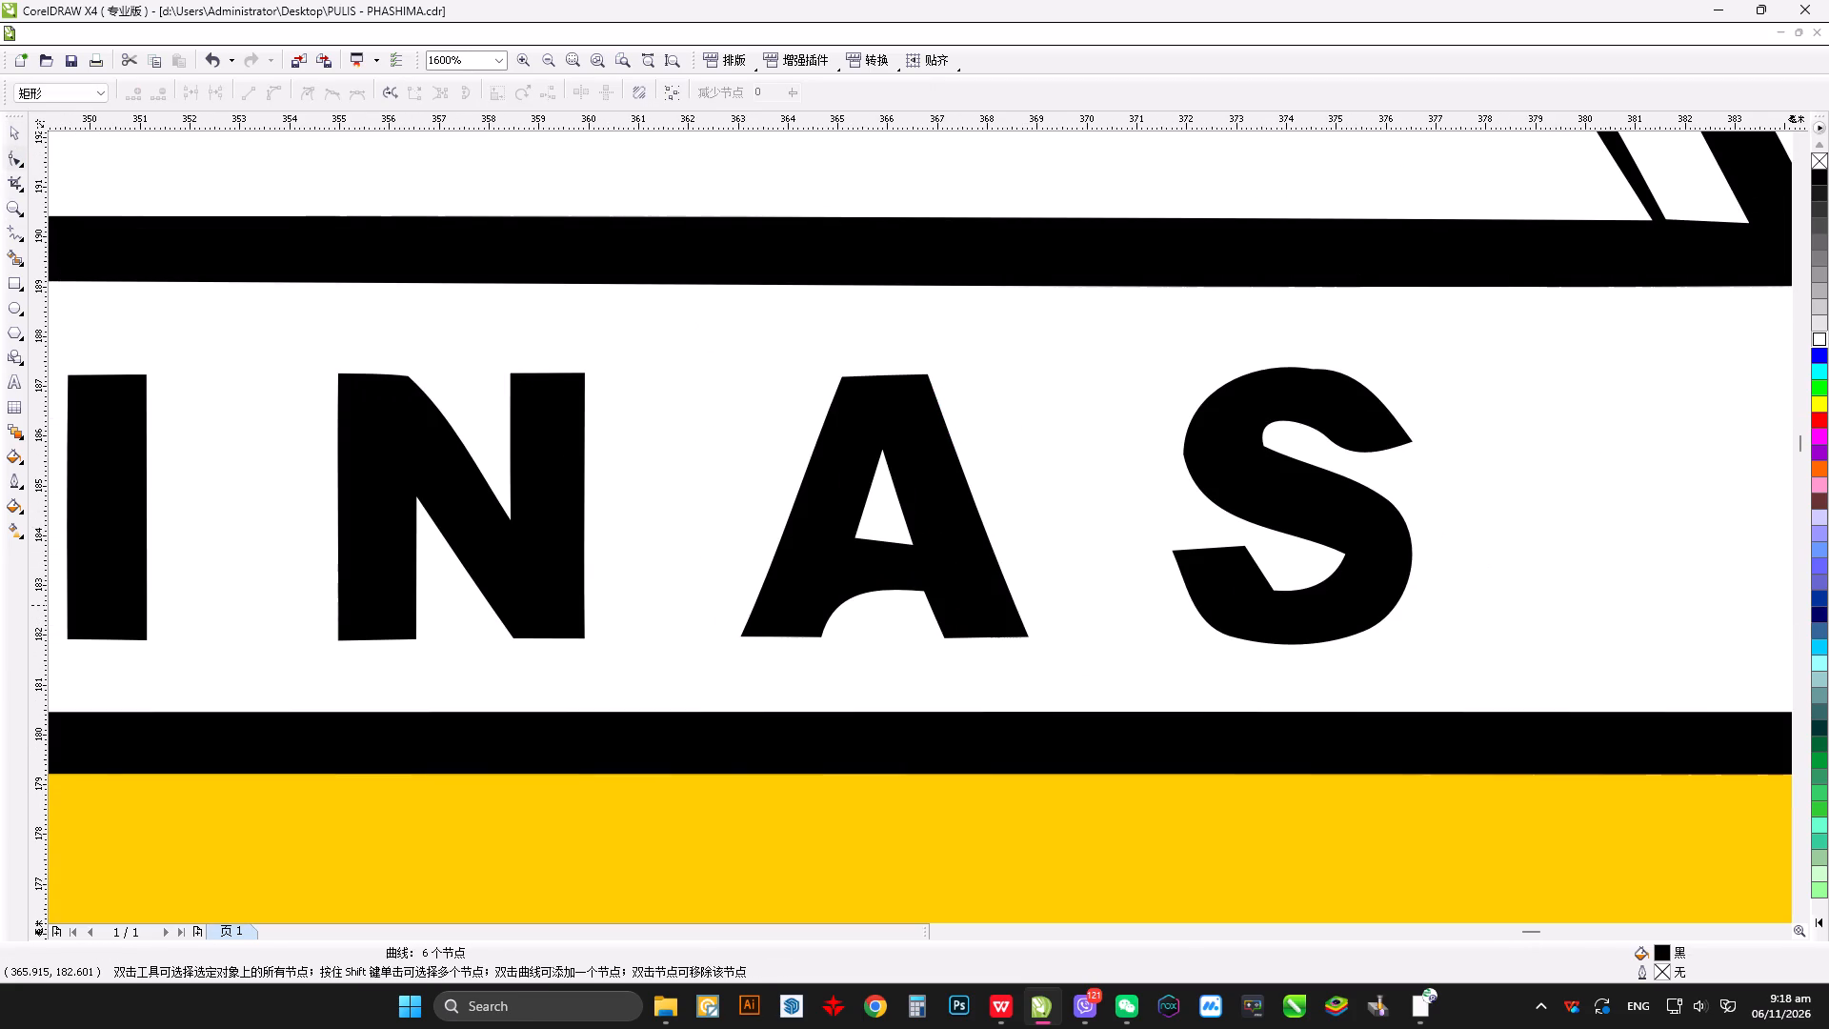
click(1316, 425)
scroll(1283, 548, up, 1)
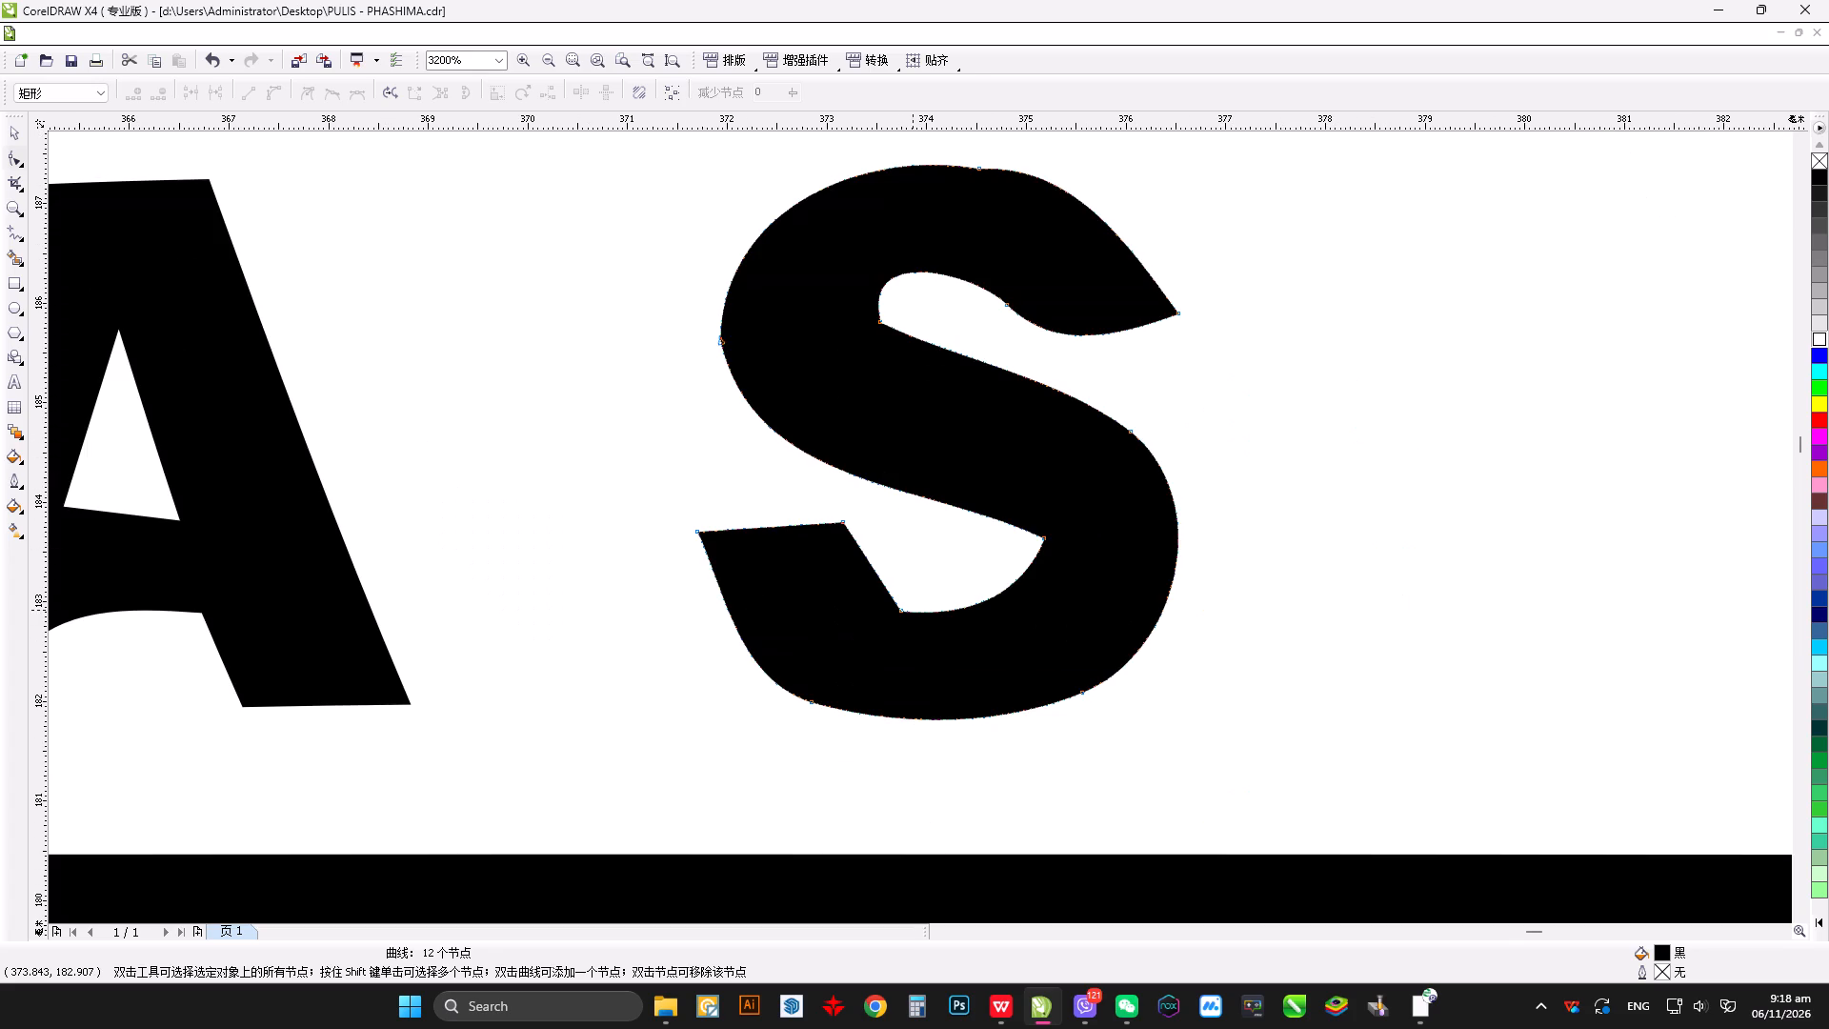
double_click(899, 613)
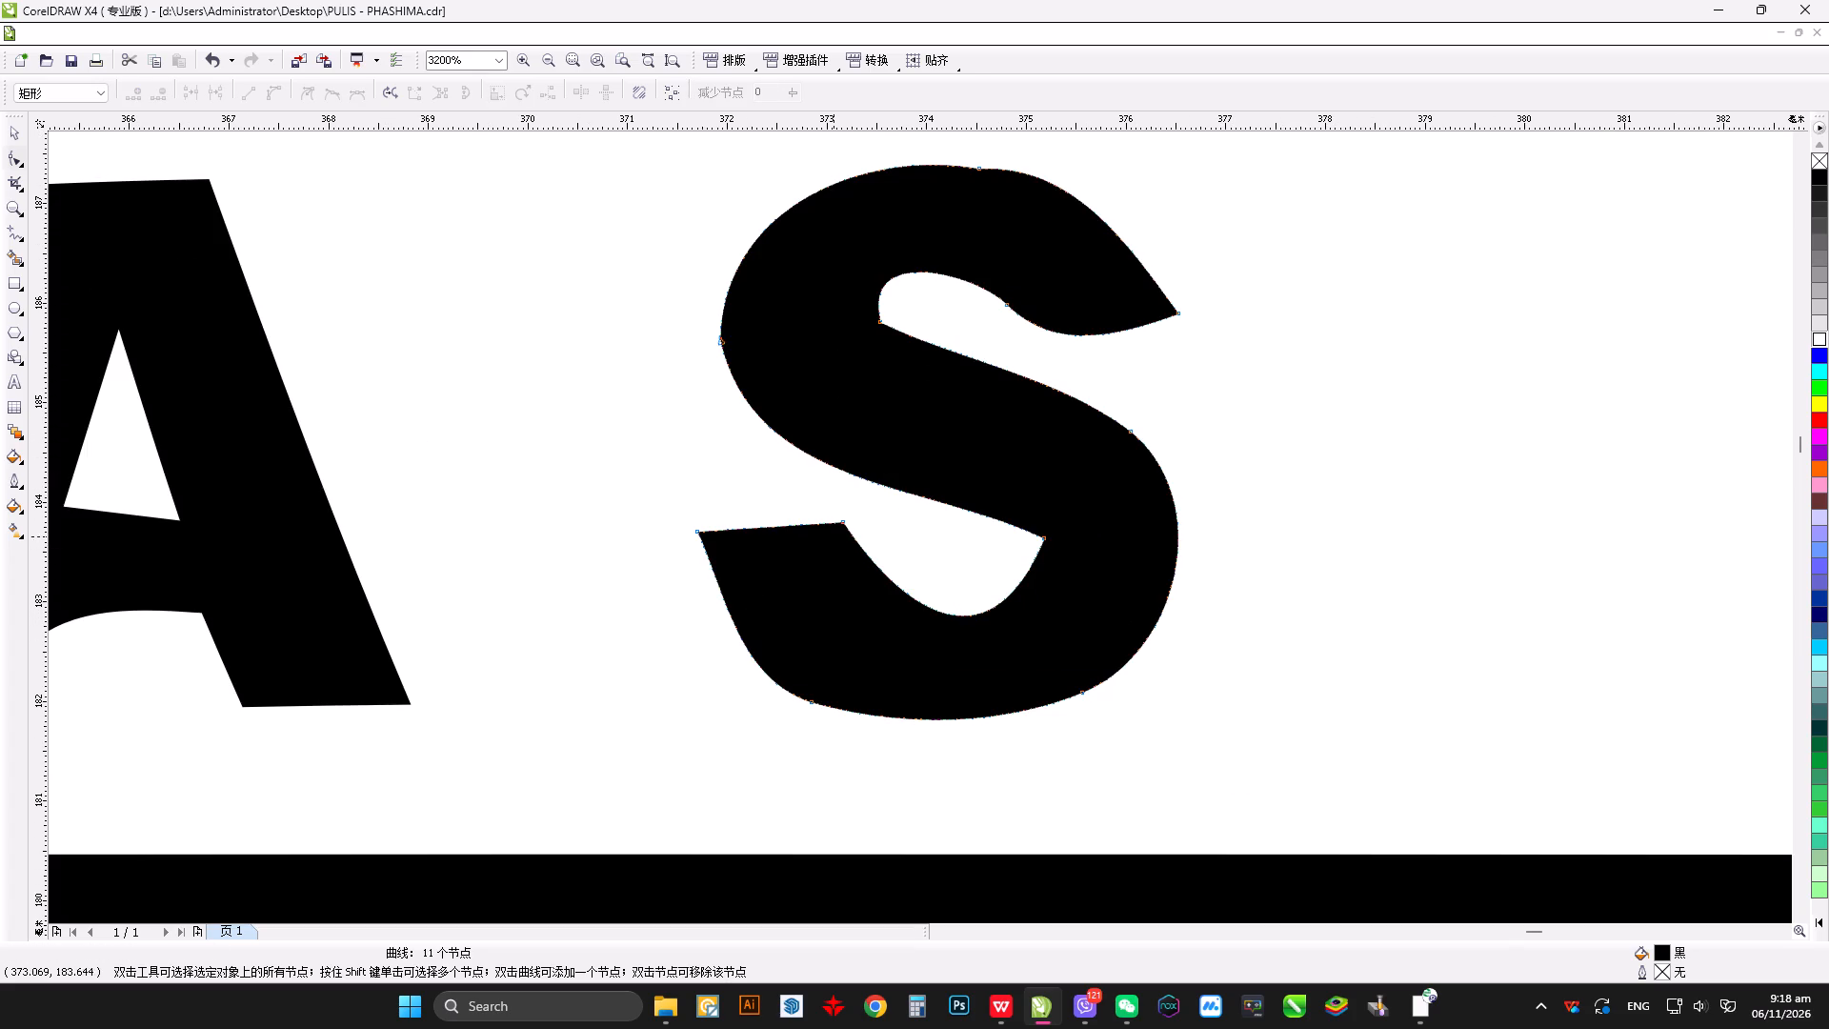
click(842, 524)
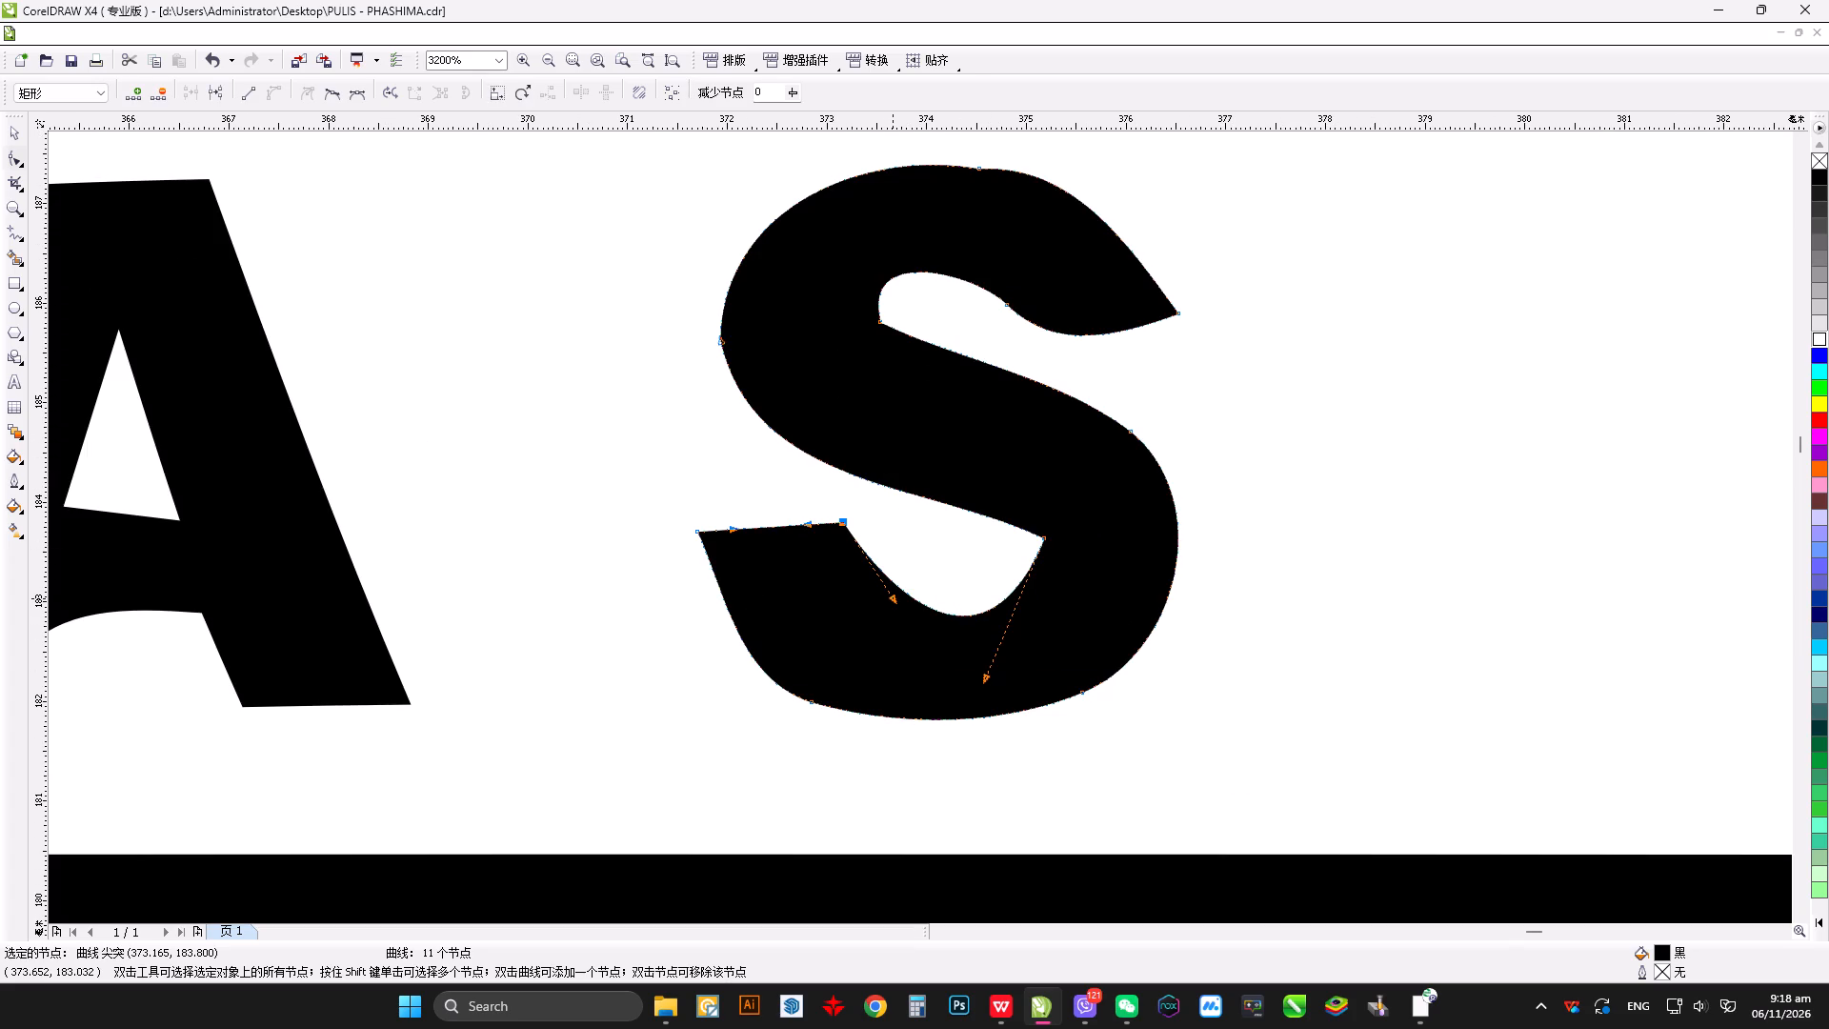
drag(893, 598, 860, 613)
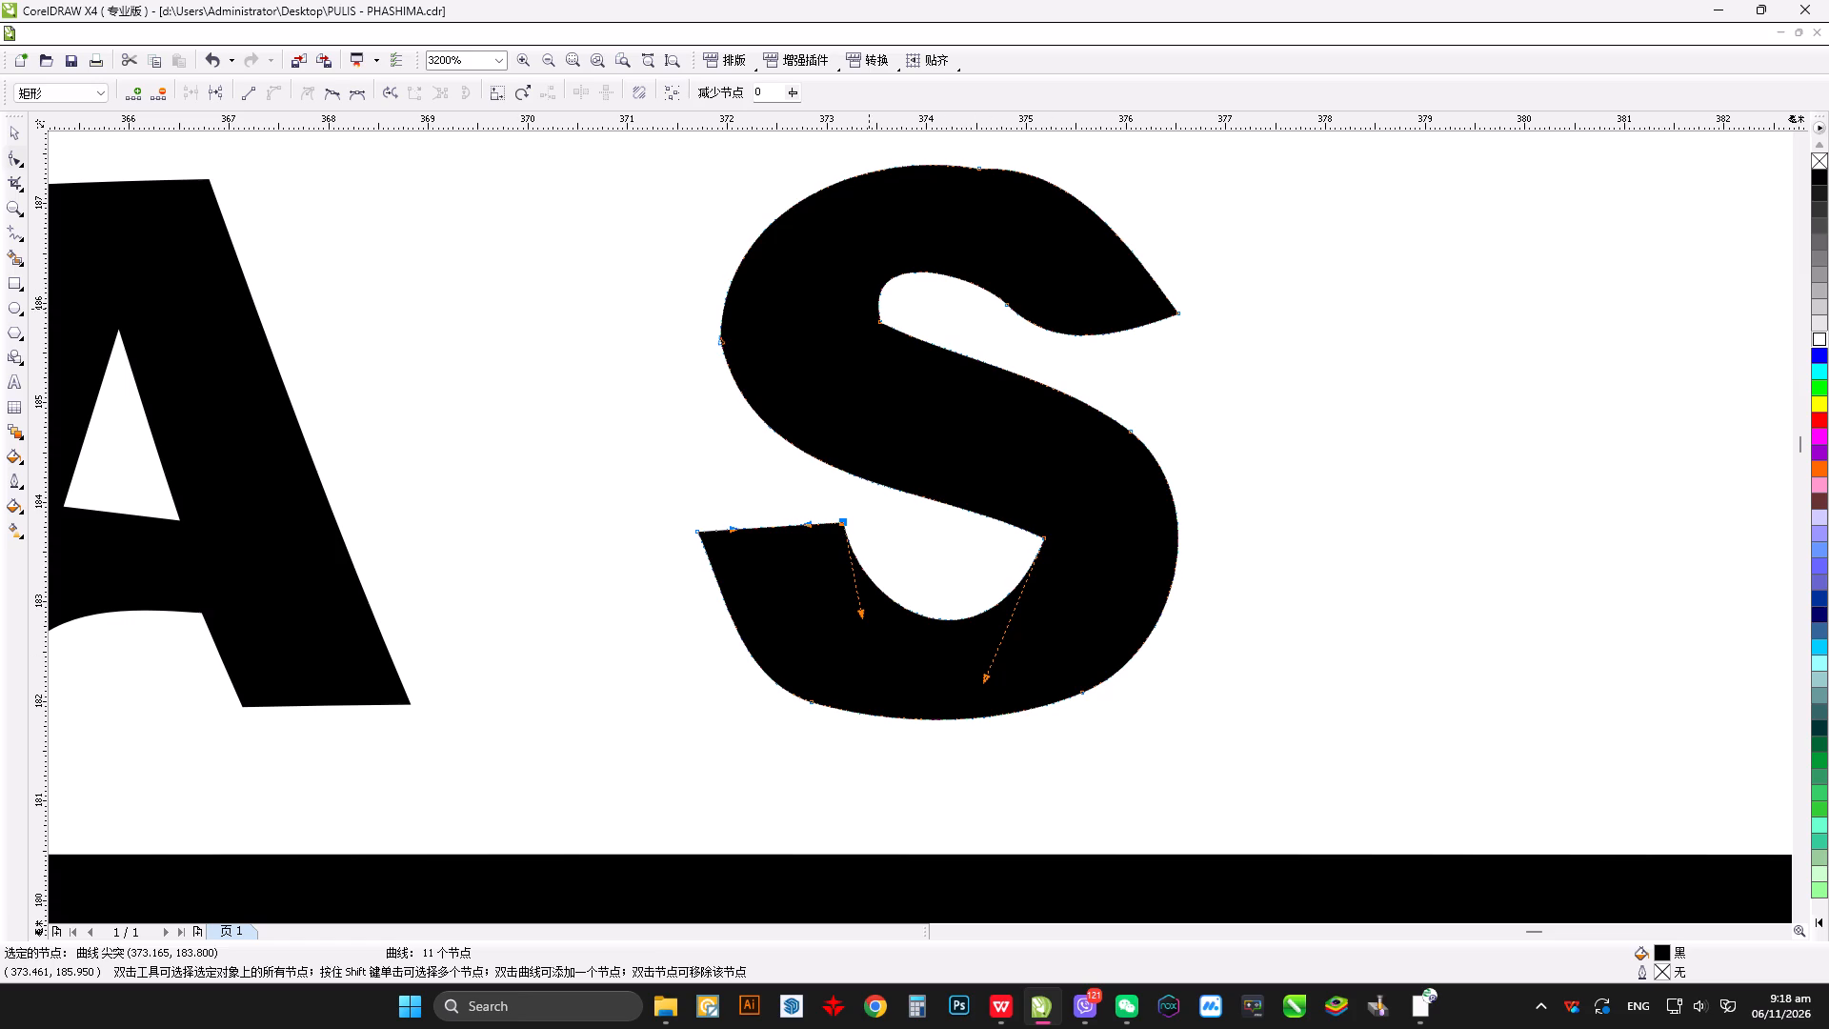
Delete the node on the top outer curve of the S and select the node at the letter's upper tip.
double_click(980, 169)
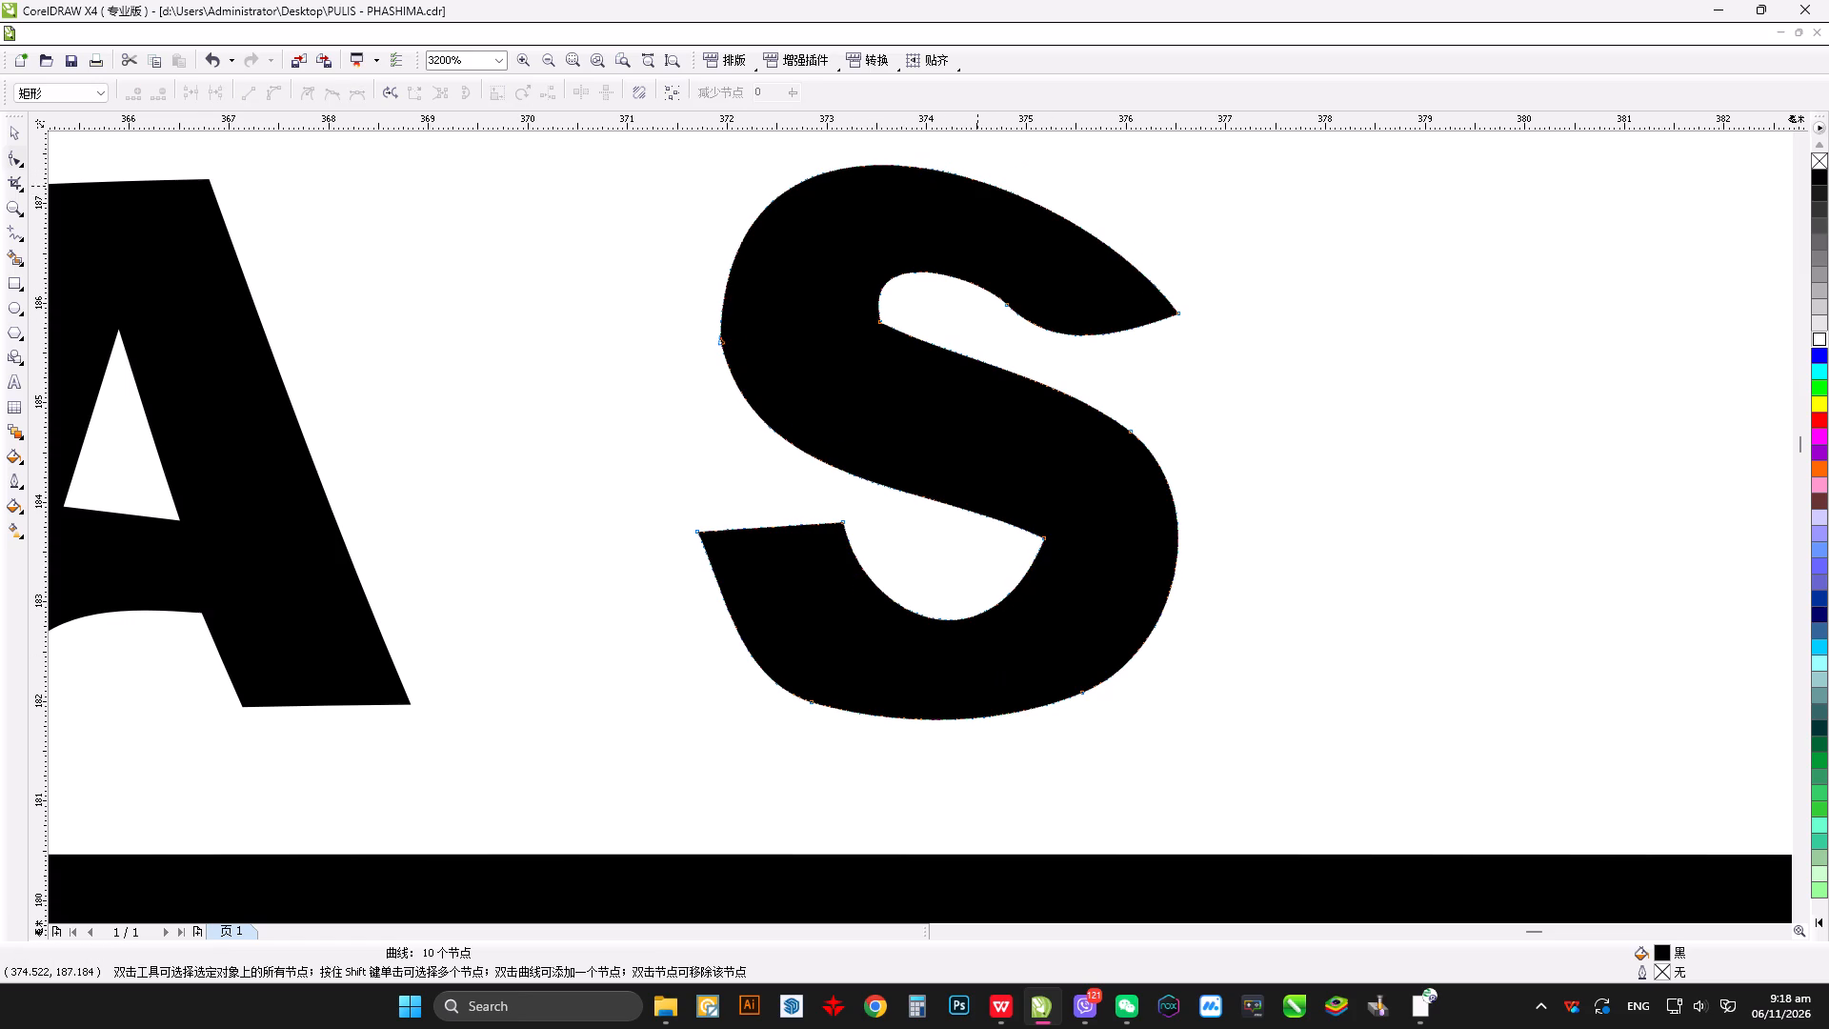
click(1176, 312)
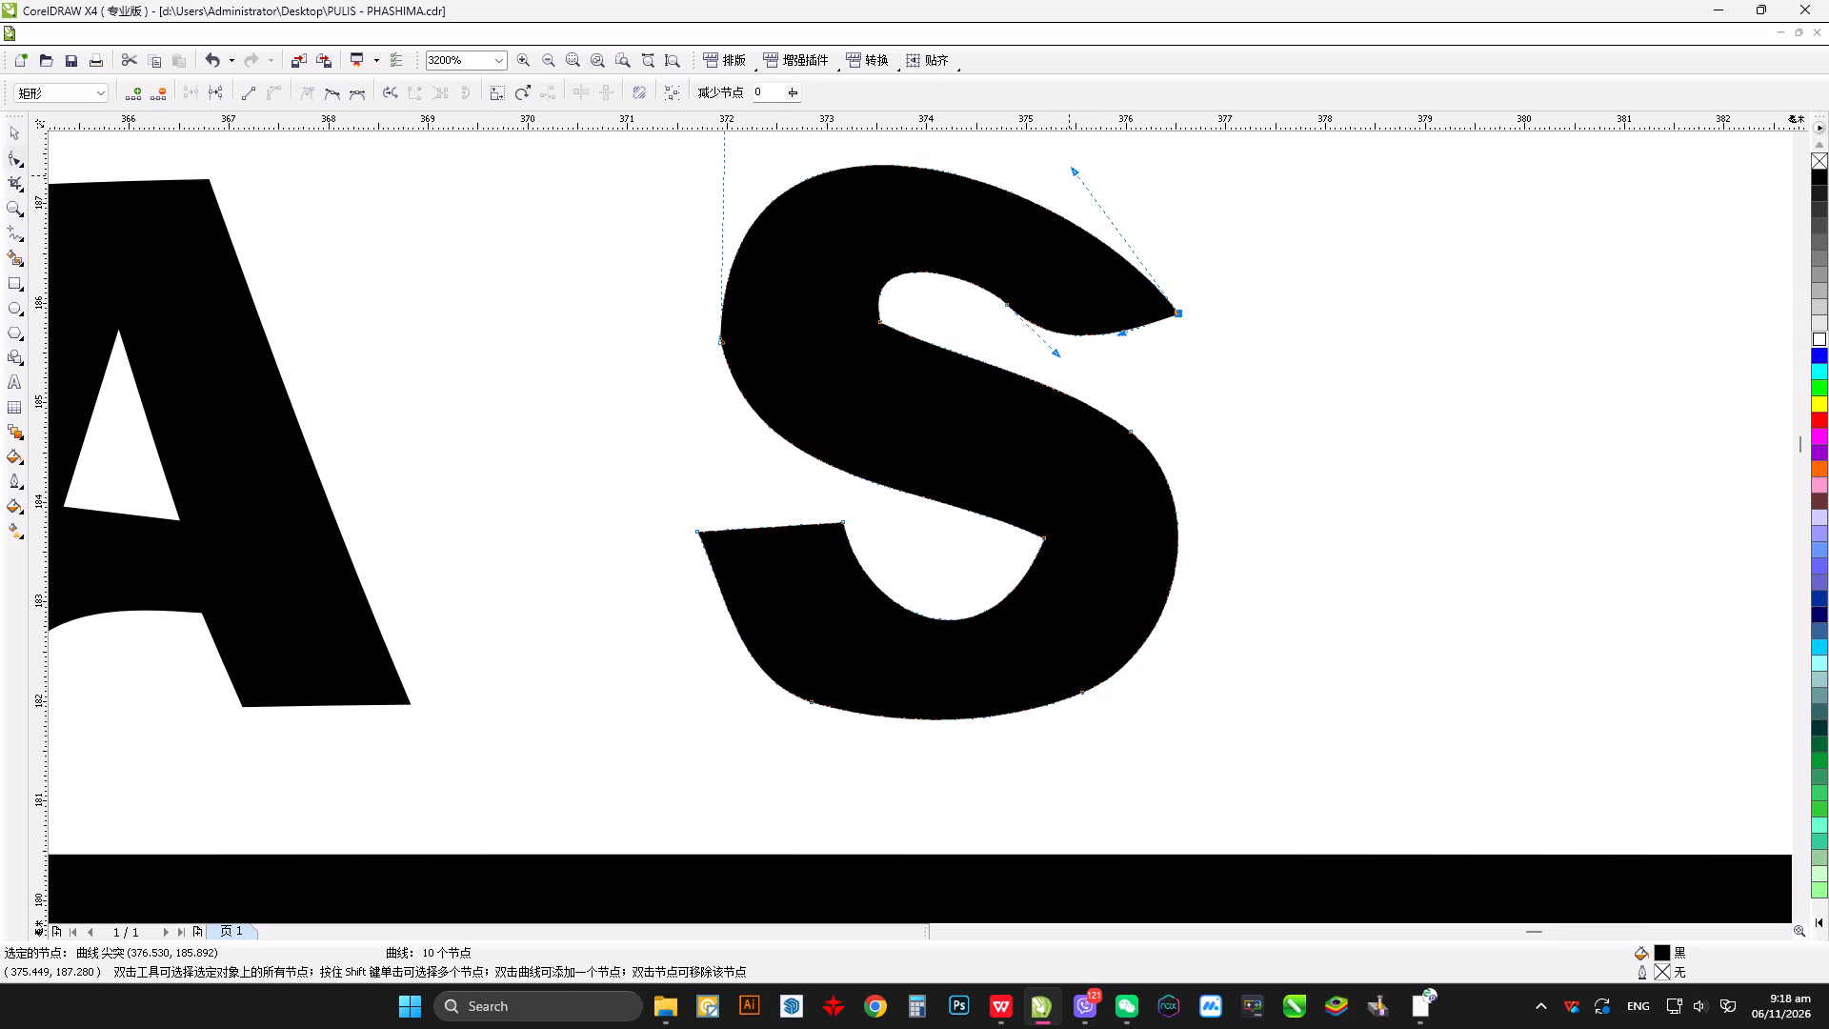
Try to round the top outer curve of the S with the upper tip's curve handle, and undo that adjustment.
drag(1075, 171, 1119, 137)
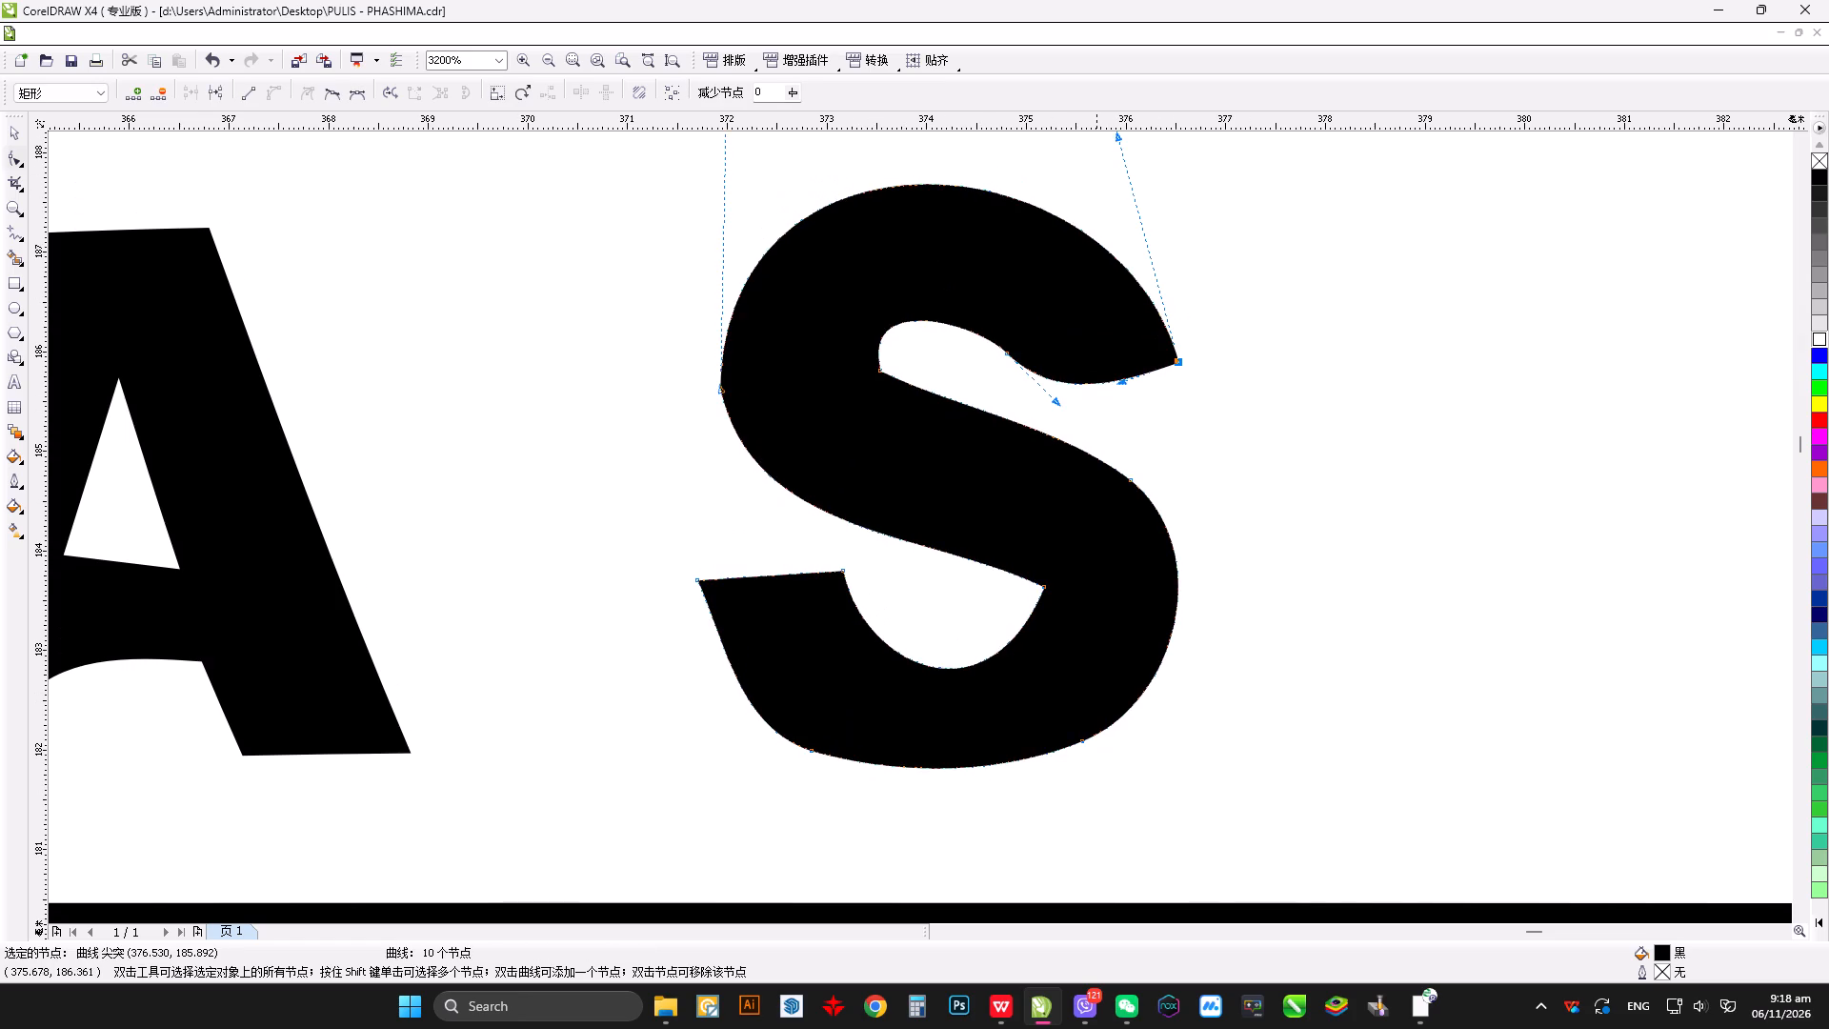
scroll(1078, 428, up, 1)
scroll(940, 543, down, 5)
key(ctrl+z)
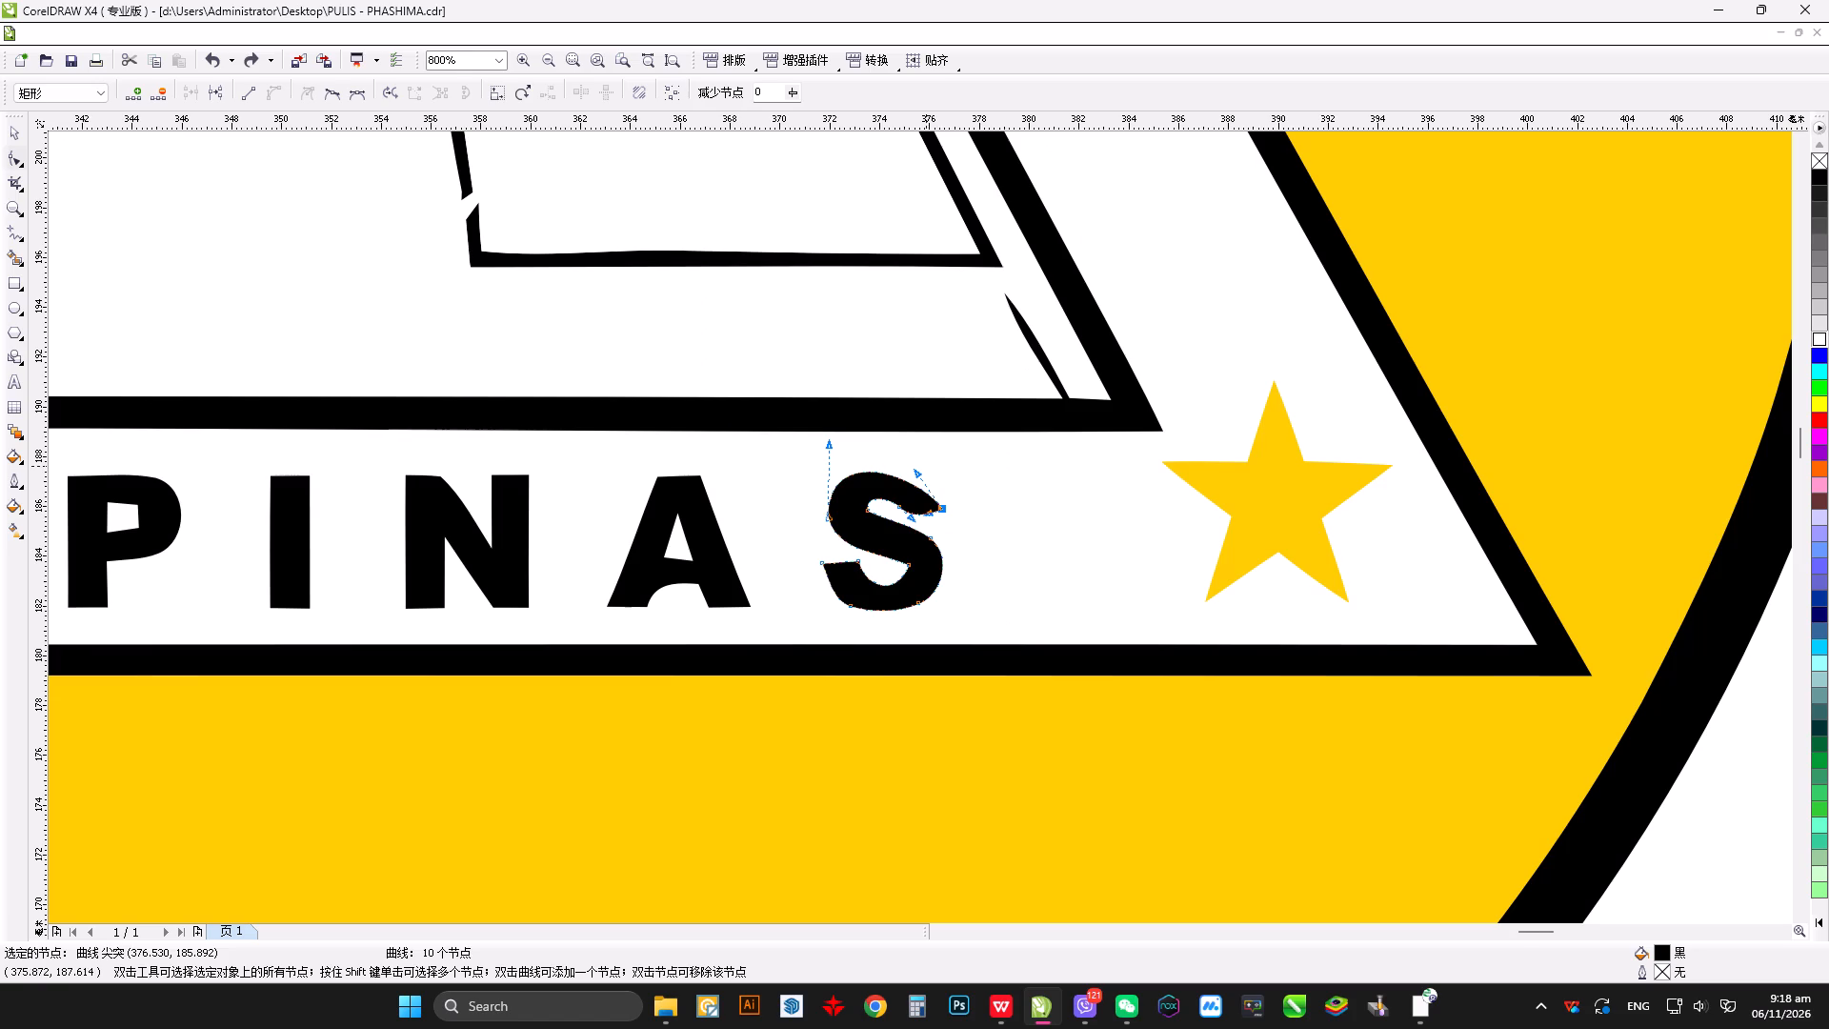
Reshape the top outer curve of the S in PILIPINAS into a fuller arc by adjusting the upper tip's curve handle.
scroll(919, 484, up, 1)
drag(916, 505, 935, 487)
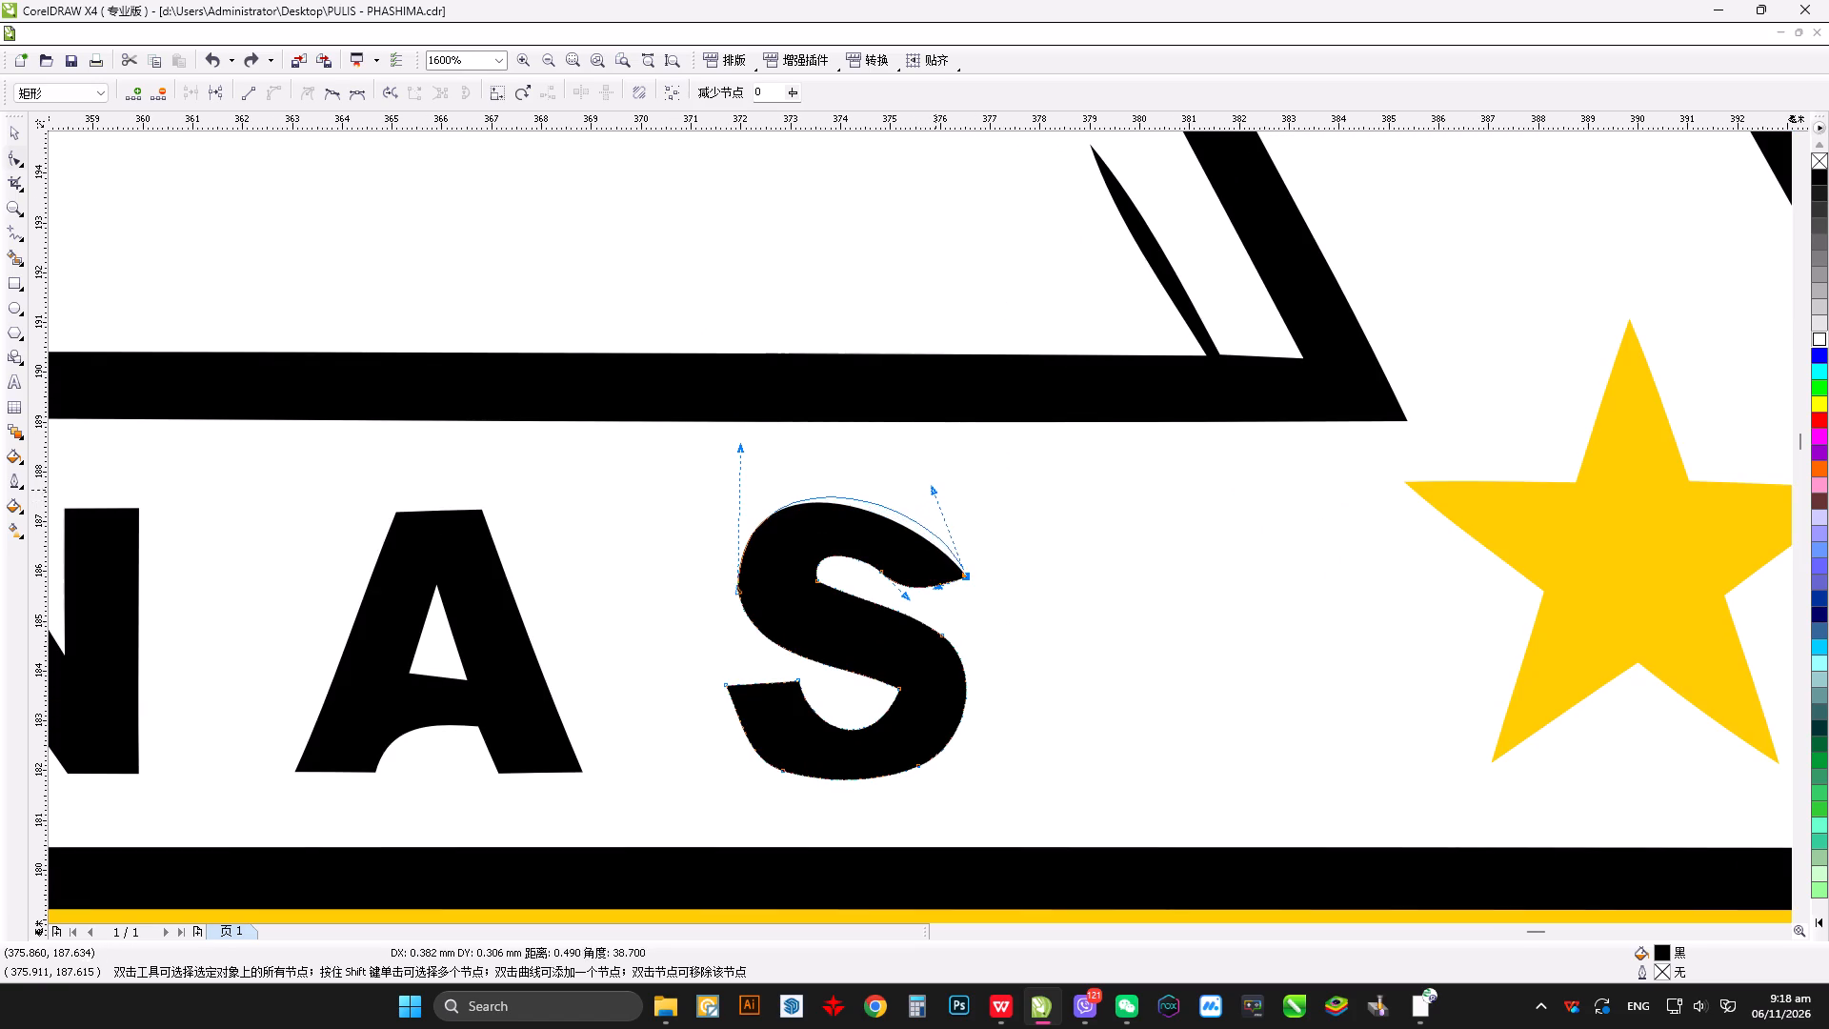
drag(935, 487, 935, 486)
scroll(904, 633, down, 2)
scroll(440, 538, up, 2)
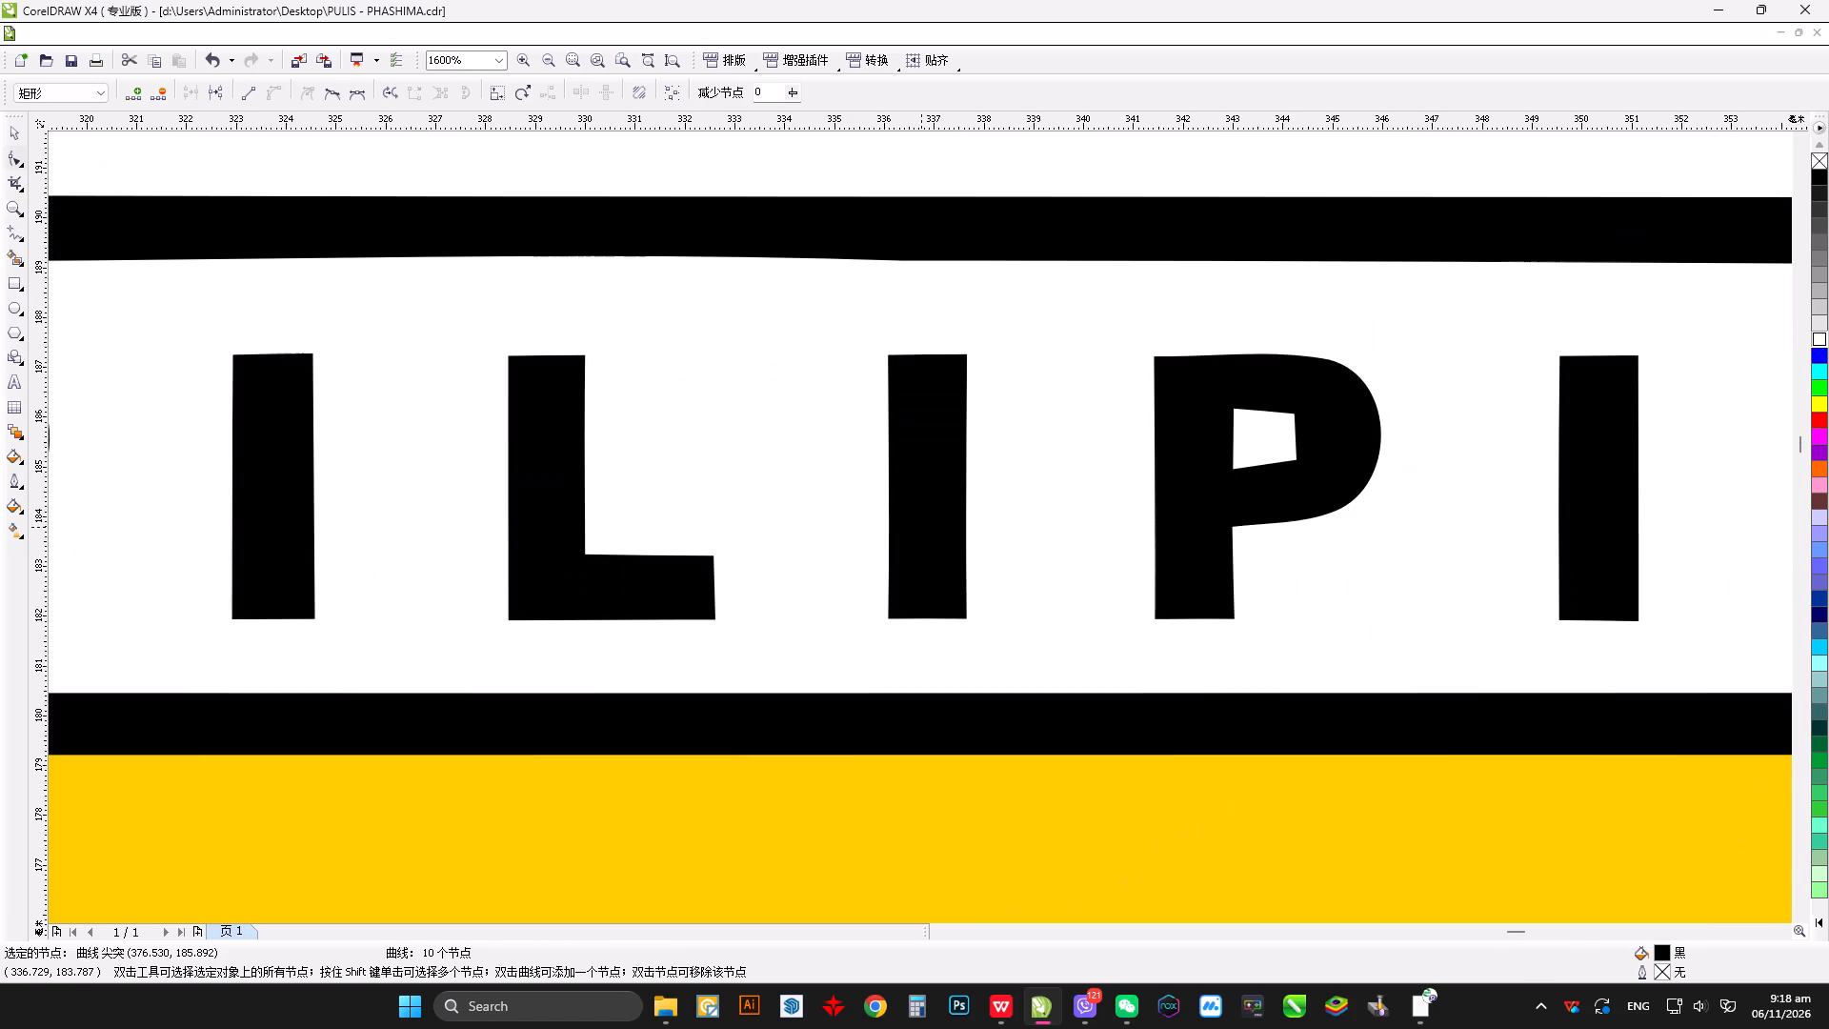
scroll(533, 502, down, 2)
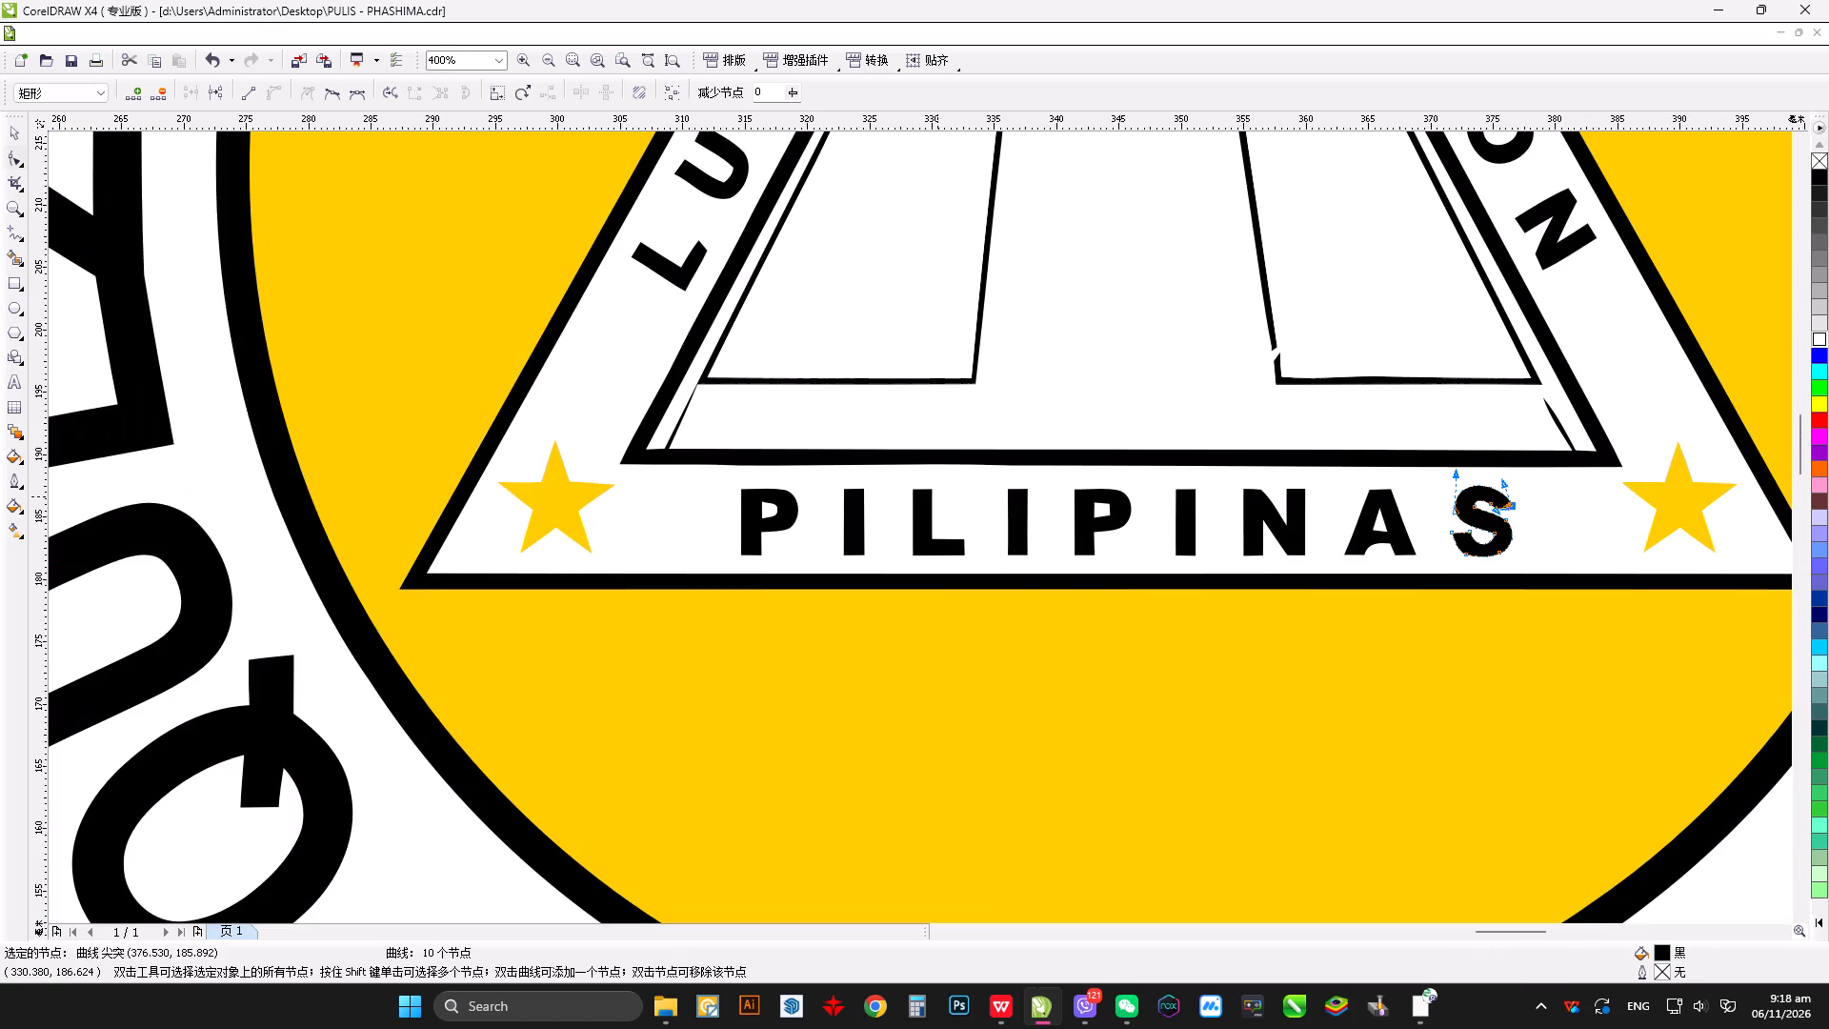
Delete the pointed top node of the inner opening of the O in QUEZON and reshape that opening into a smooth oval.
scroll(941, 498, down, 1)
scroll(1208, 328, up, 3)
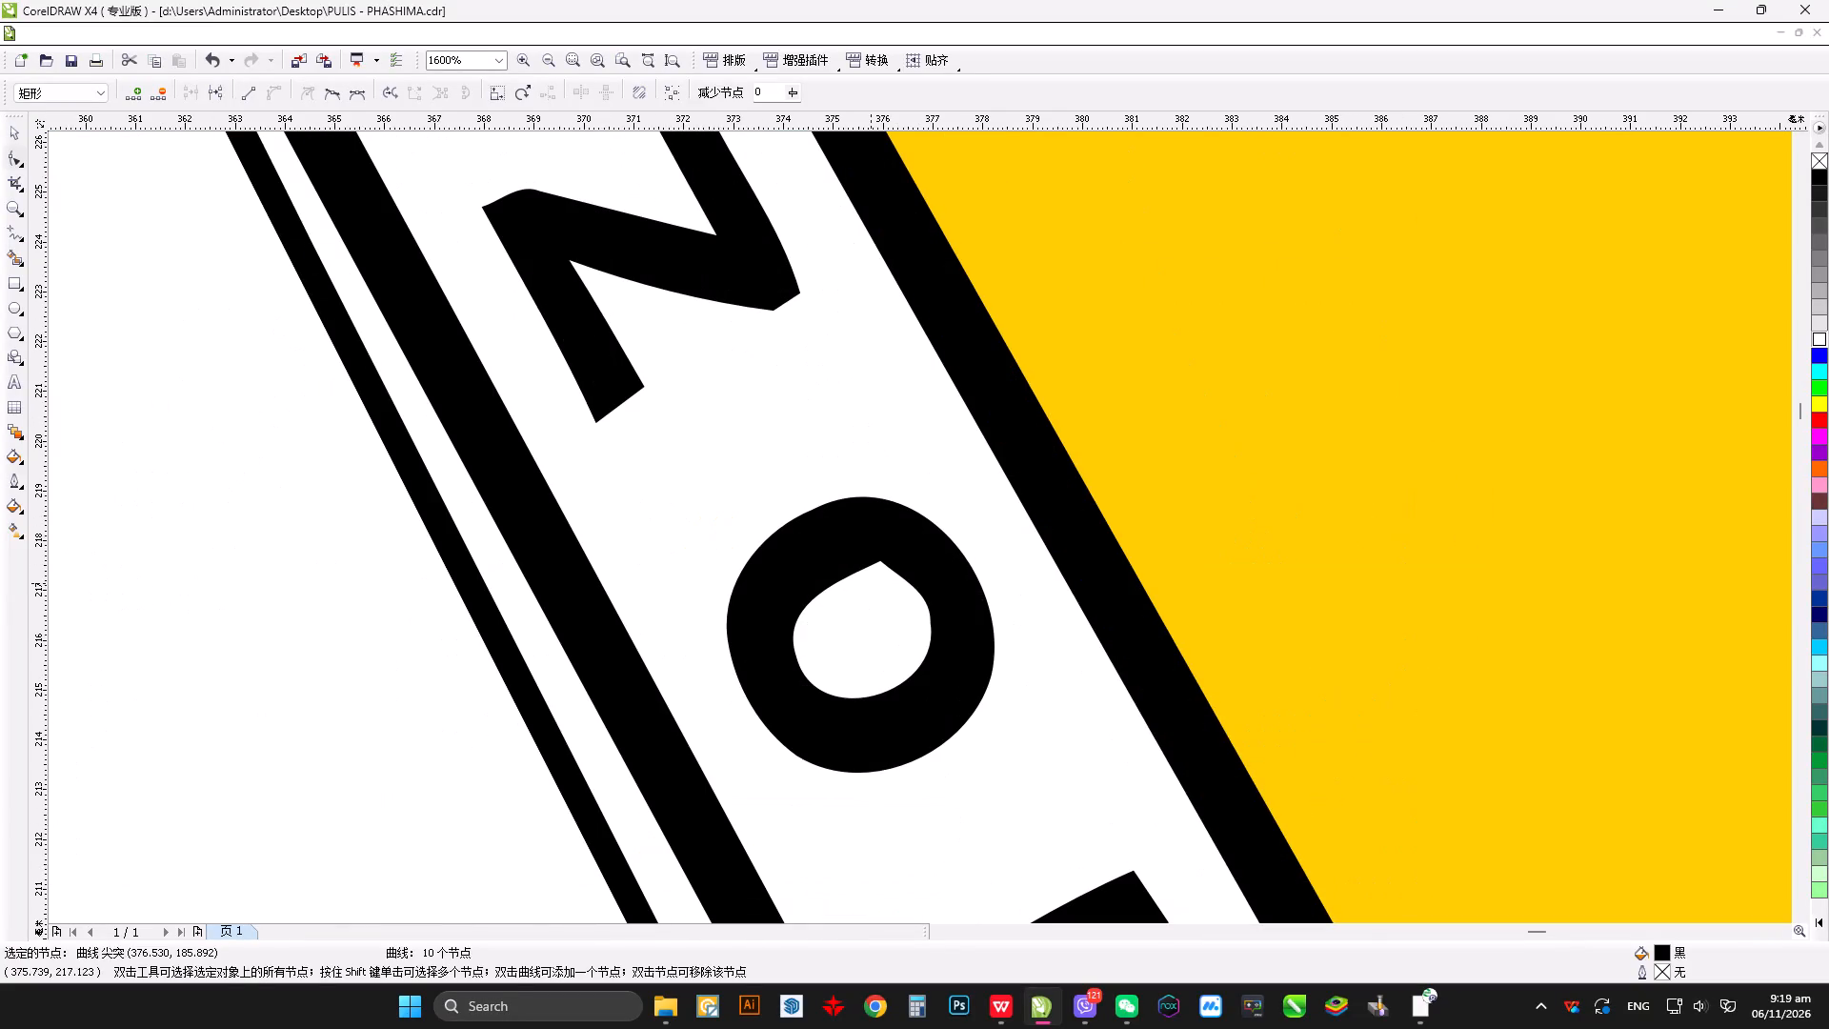
click(879, 562)
double_click(879, 559)
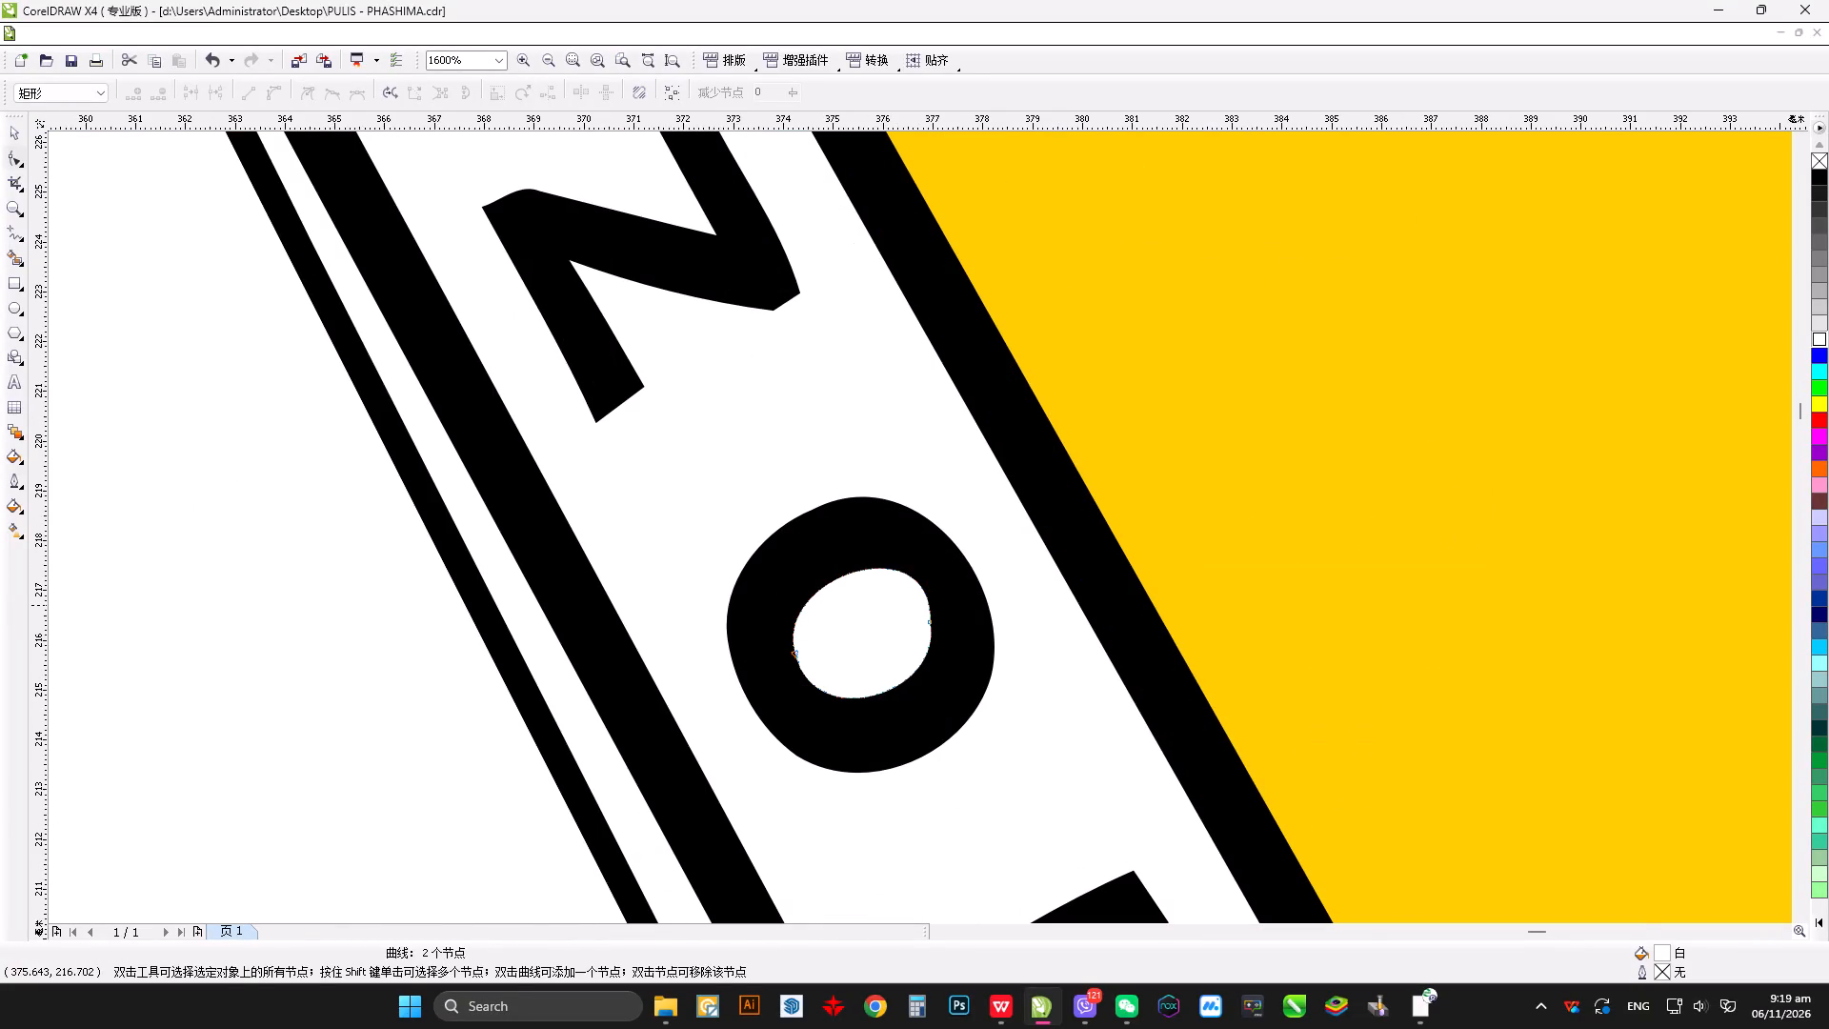
click(931, 620)
scroll(910, 603, up, 1)
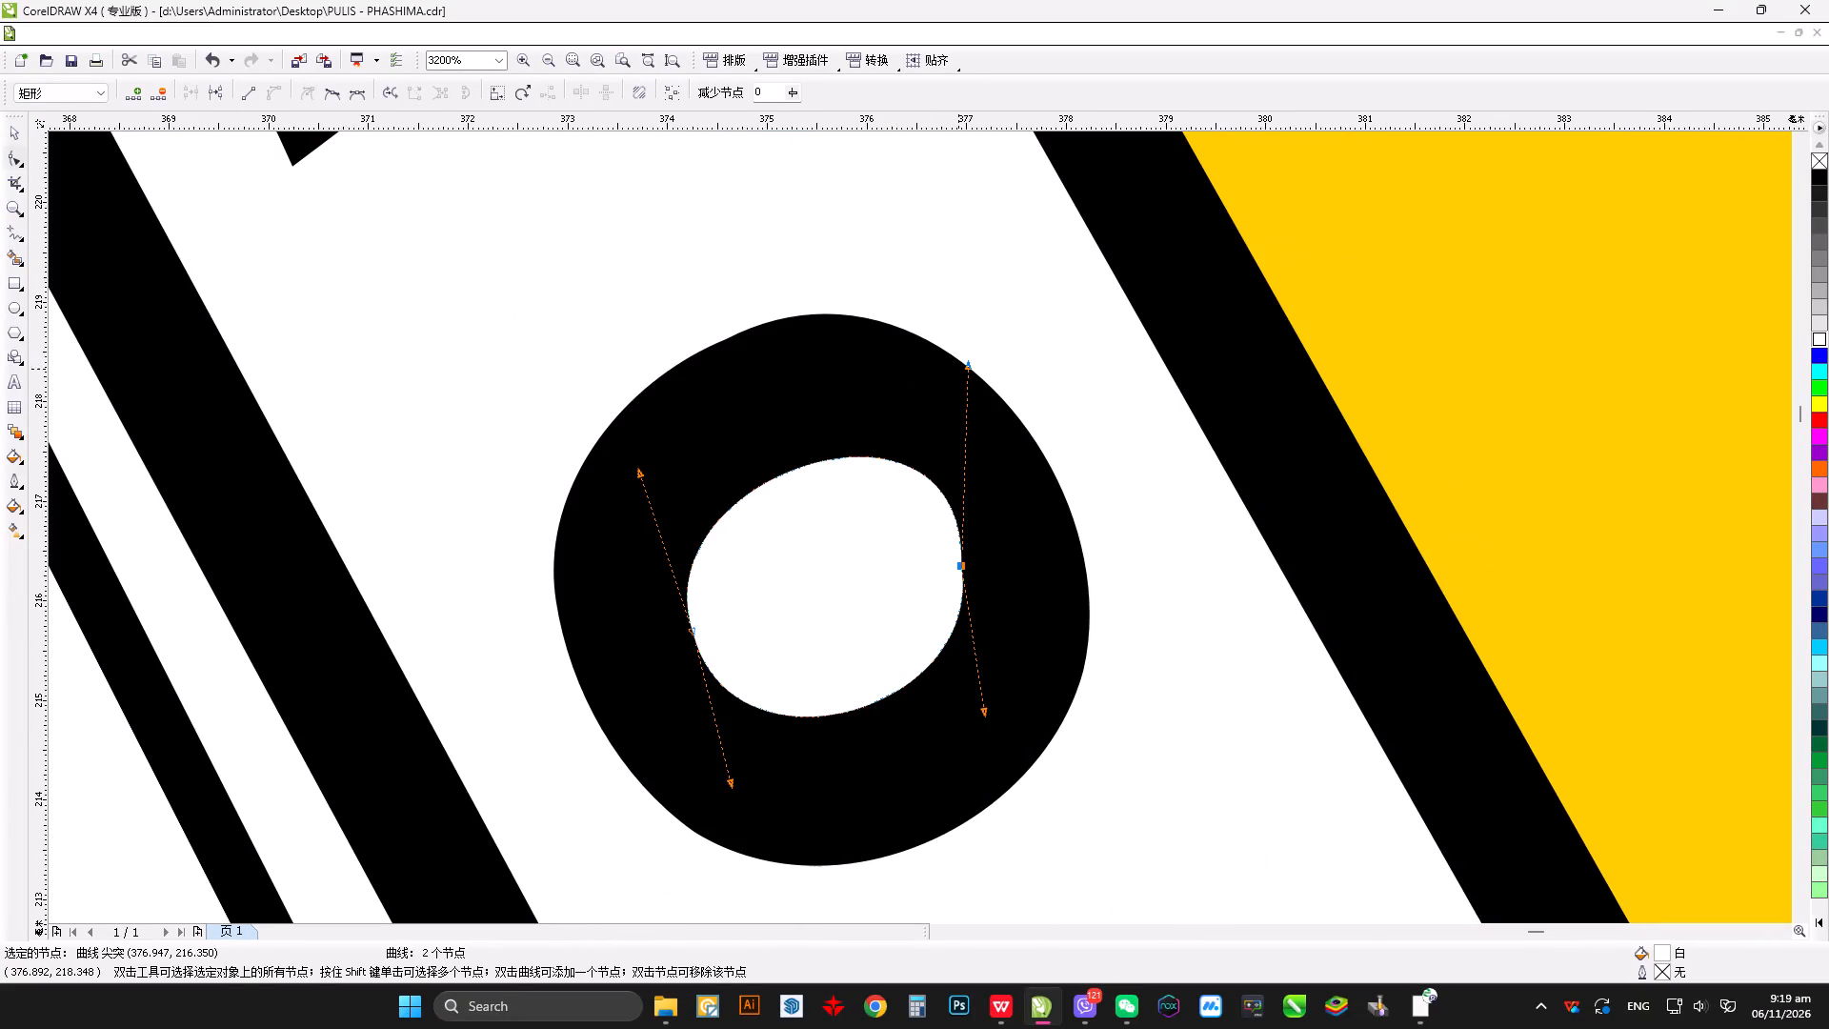
drag(966, 365, 909, 376)
scroll(843, 561, down, 2)
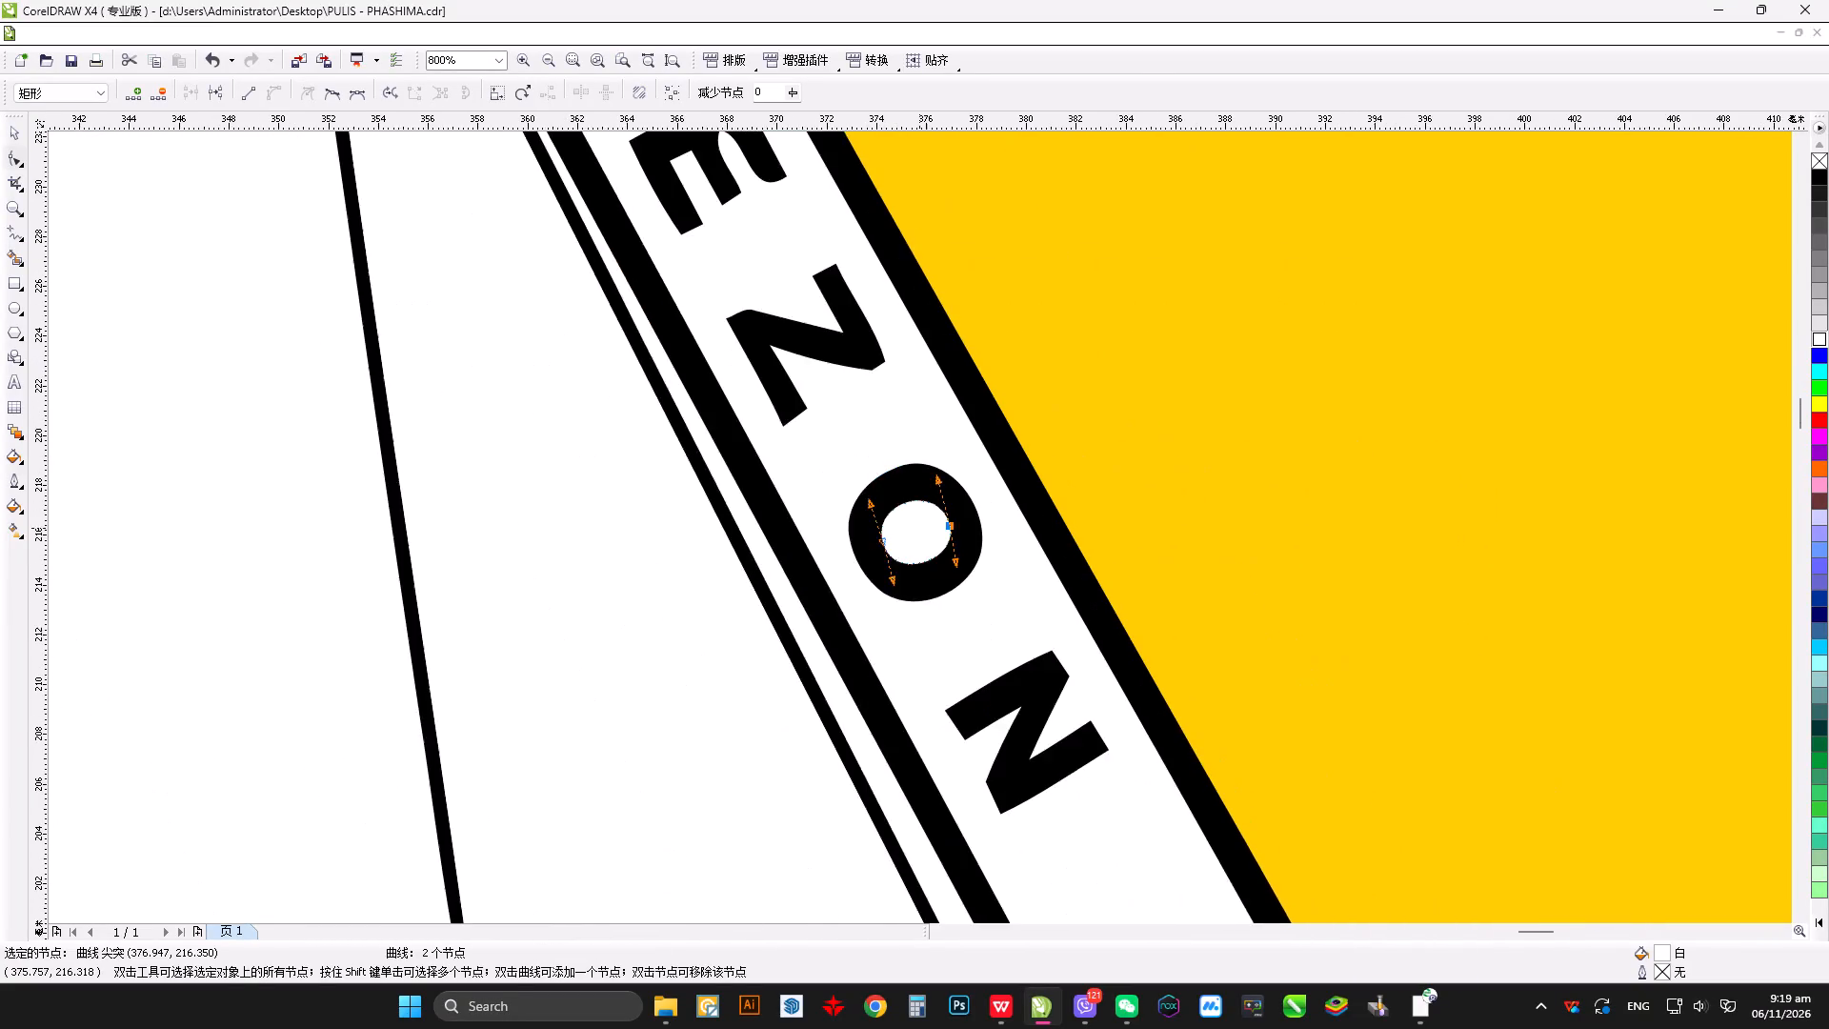
Square off the pointed upper notch of the E in QUEZON by adding a node, moving the tip node and adjusting its curve.
scroll(919, 528, down, 1)
scroll(849, 366, up, 1)
scroll(885, 479, down, 1)
scroll(804, 413, up, 1)
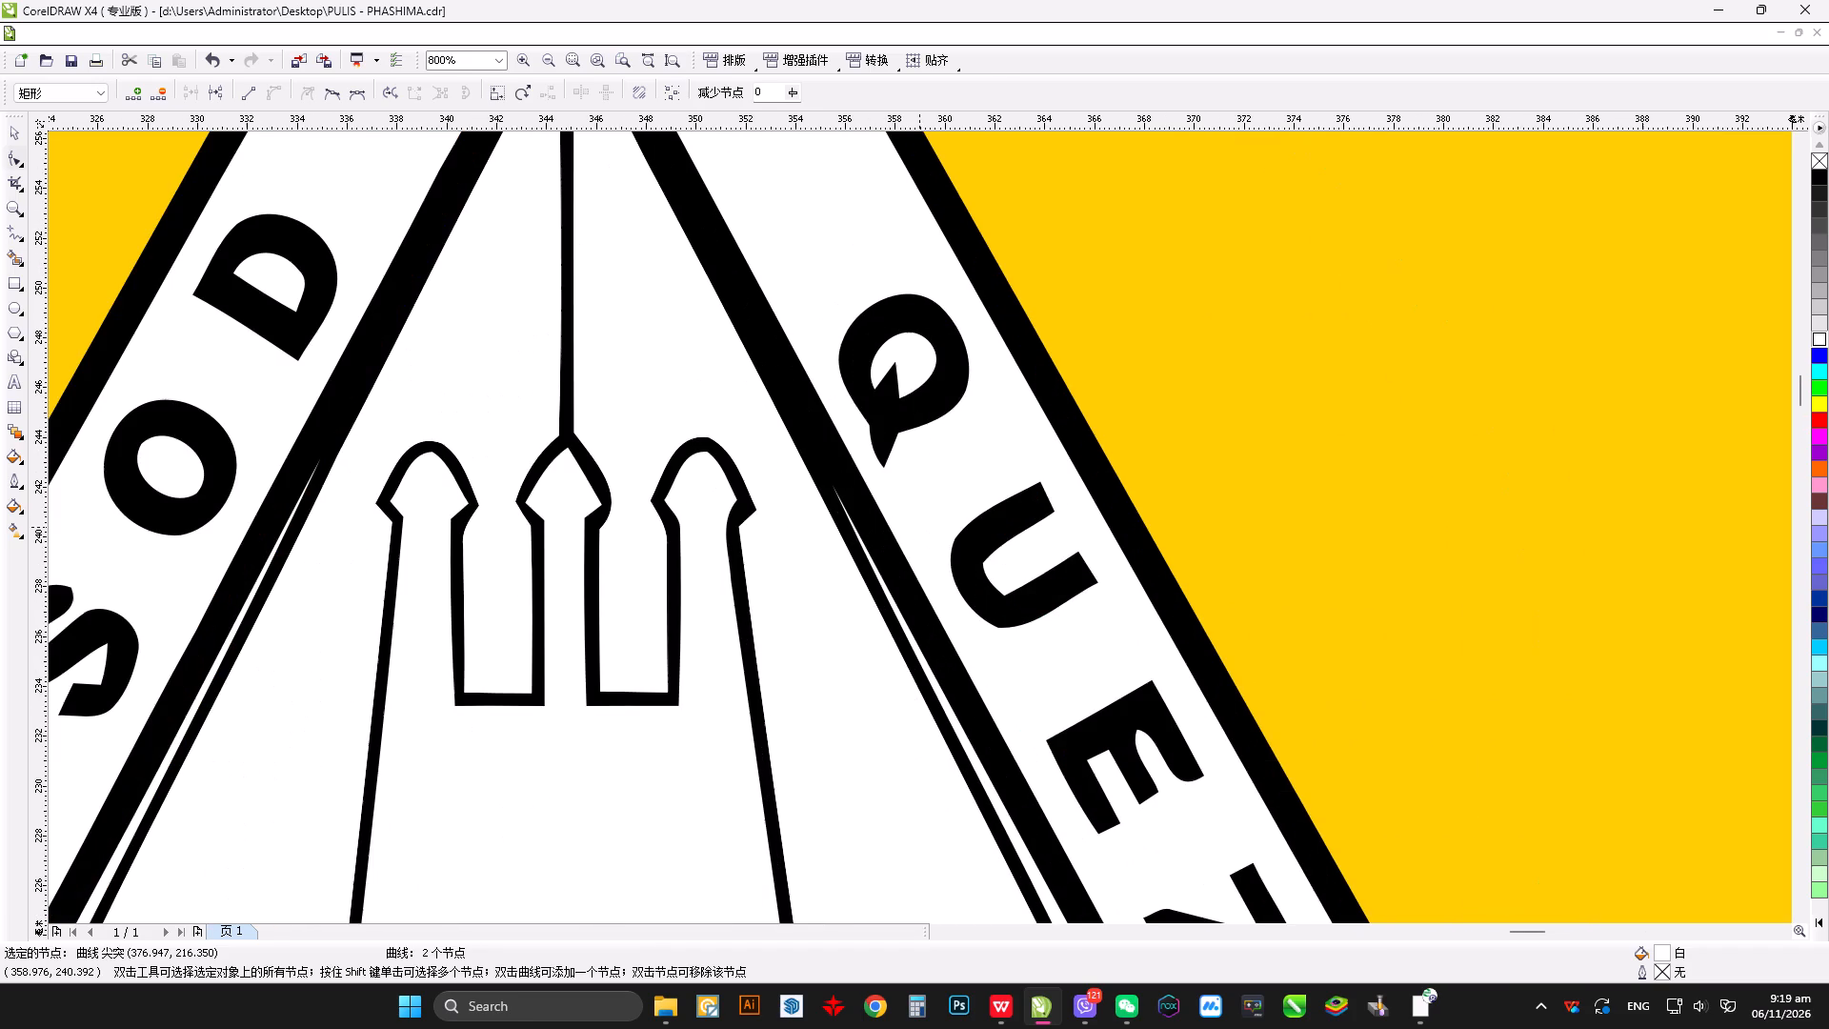
scroll(1141, 753, up, 2)
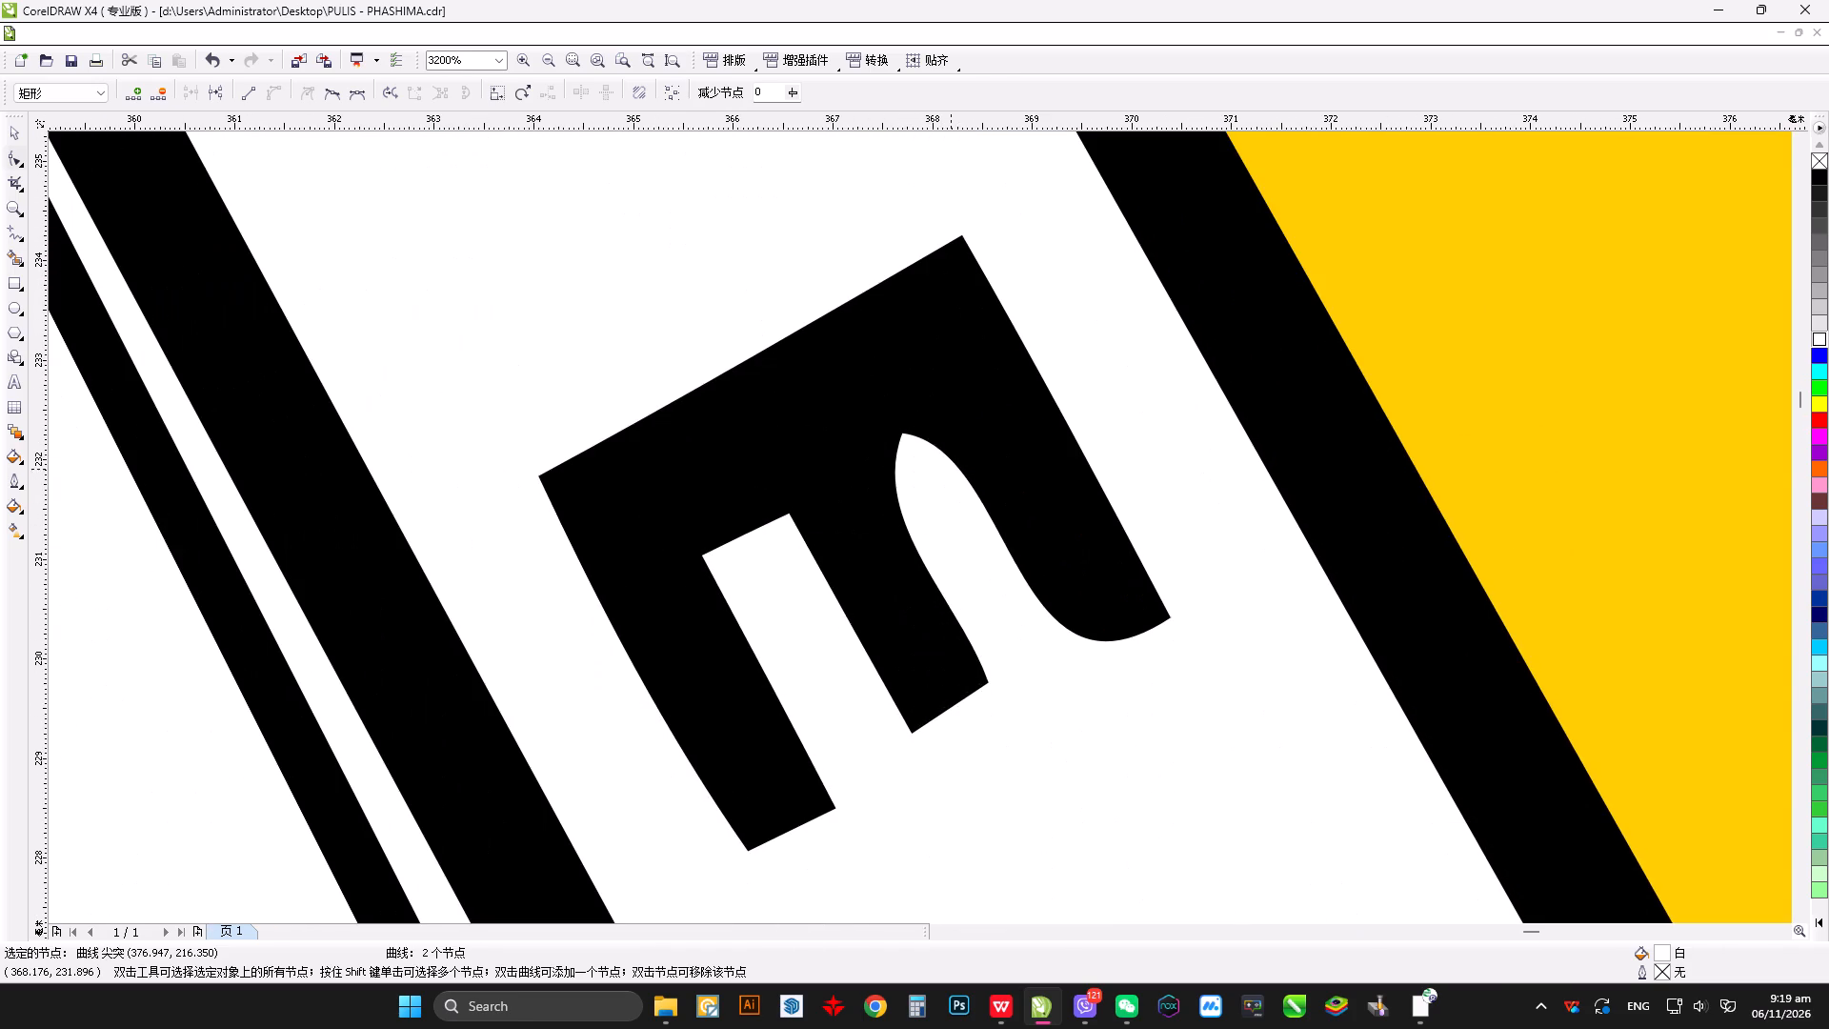
click(955, 464)
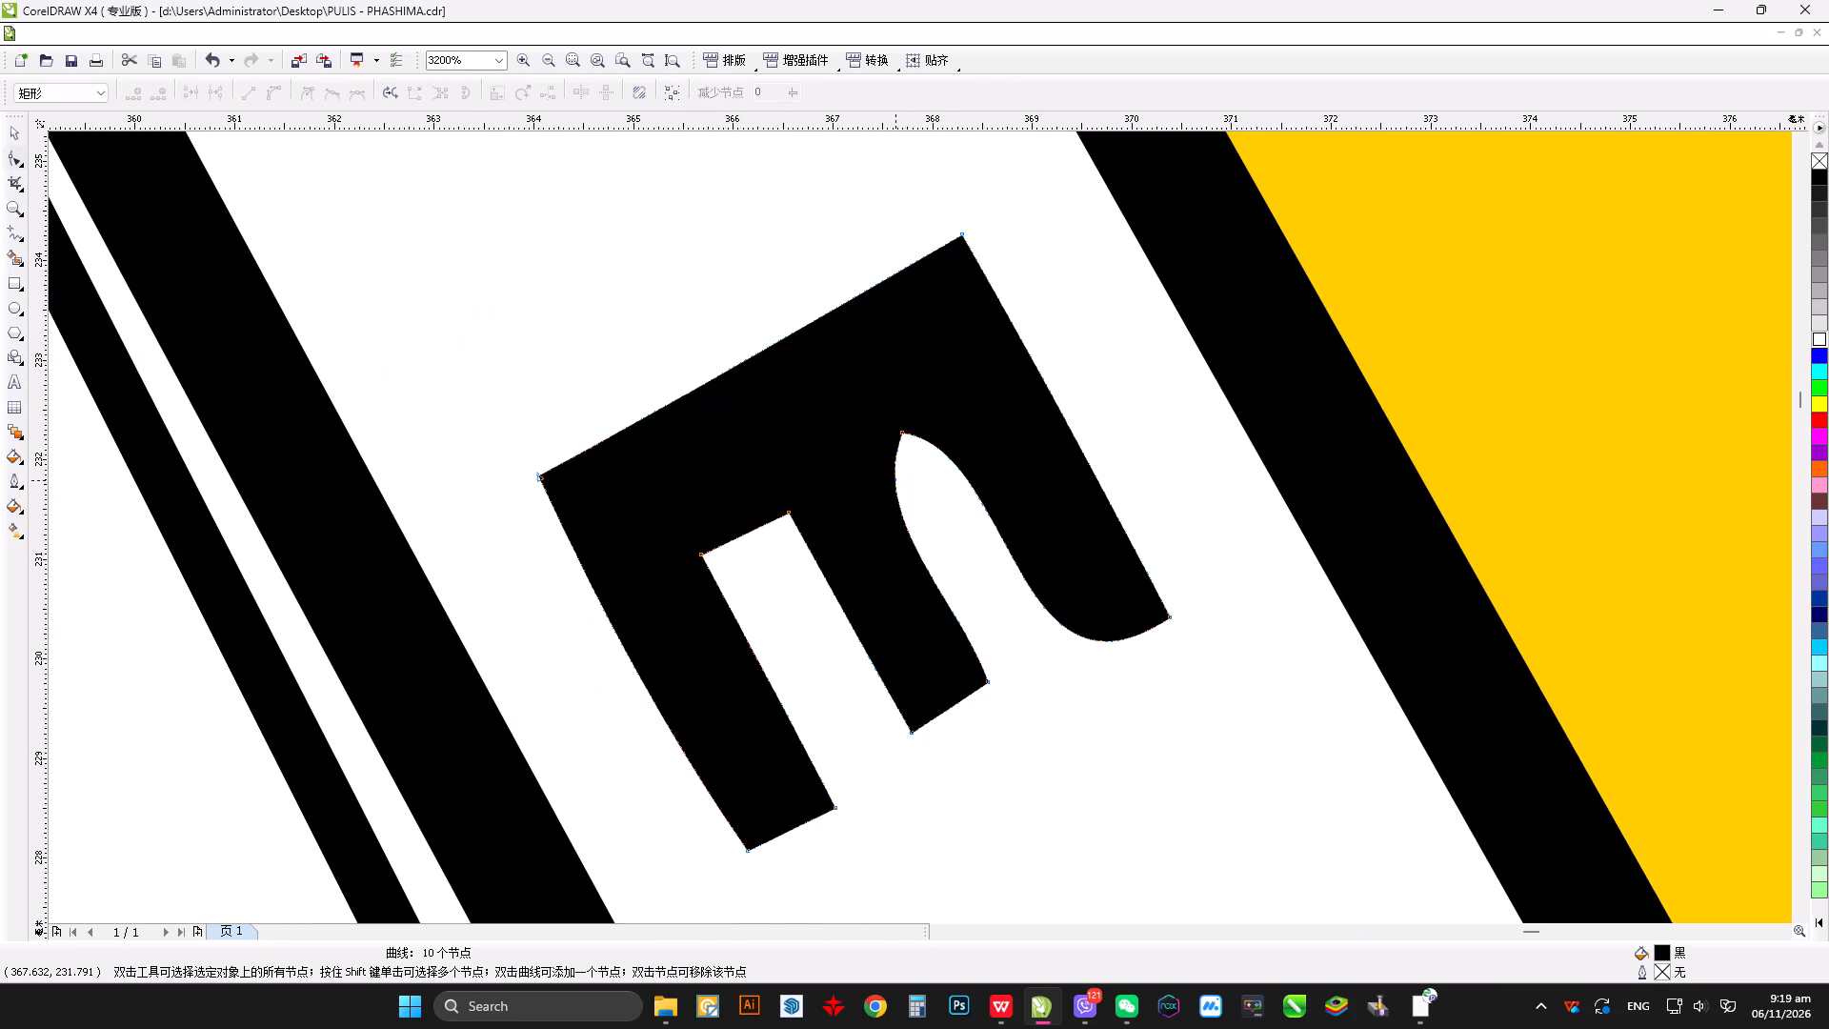
double_click(893, 474)
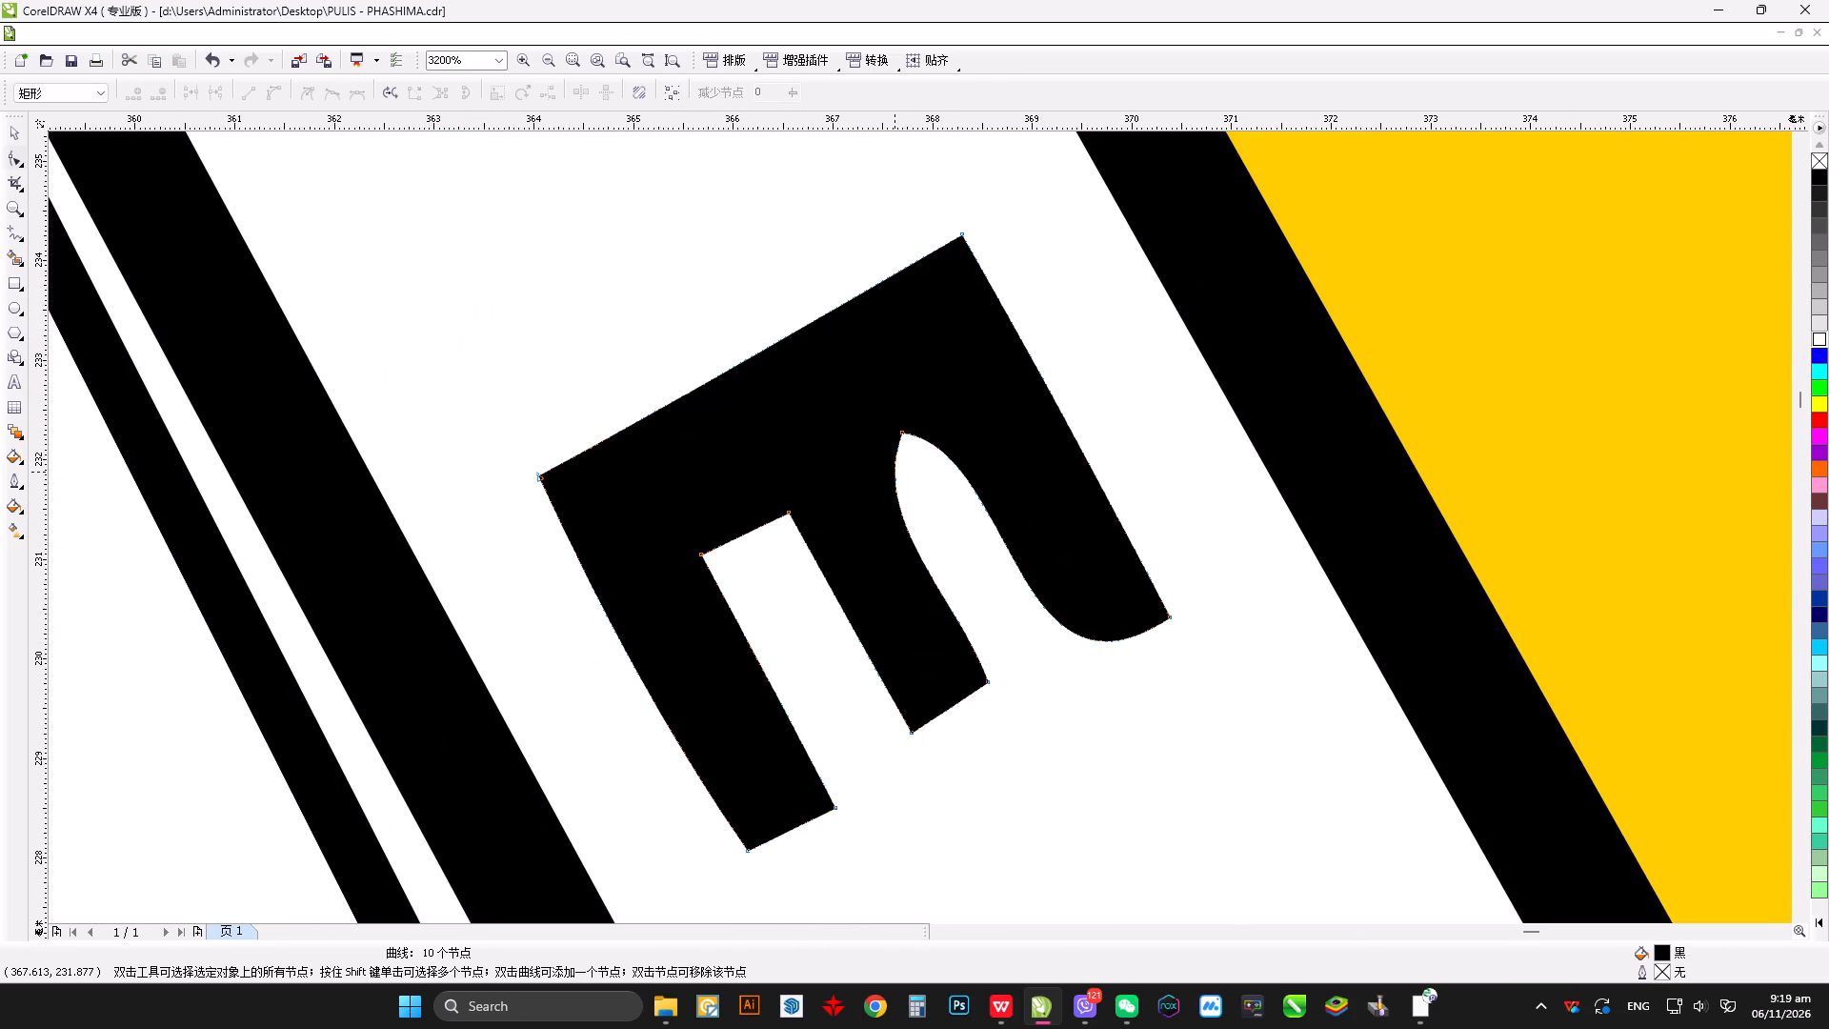
double_click(894, 472)
drag(893, 473, 879, 475)
drag(901, 433, 932, 437)
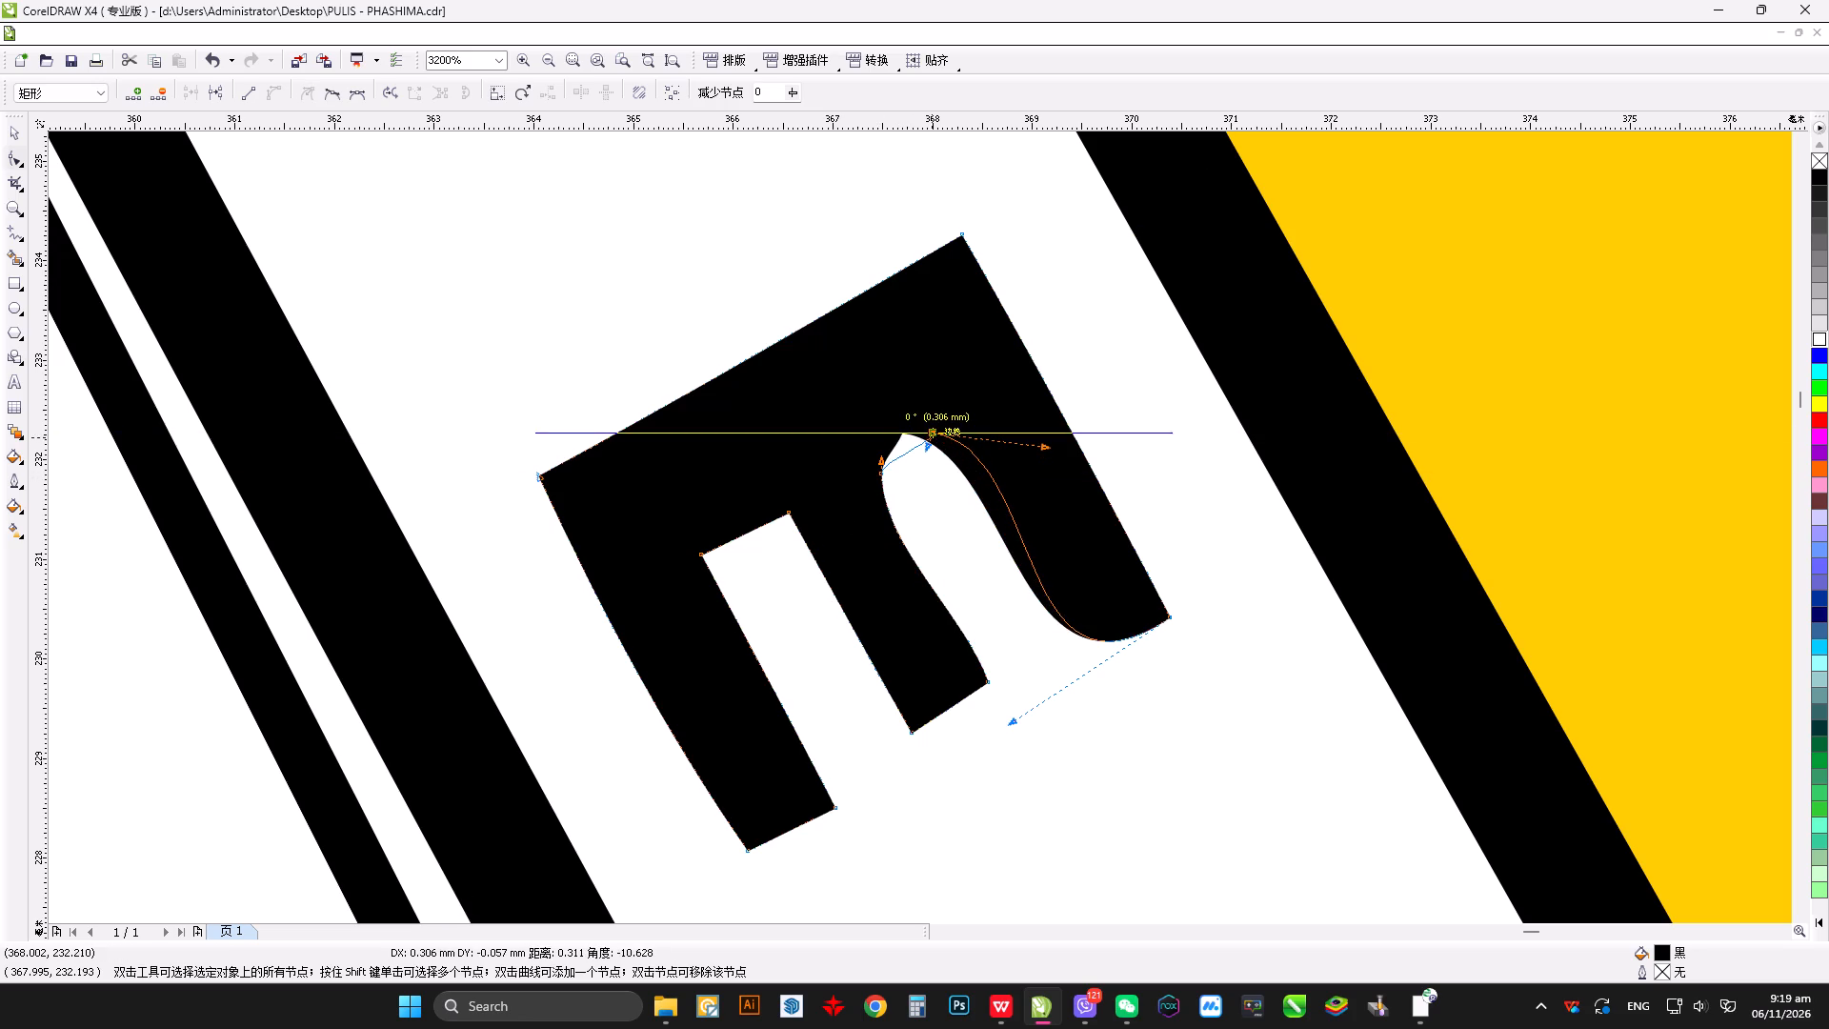
drag(932, 437, 932, 434)
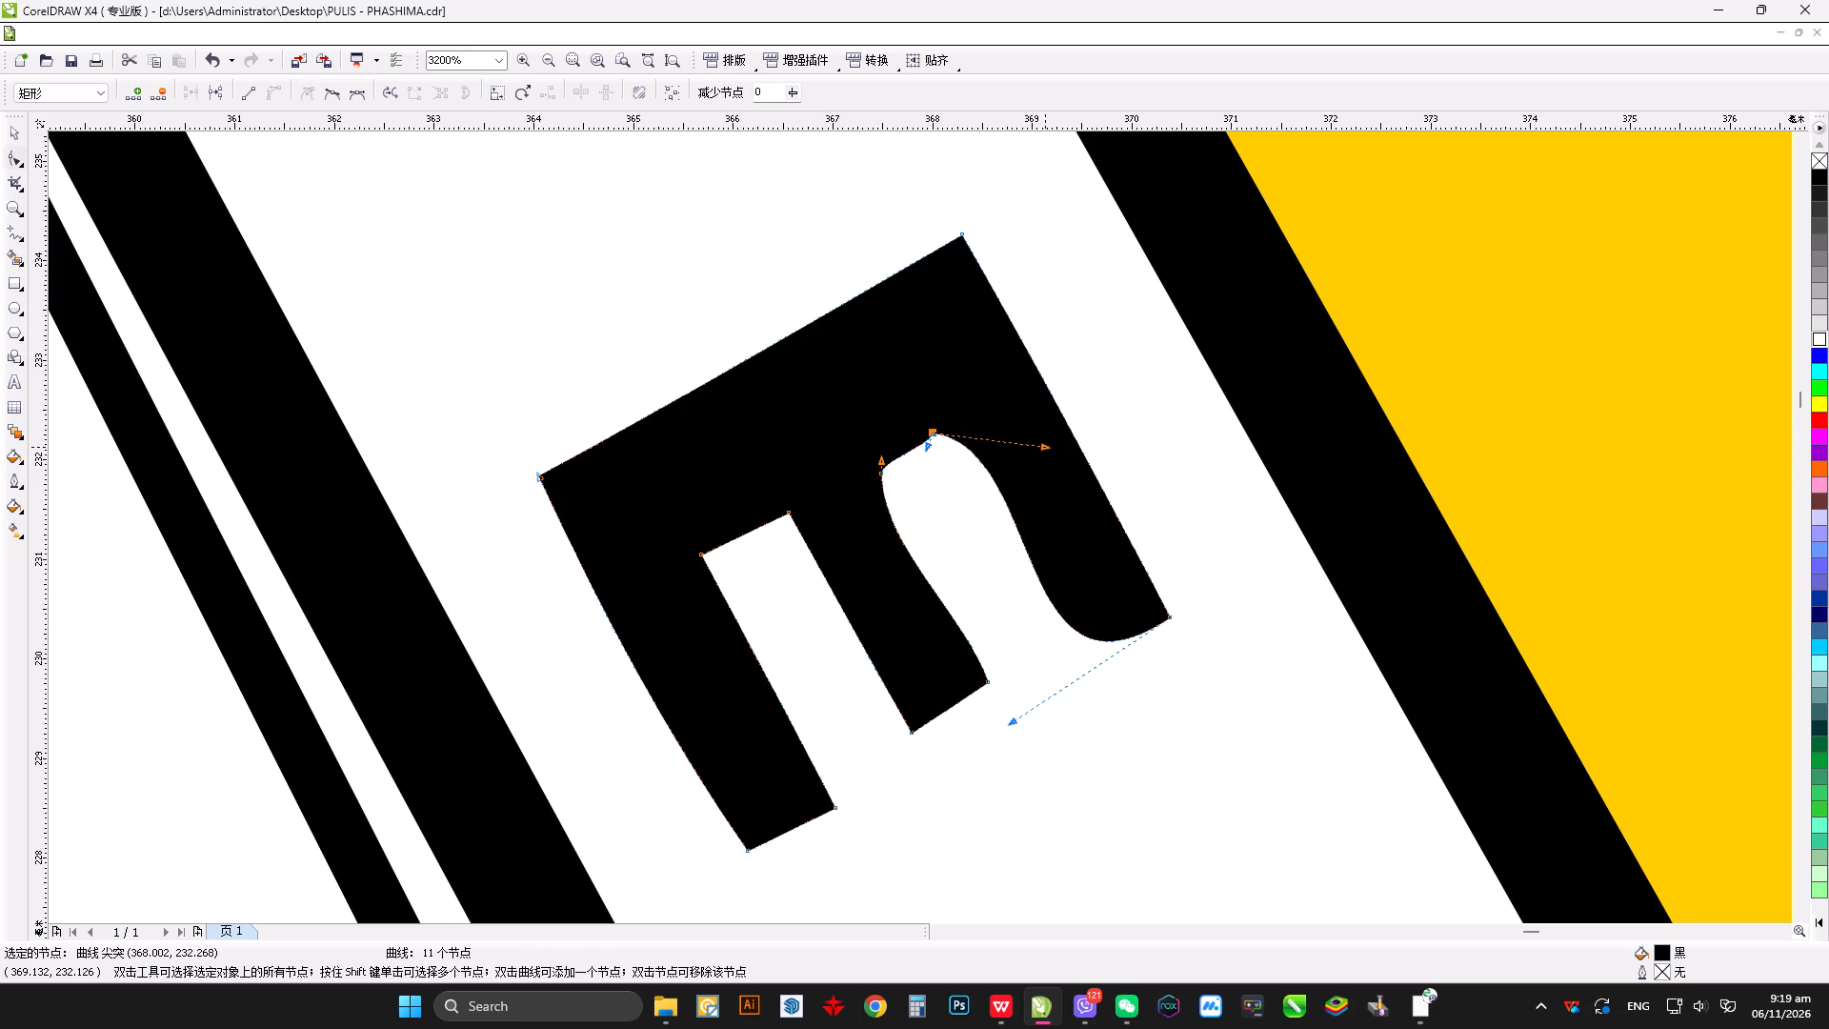
alt+drag(1045, 447, 1034, 464)
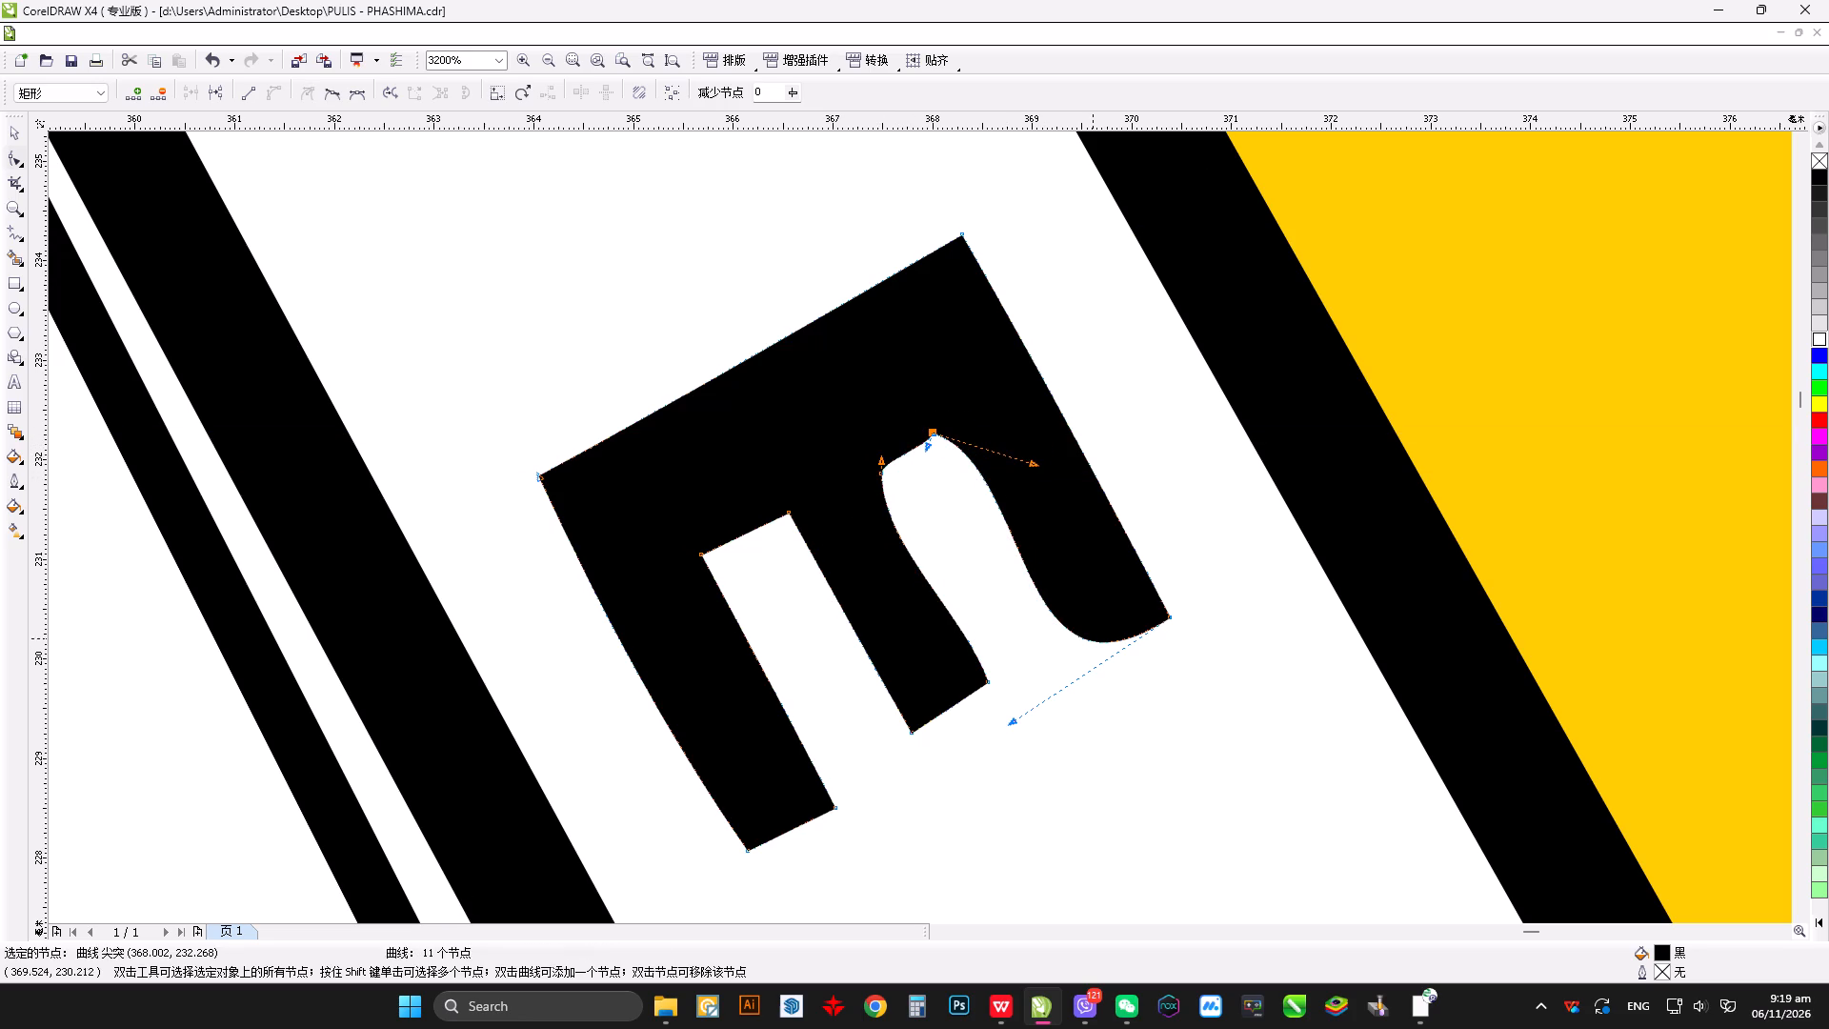
Bring the six small blocks along the base inside the triangle to the front and fill them black.
scroll(974, 634, down, 2)
scroll(910, 514, down, 3)
scroll(913, 516, up, 1)
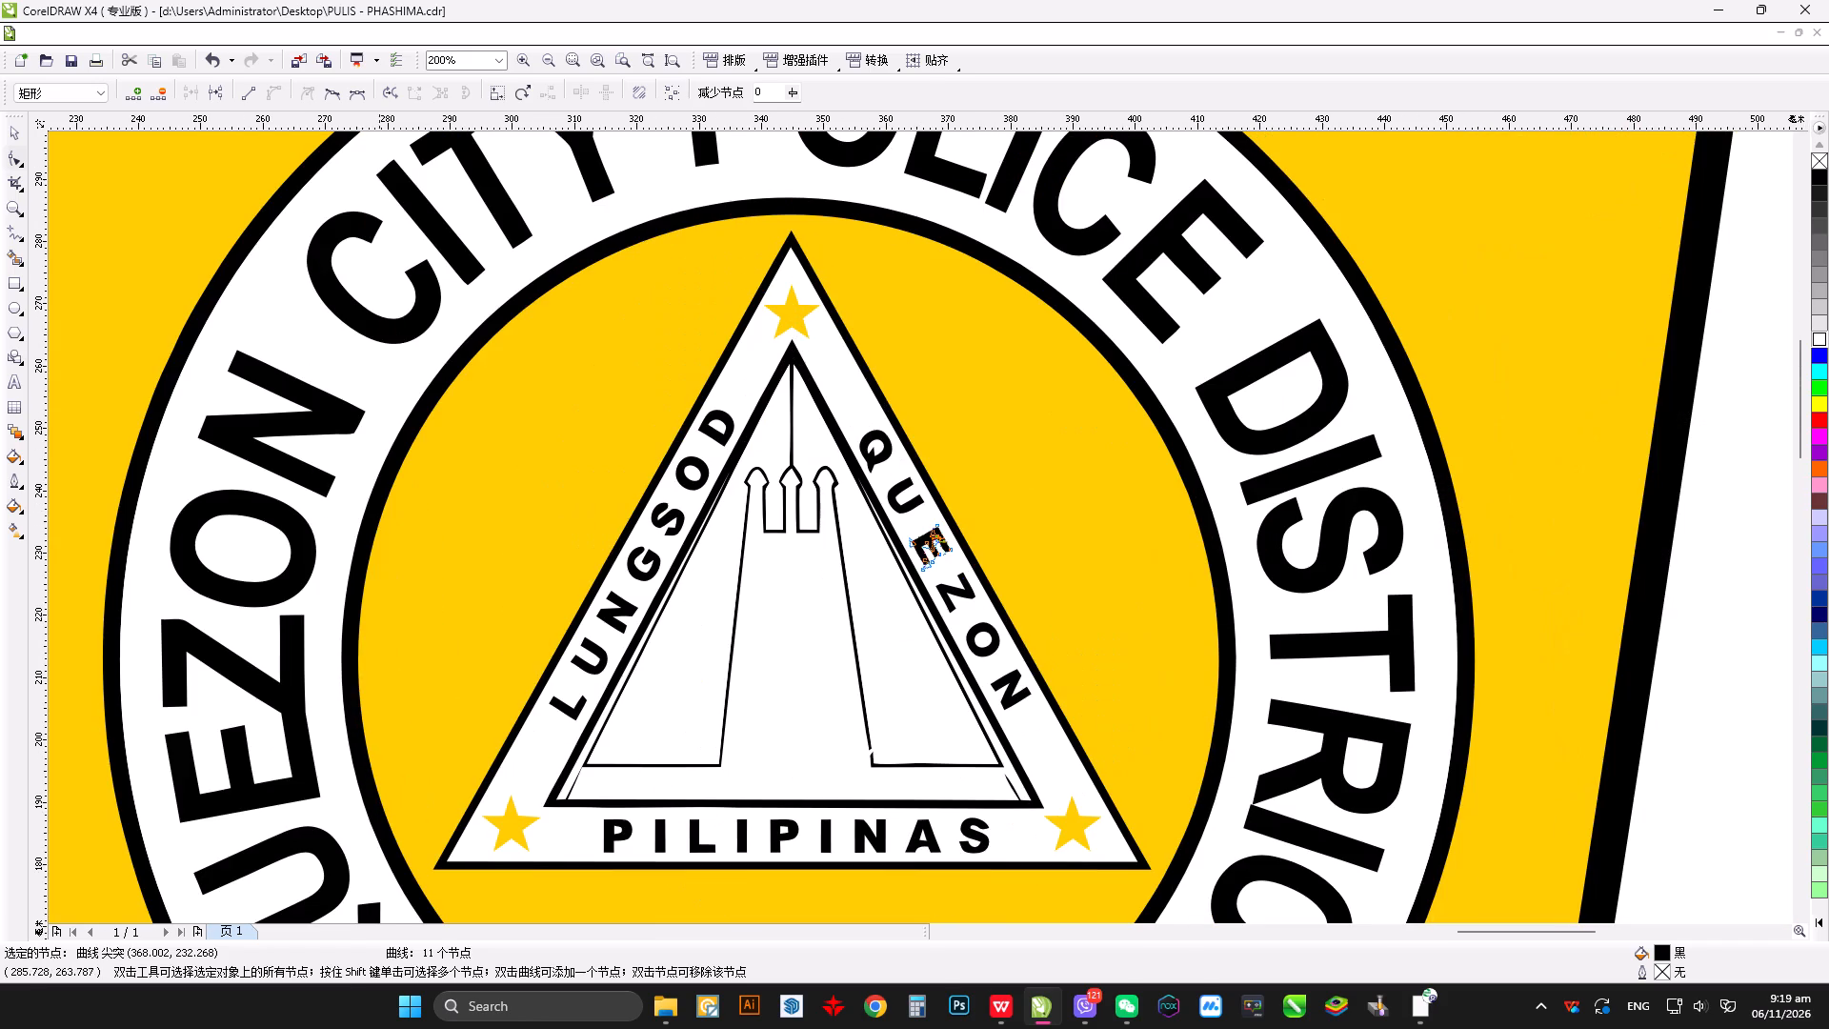
click(19, 138)
scroll(702, 494, down, 1)
click(400, 526)
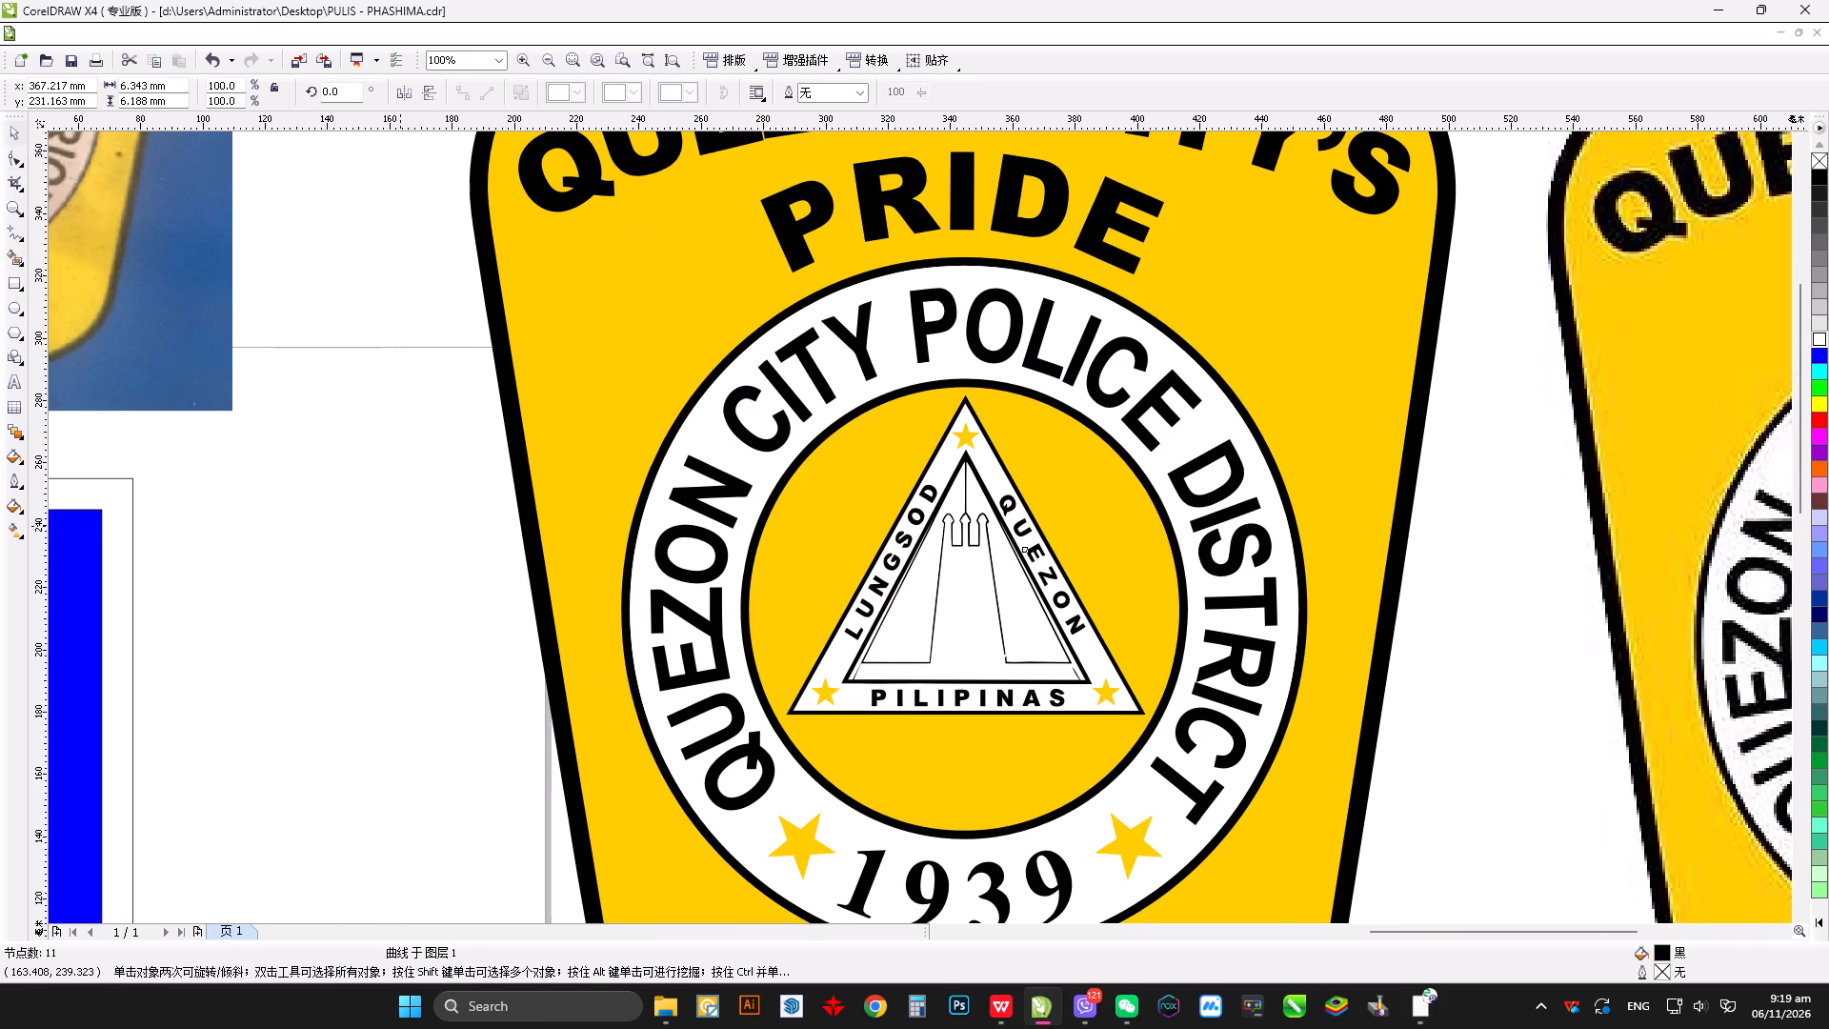
scroll(935, 641, up, 1)
scroll(913, 514, down, 1)
scroll(920, 527, up, 1)
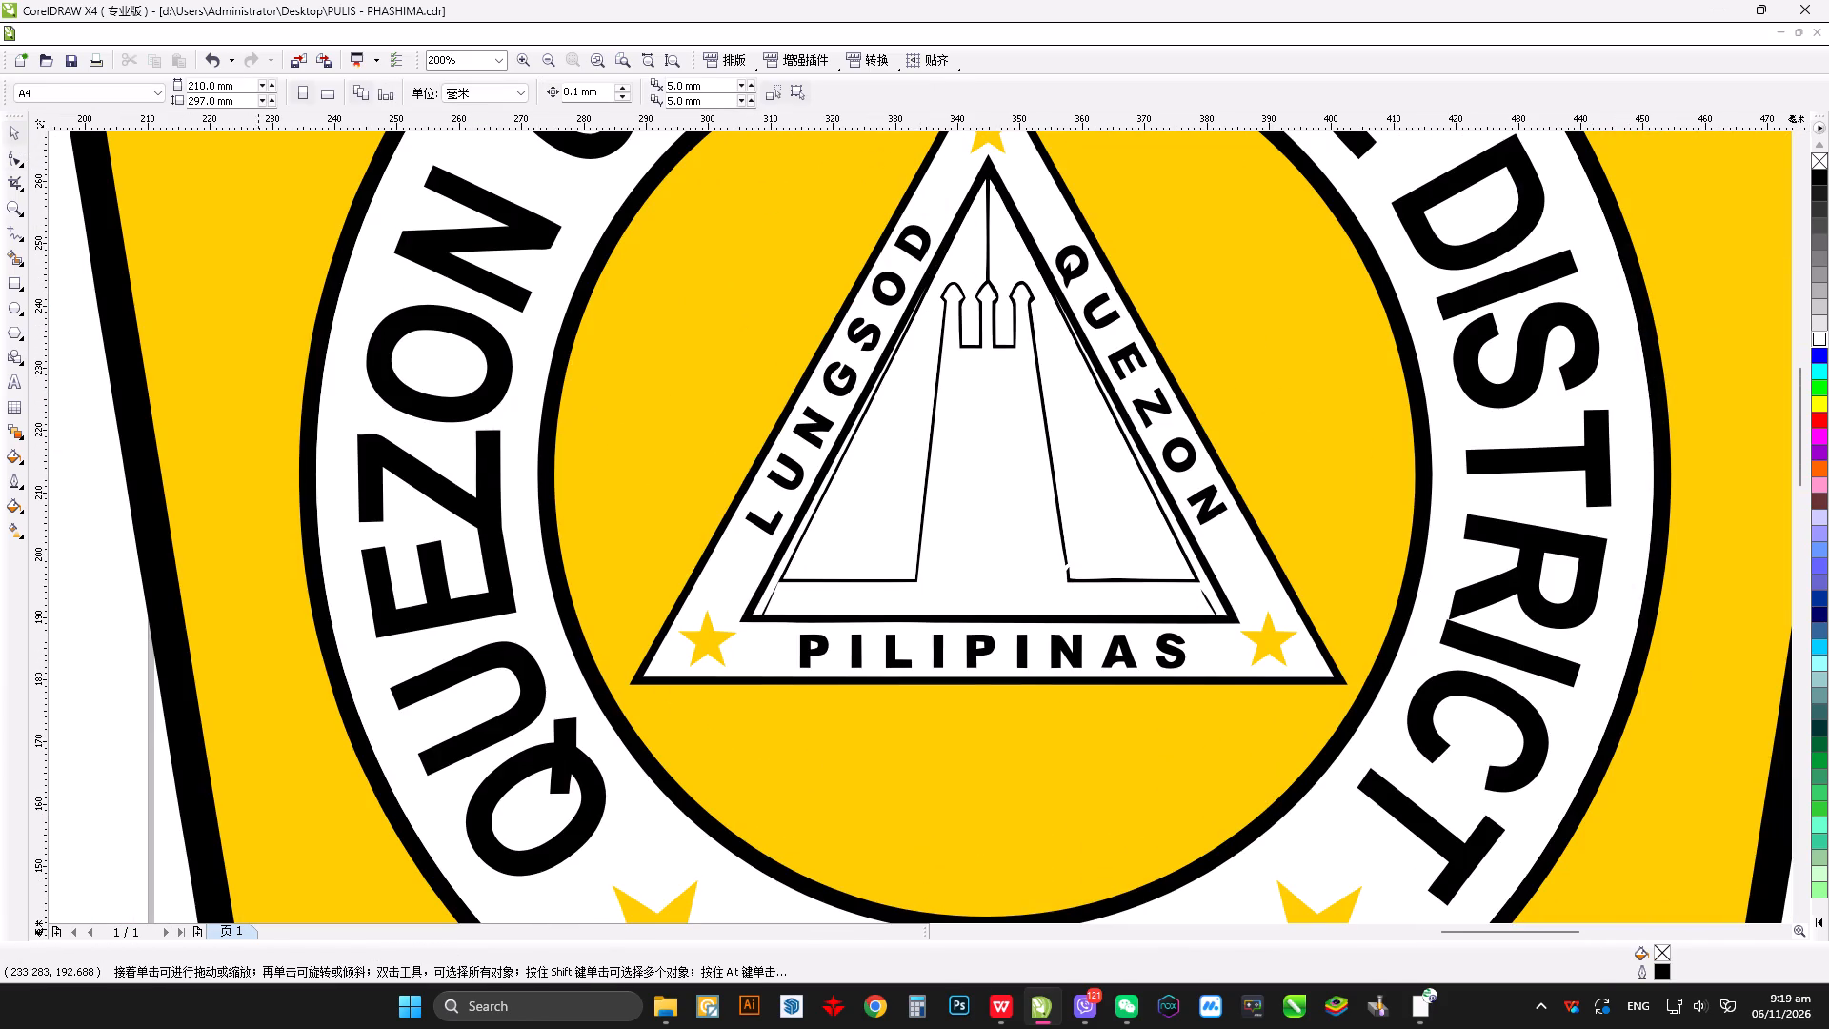
scroll(227, 610, down, 1)
drag(767, 561, 922, 574)
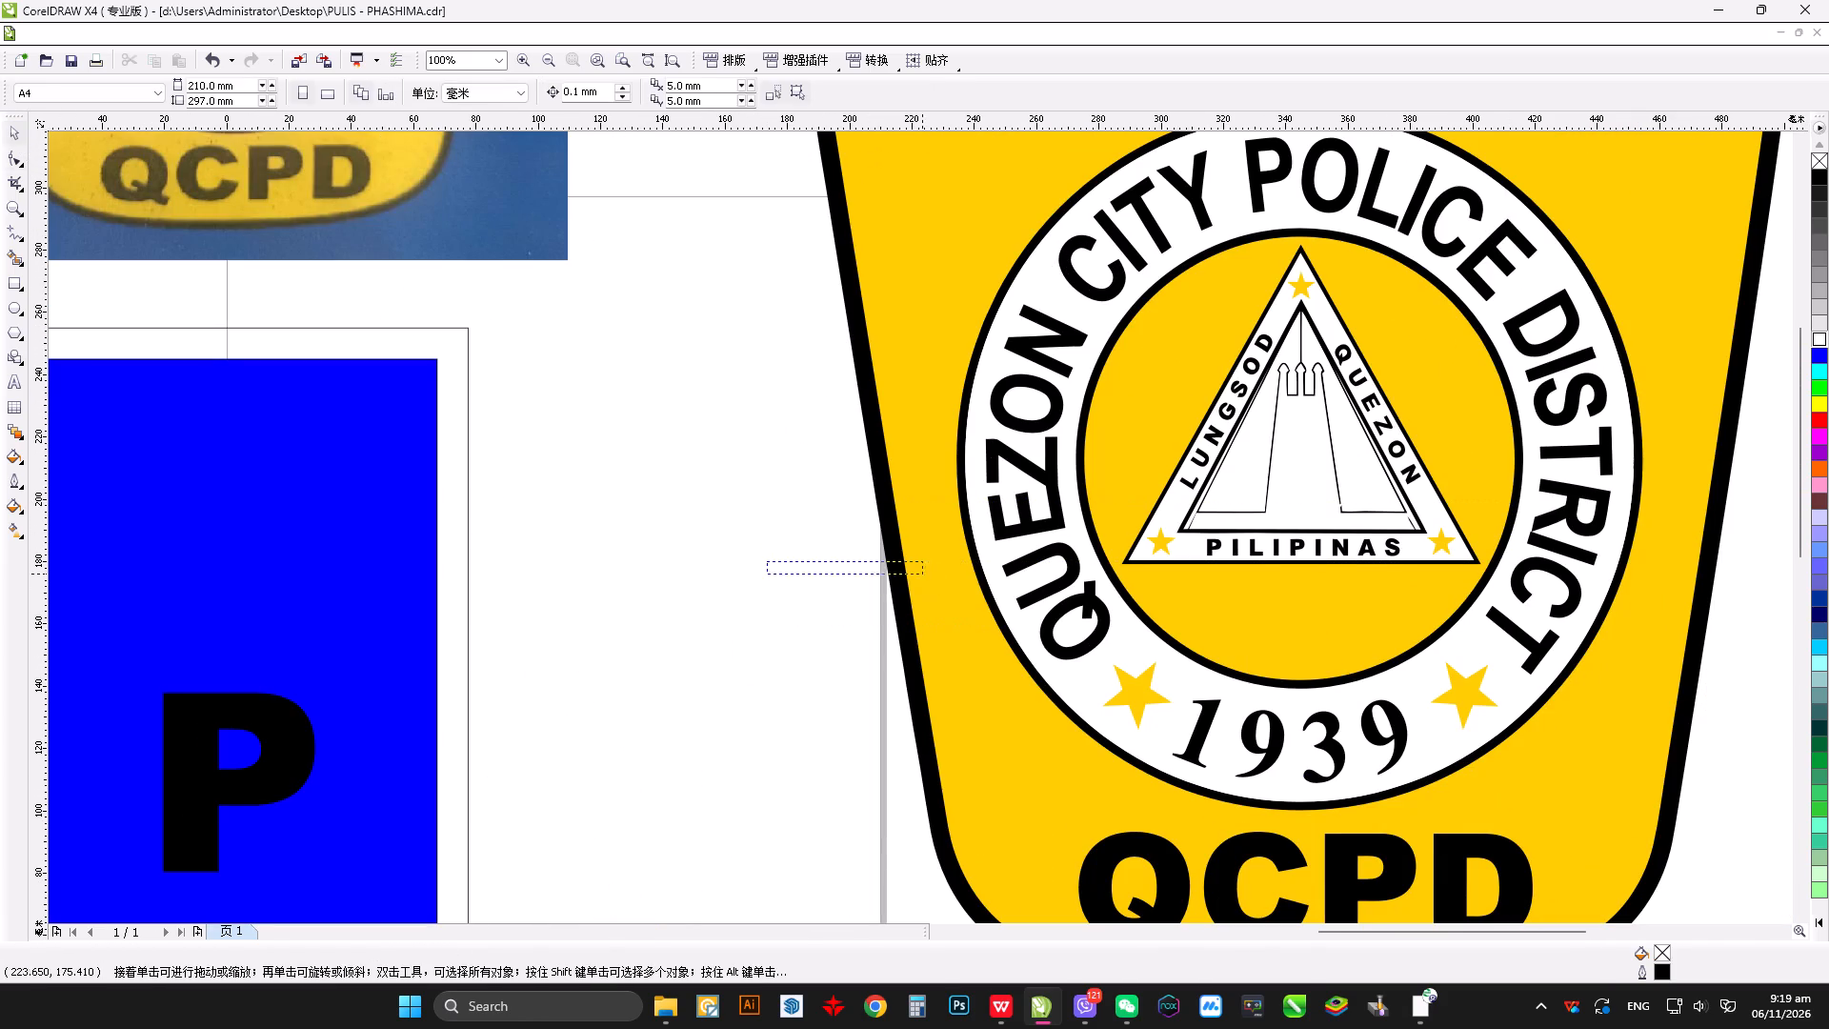
drag(922, 574, 828, 542)
drag(814, 531, 1515, 503)
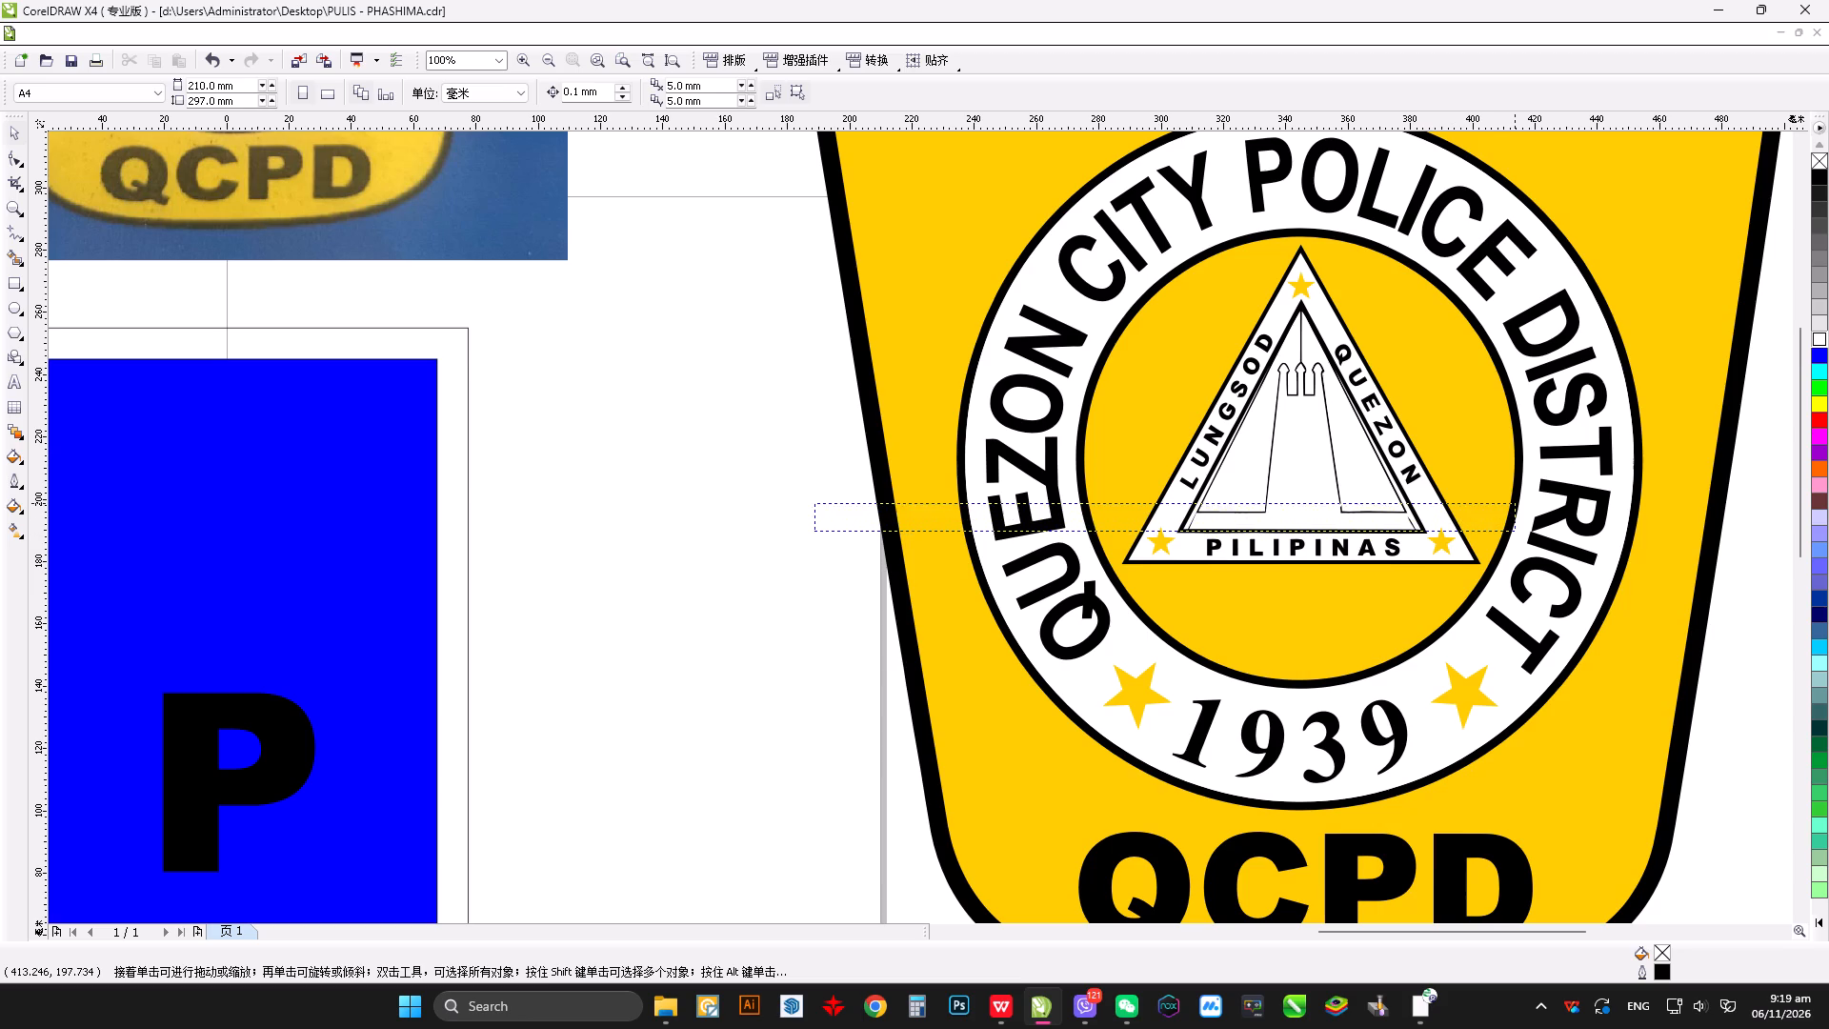
drag(1515, 503, 1515, 502)
key(ctrl+Home)
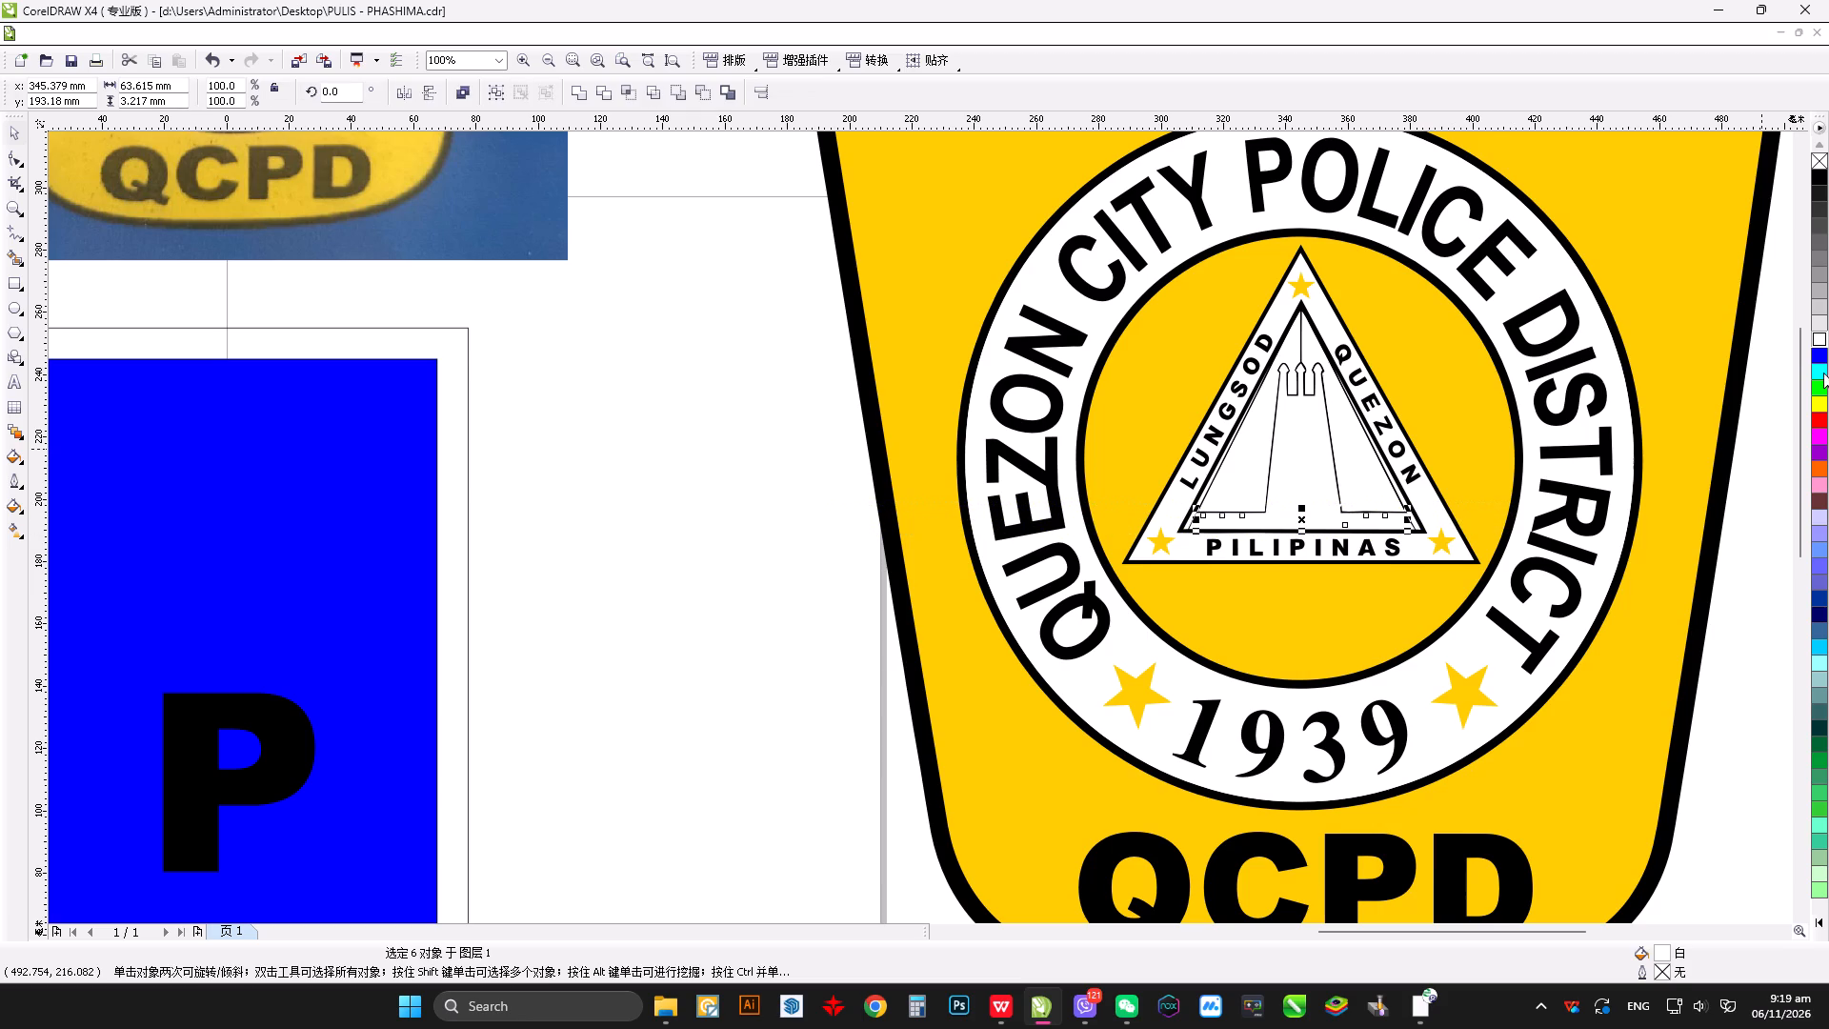
click(1823, 178)
click(627, 478)
Fill the triangle's left inner panel blue and its right inner panel red.
scroll(1252, 592, down, 1)
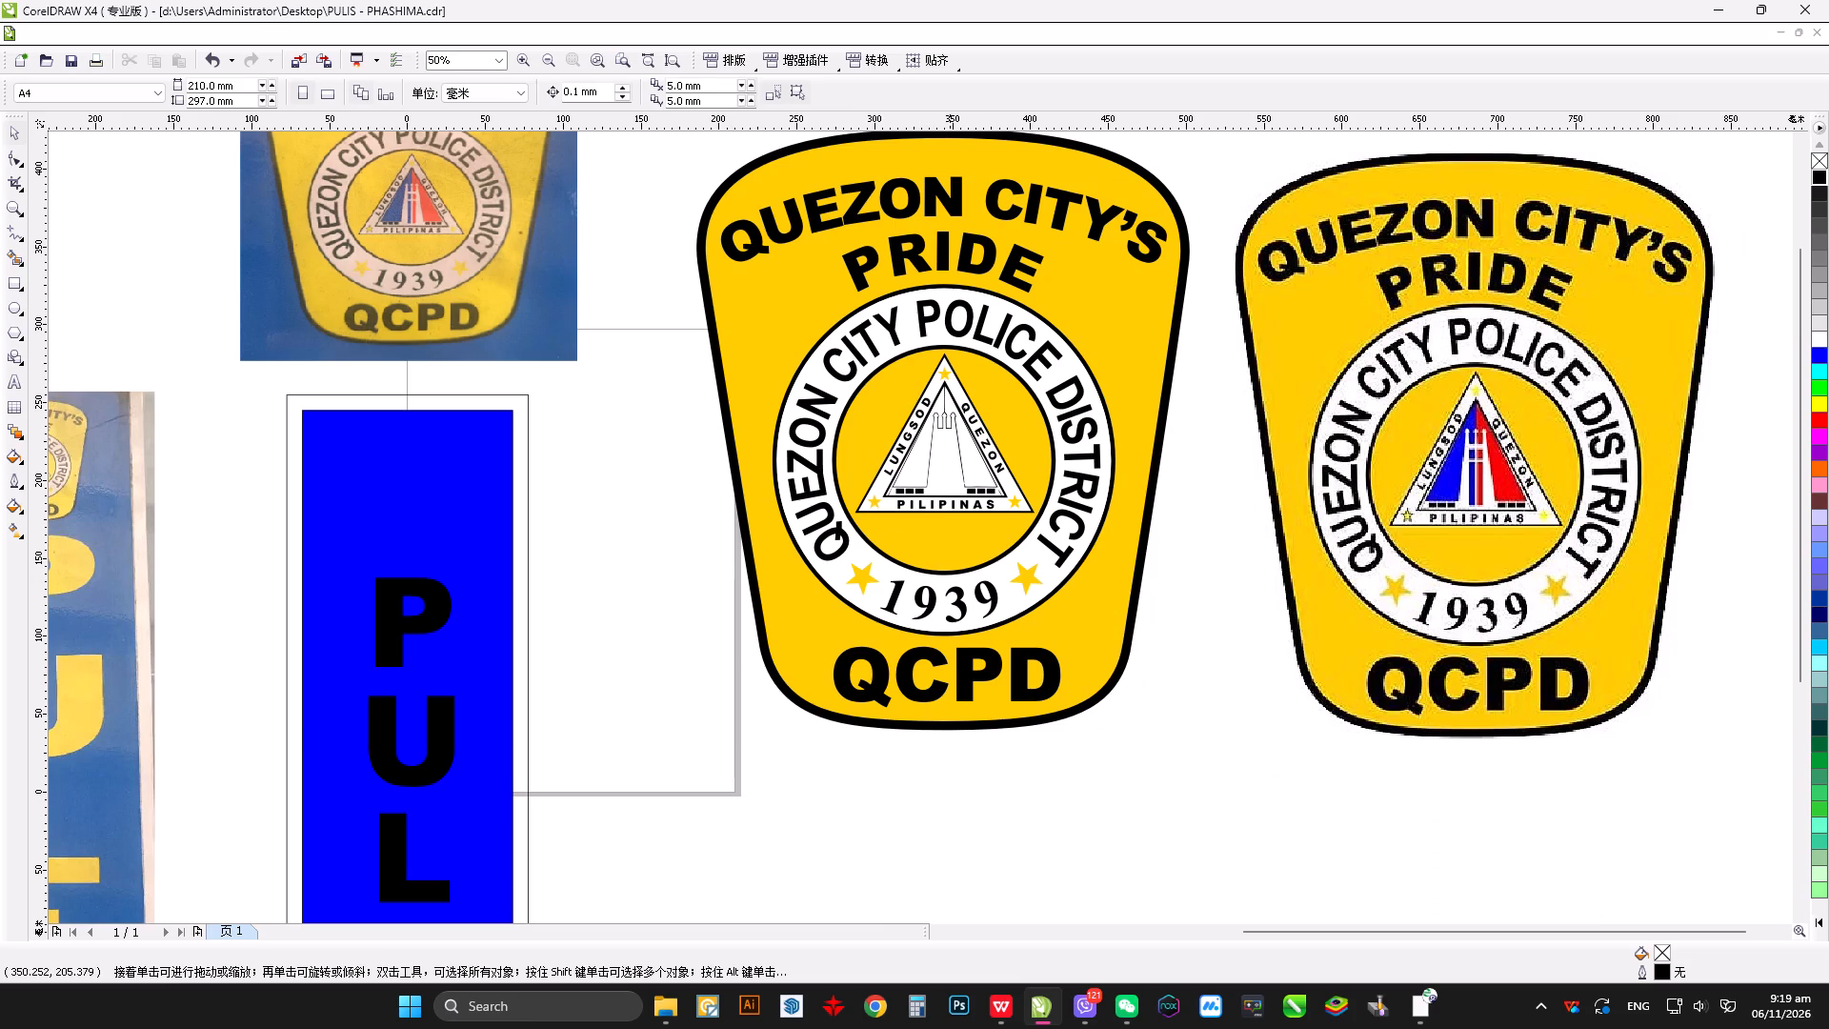
click(923, 446)
scroll(923, 446, up, 1)
scroll(920, 527, up, 1)
key(ctrl+x)
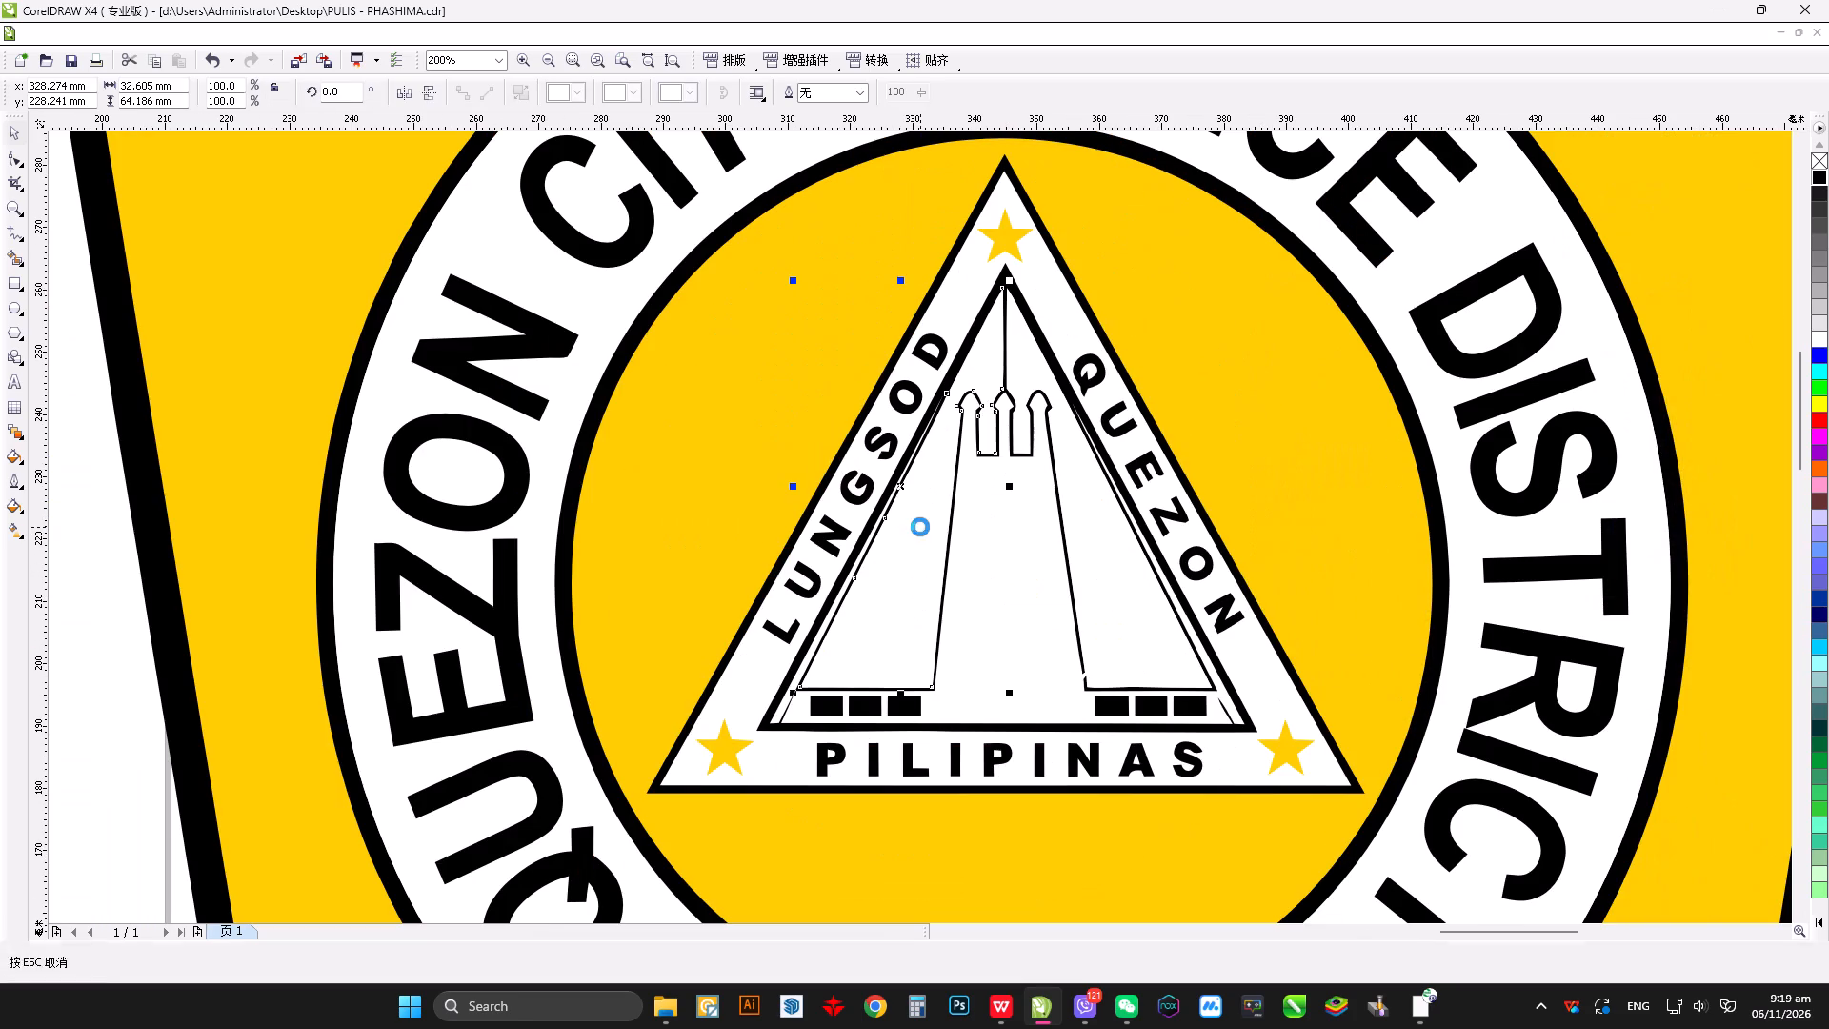
key(ctrl+z)
scroll(956, 555, down, 2)
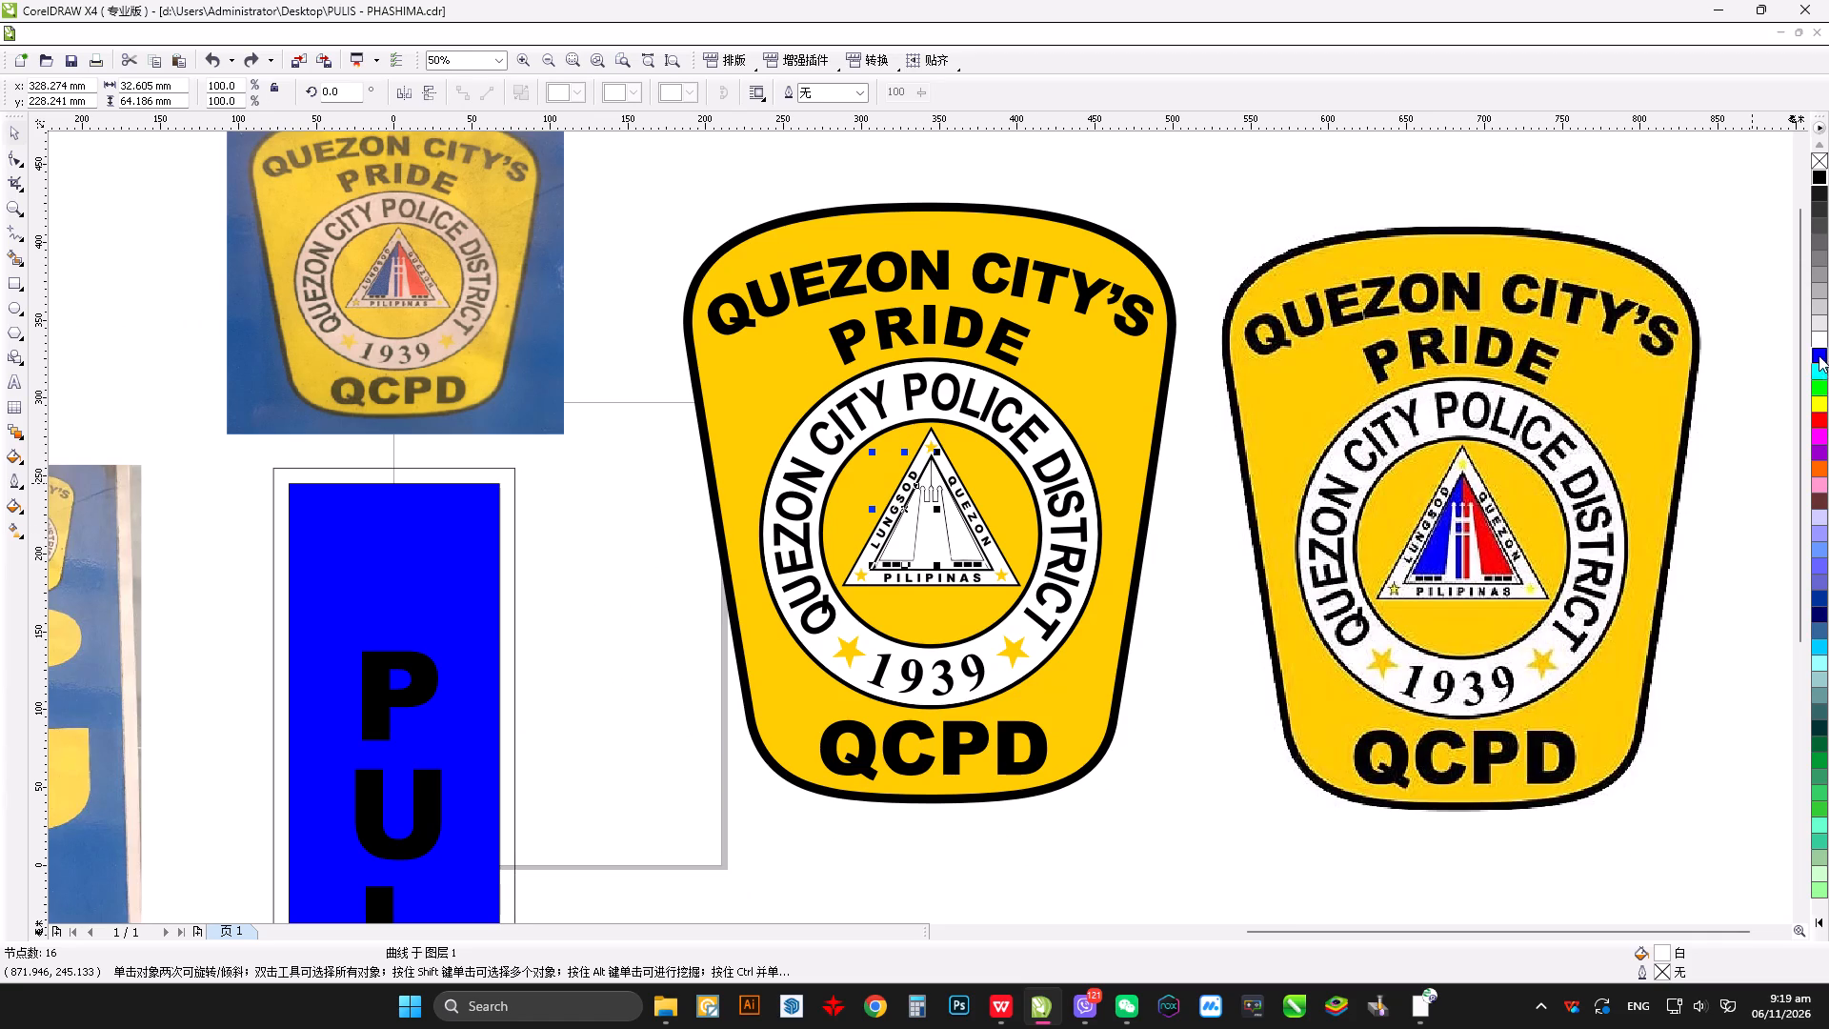
click(1819, 354)
scroll(990, 537, up, 1)
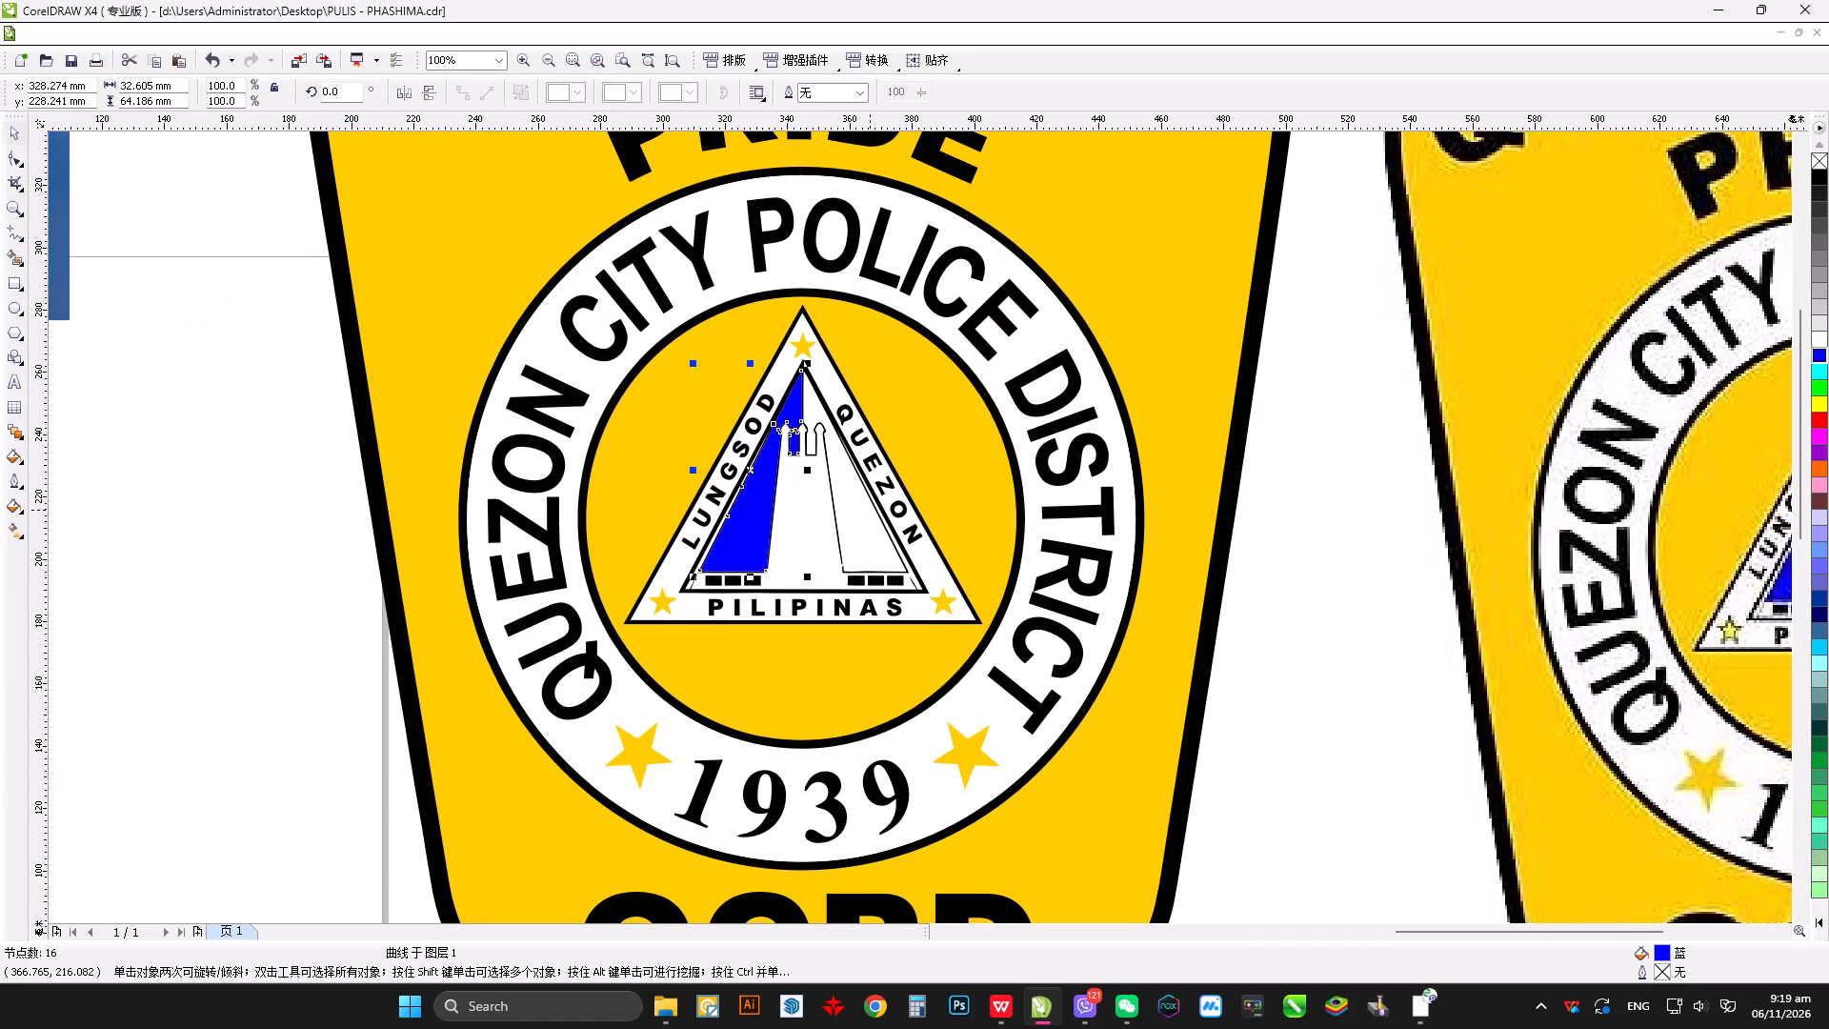
click(865, 512)
click(1818, 415)
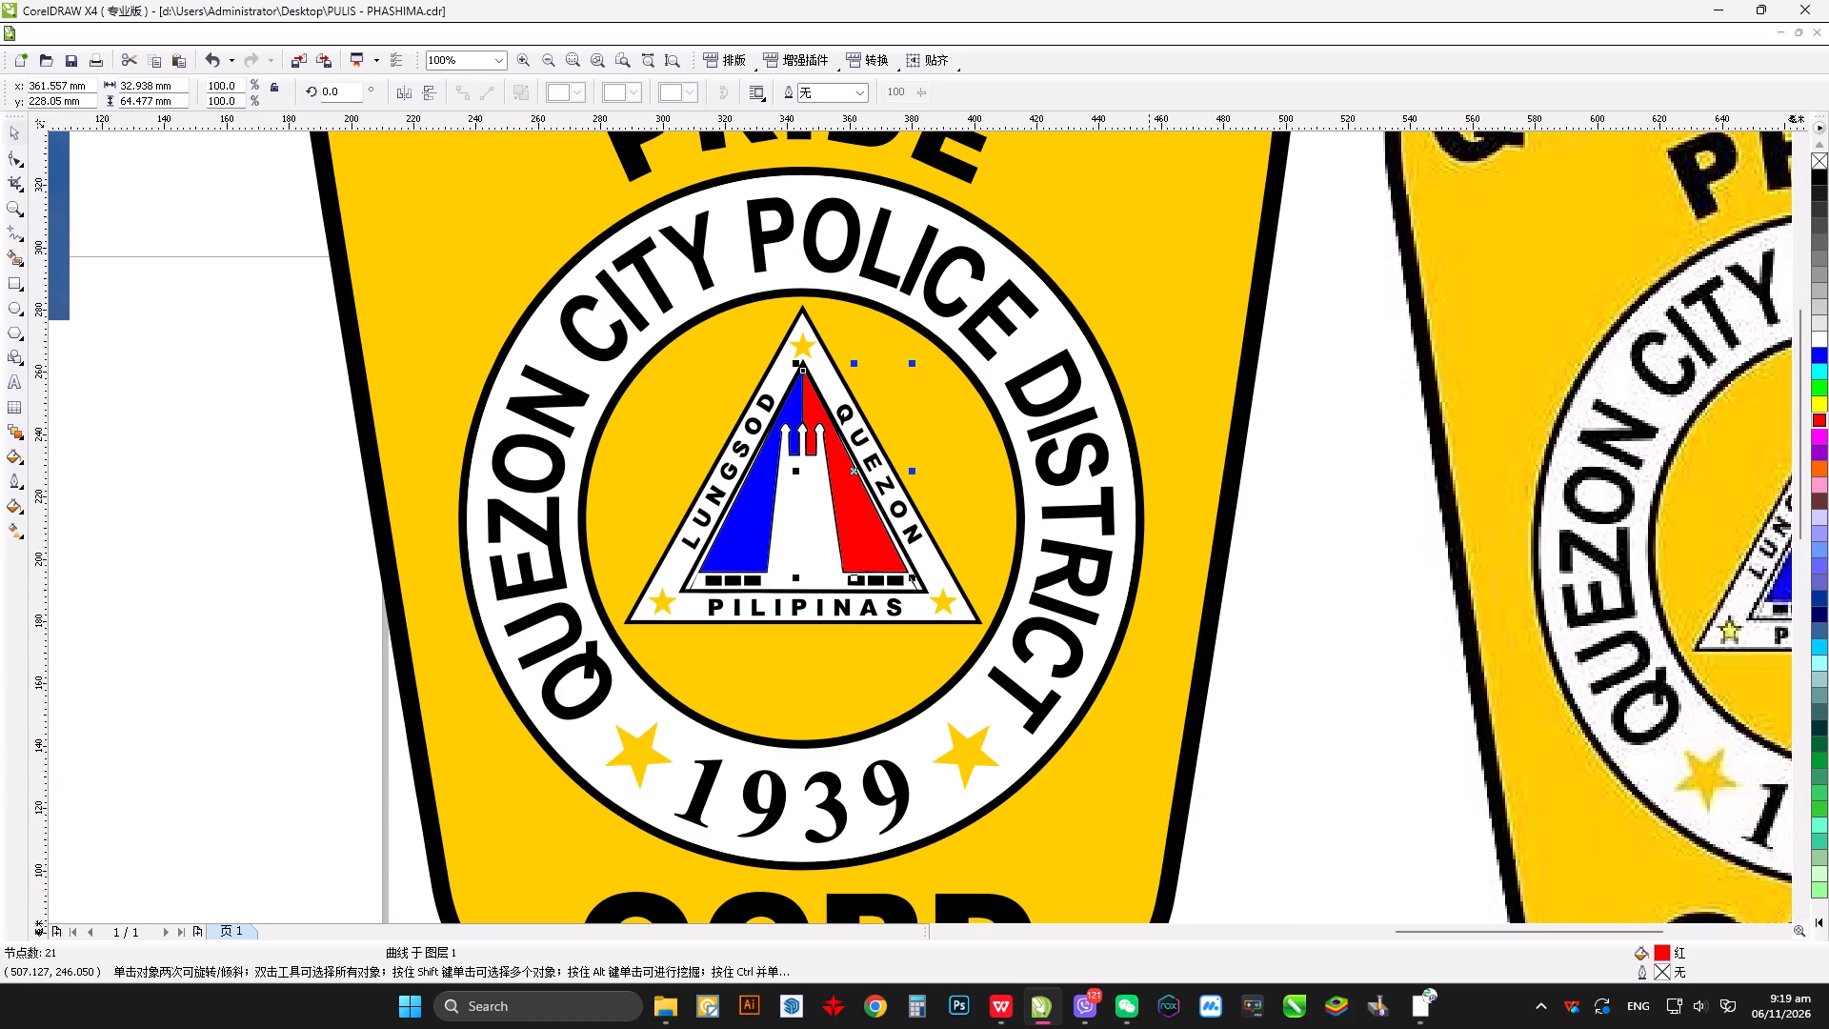
Bring the small shapes in the upper tower and the lettering beside it to the front.
scroll(759, 506, down, 1)
scroll(921, 526, up, 1)
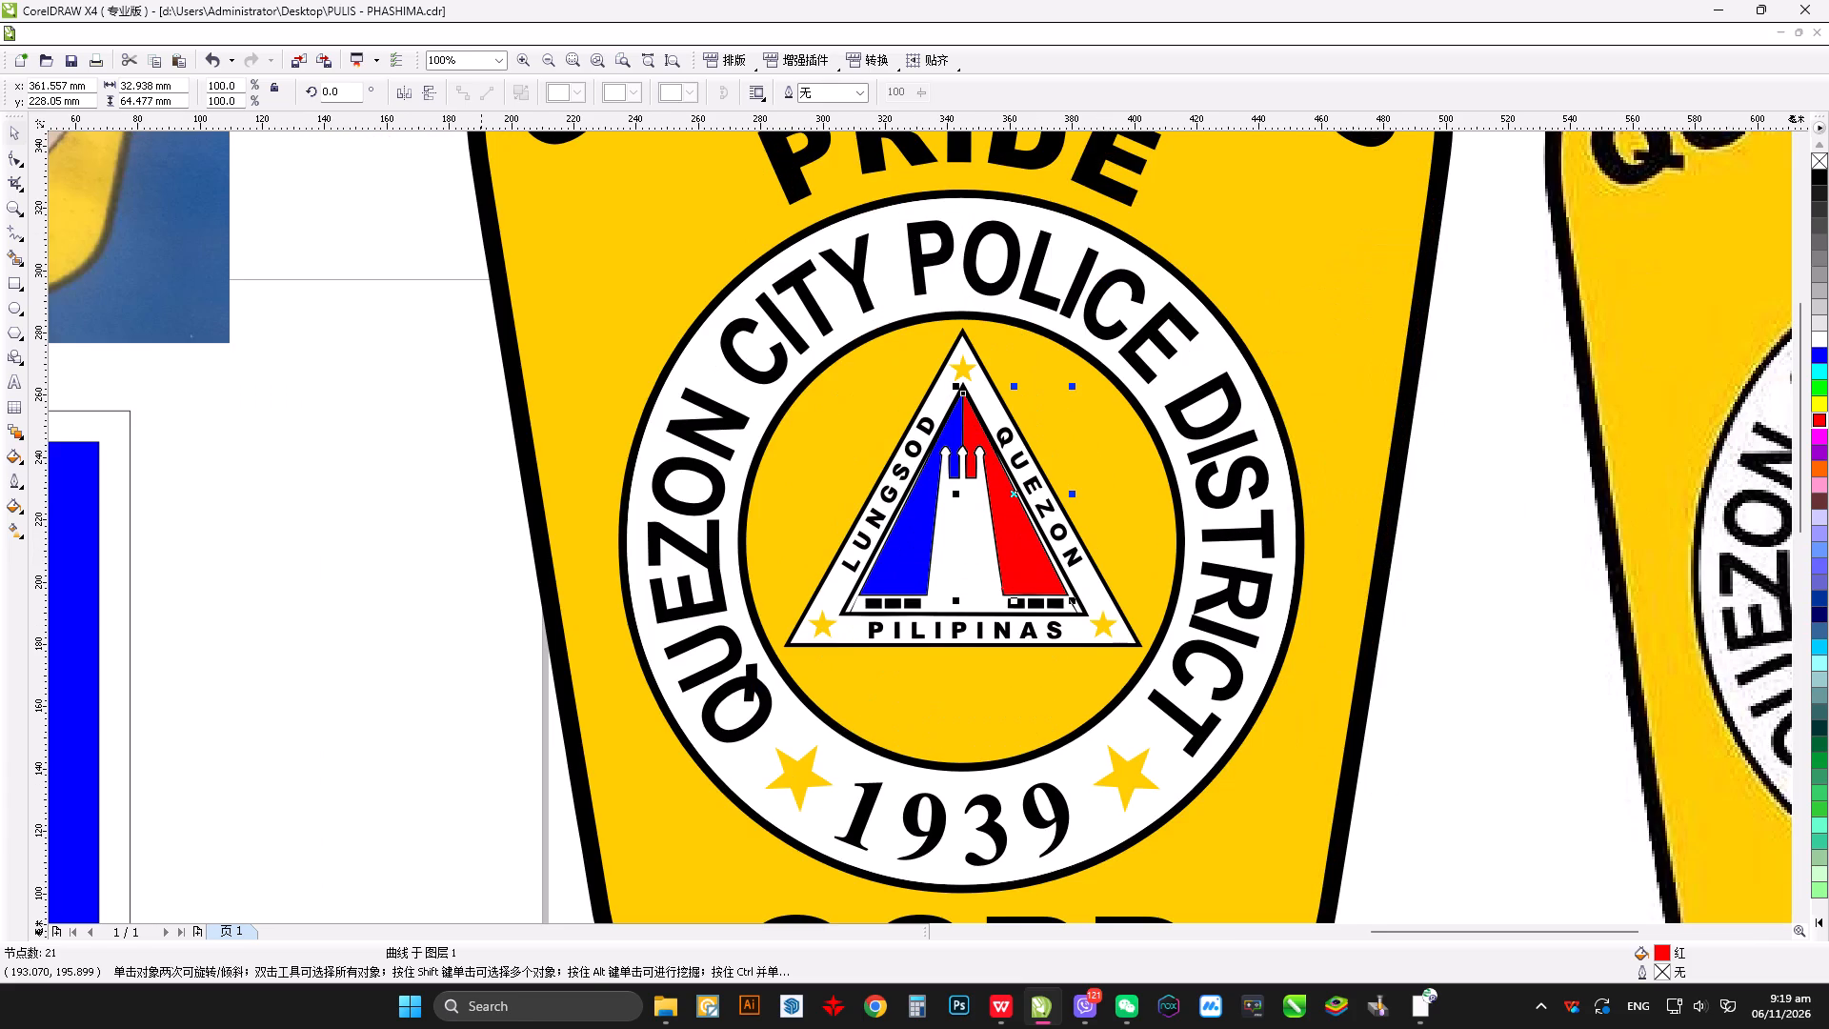
click(391, 610)
drag(377, 595, 1011, 467)
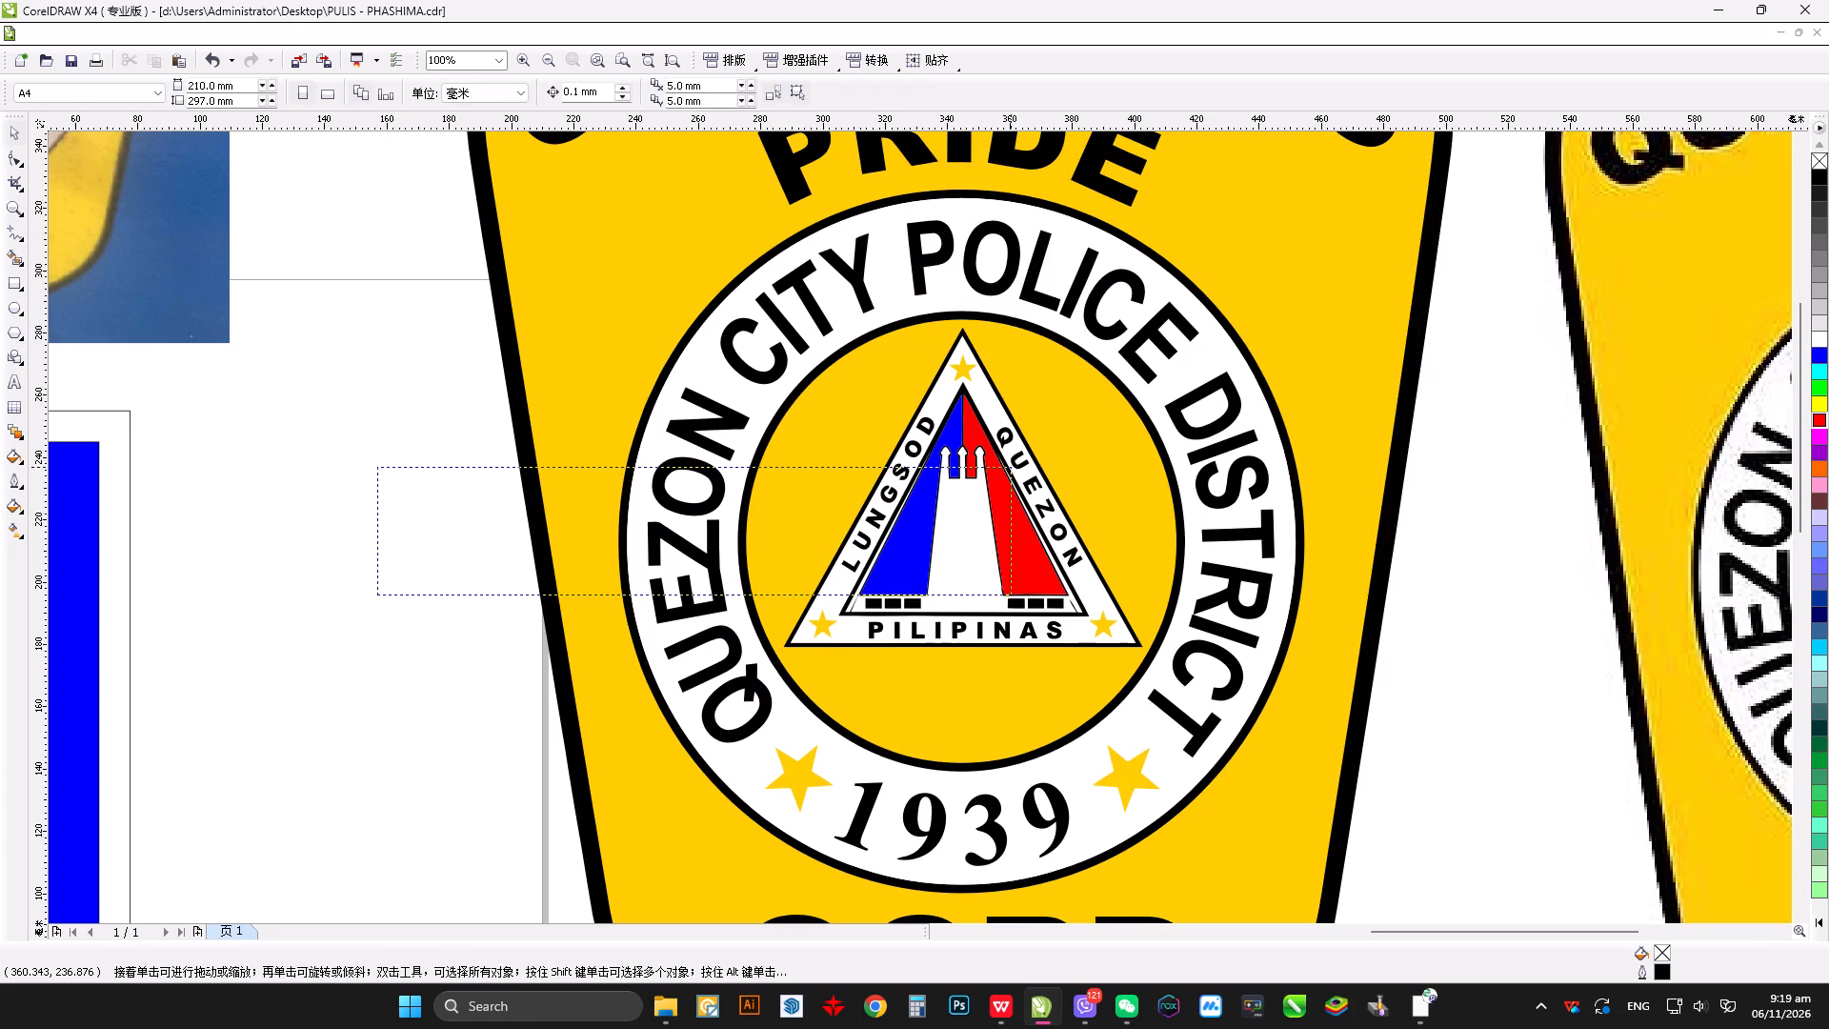
drag(1011, 467, 1012, 467)
key(ctrl+Home)
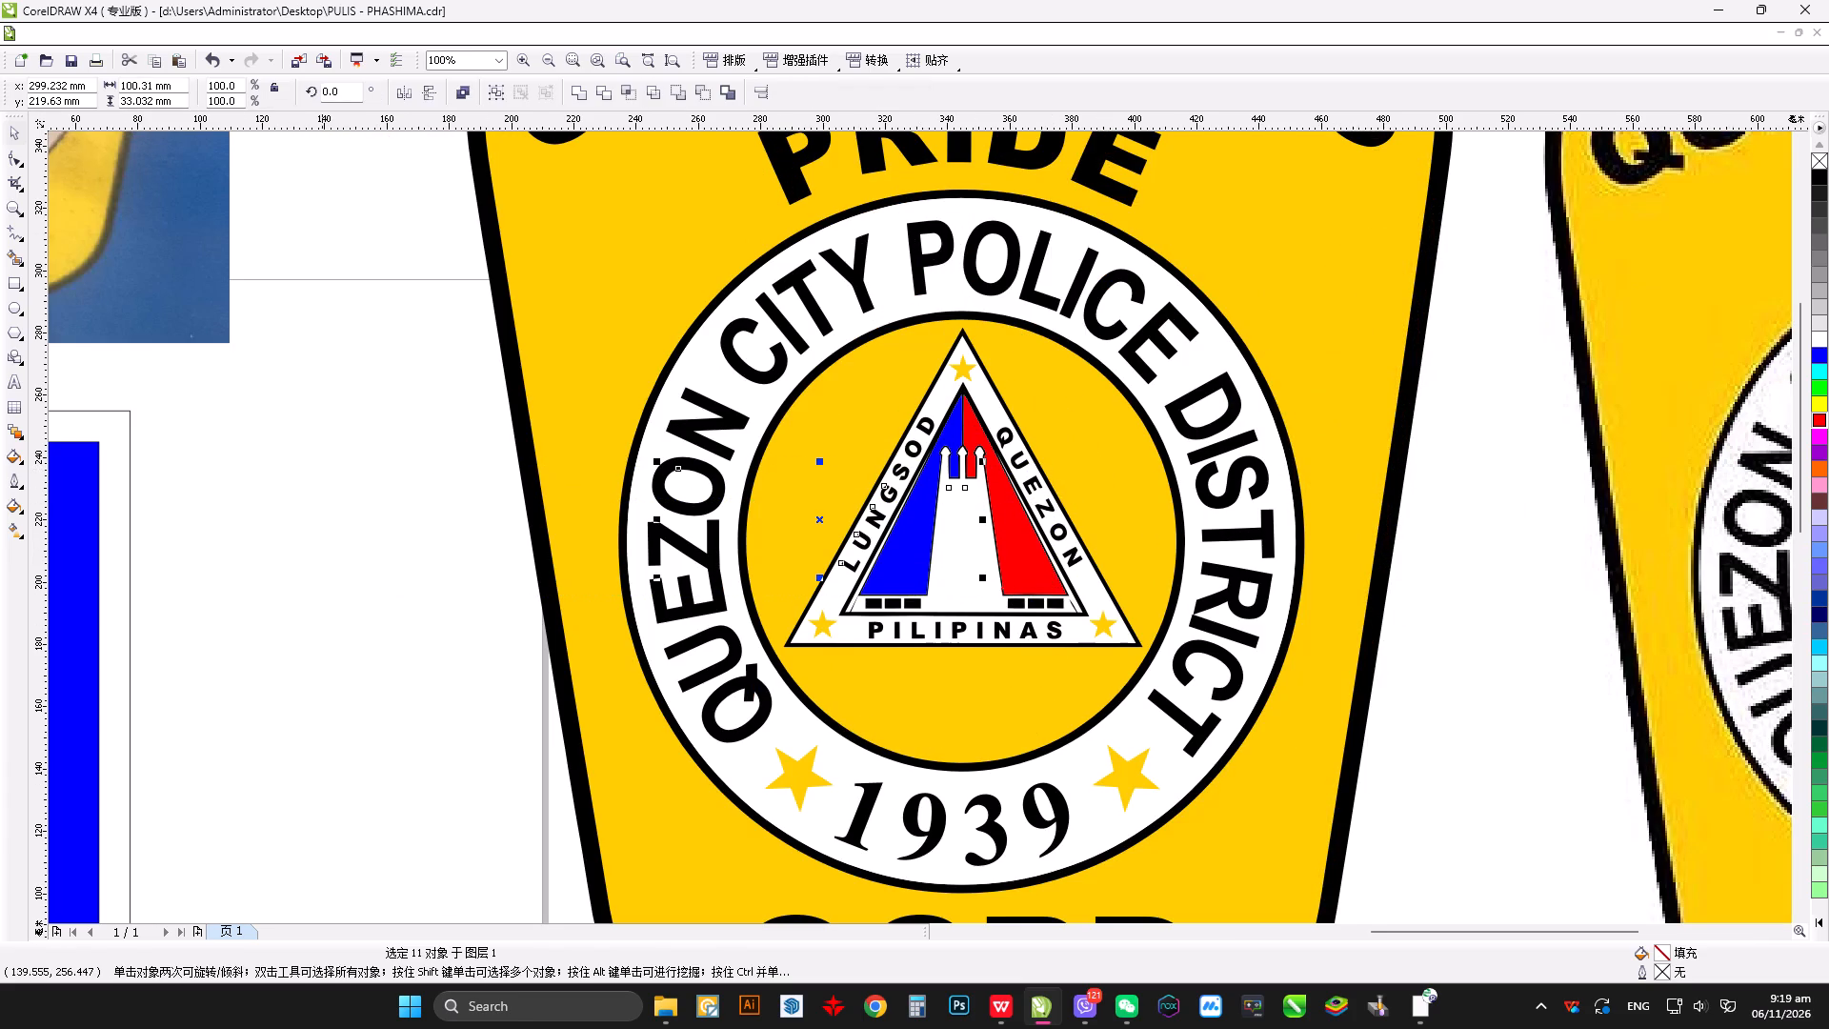
click(425, 502)
Fill the tower's short and long left bars blue and its short and long right bars red.
click(951, 500)
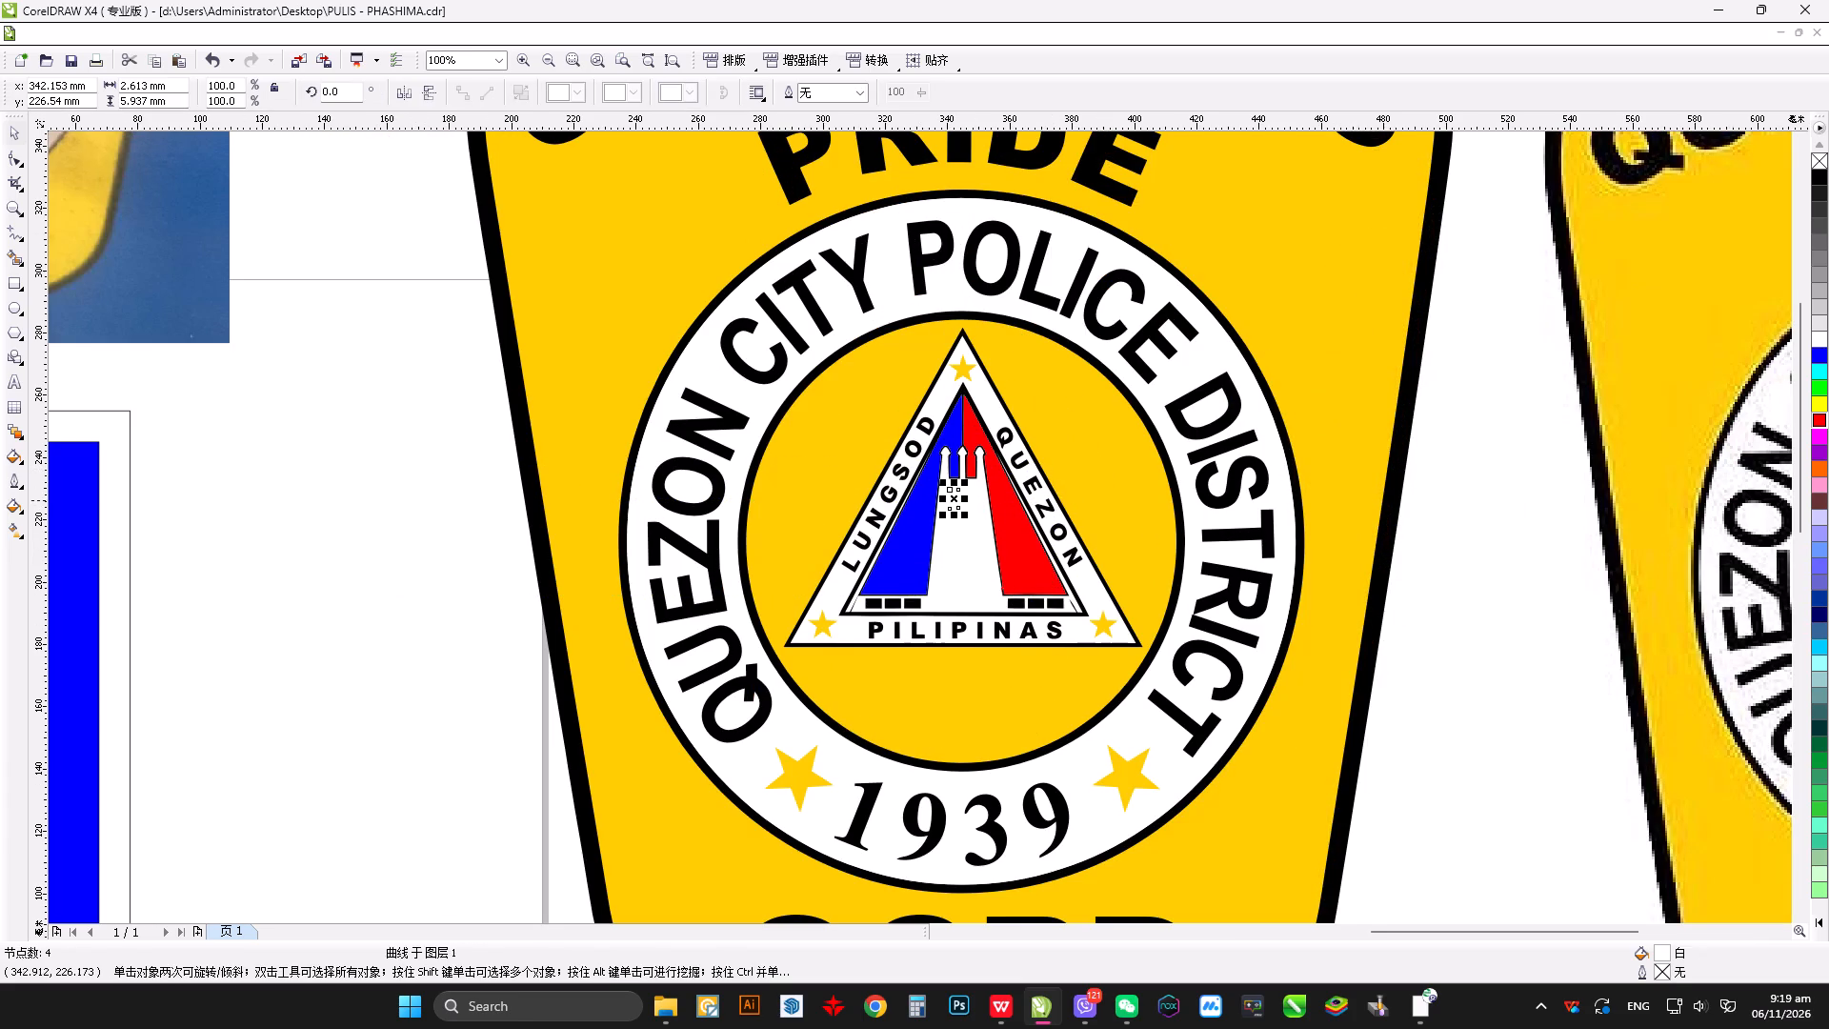
scroll(1374, 577, down, 1)
scroll(741, 515, up, 2)
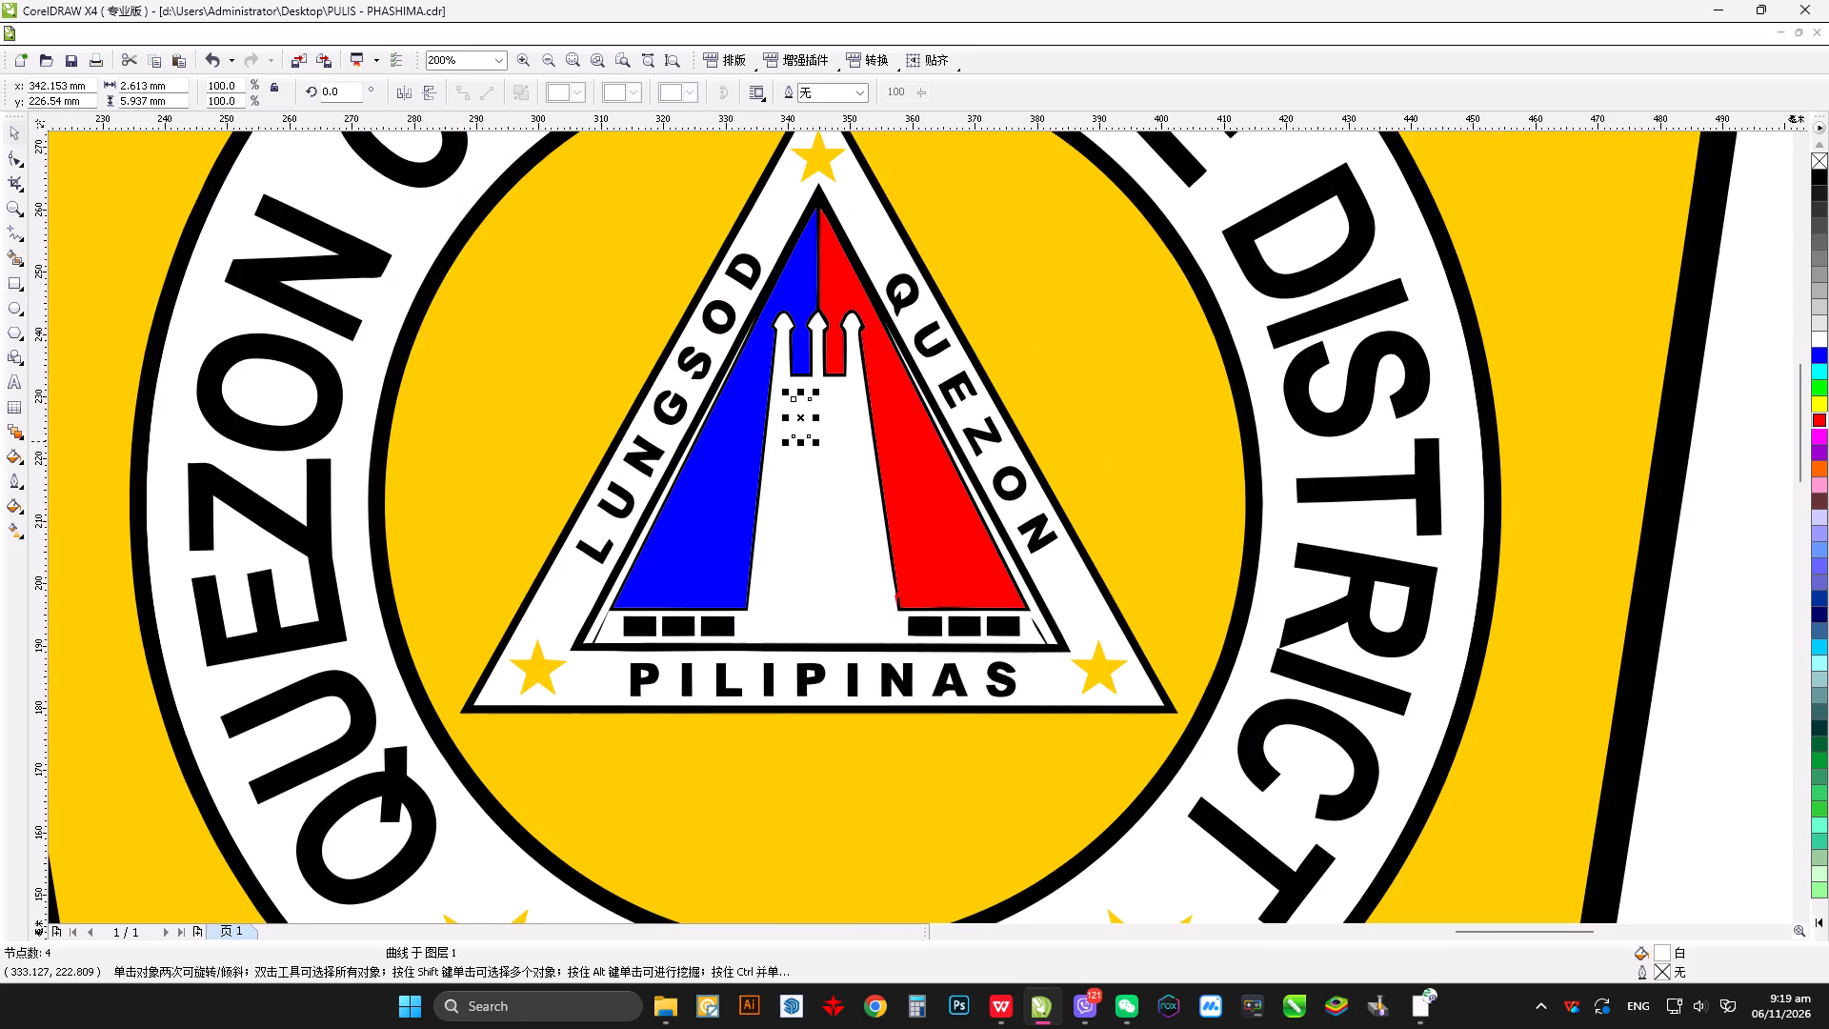
scroll(844, 453, up, 1)
click(1817, 360)
click(918, 446)
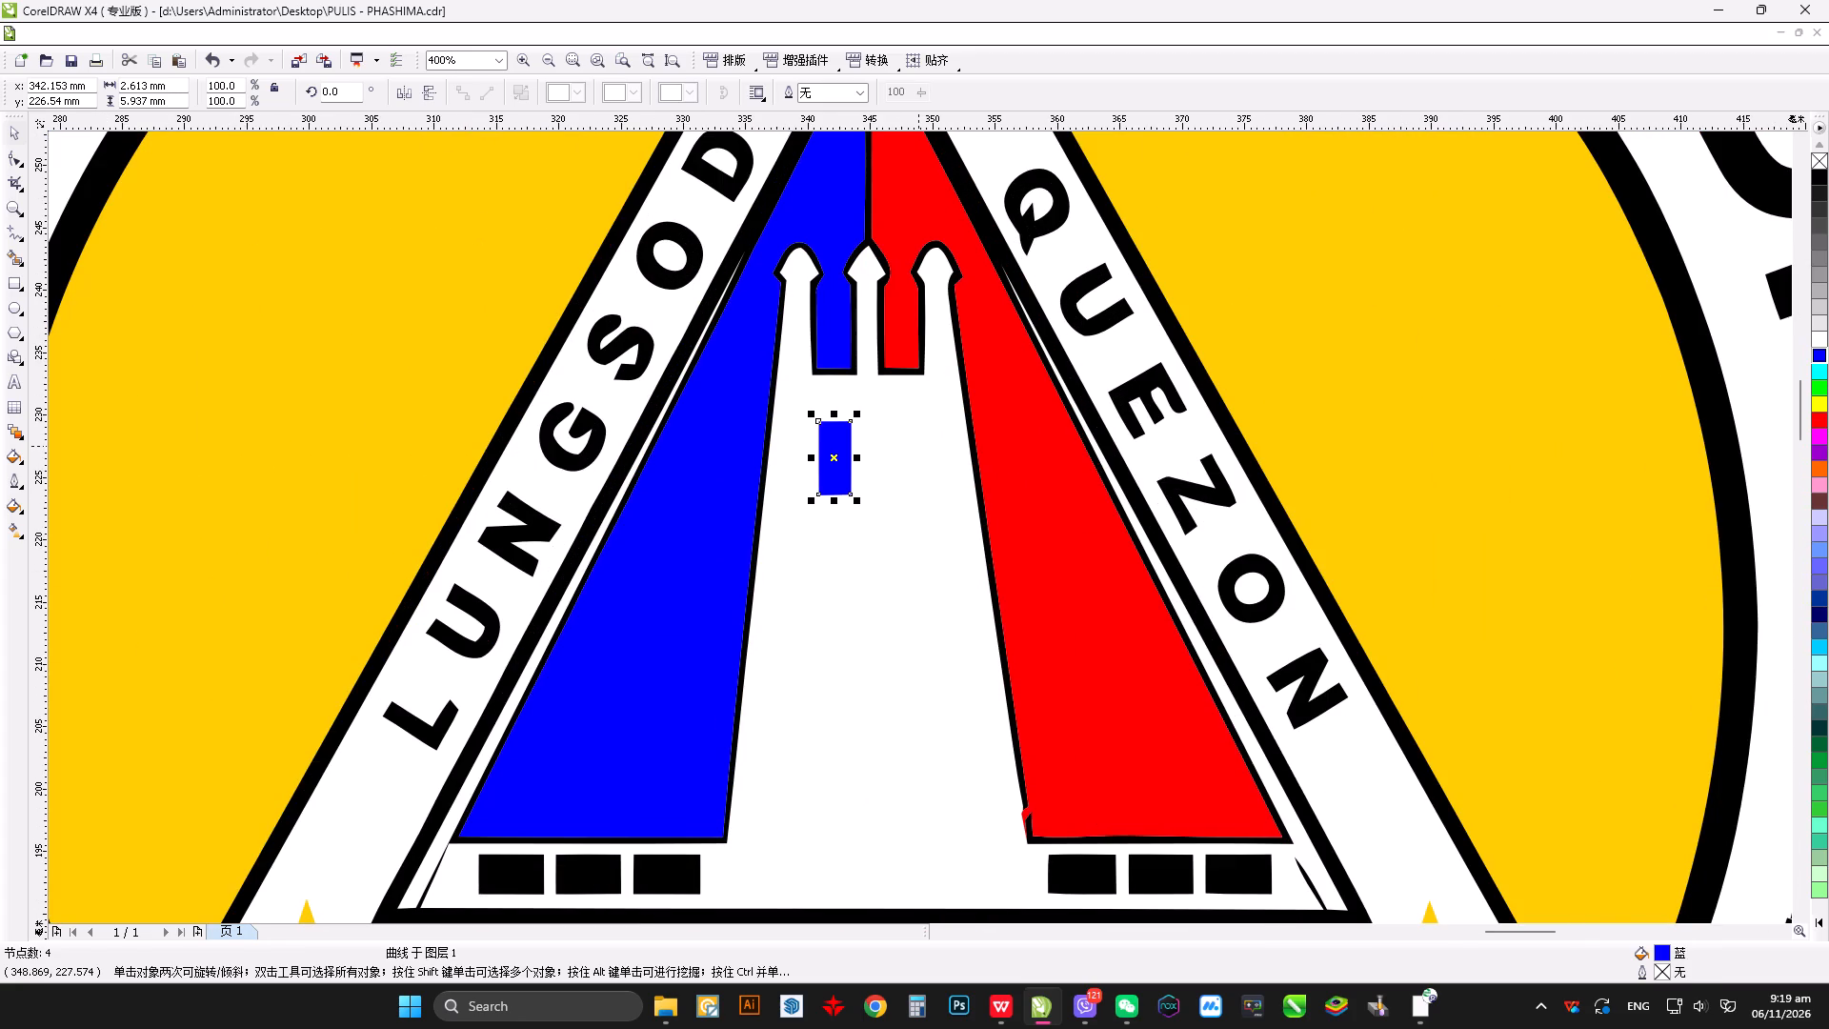
click(1819, 418)
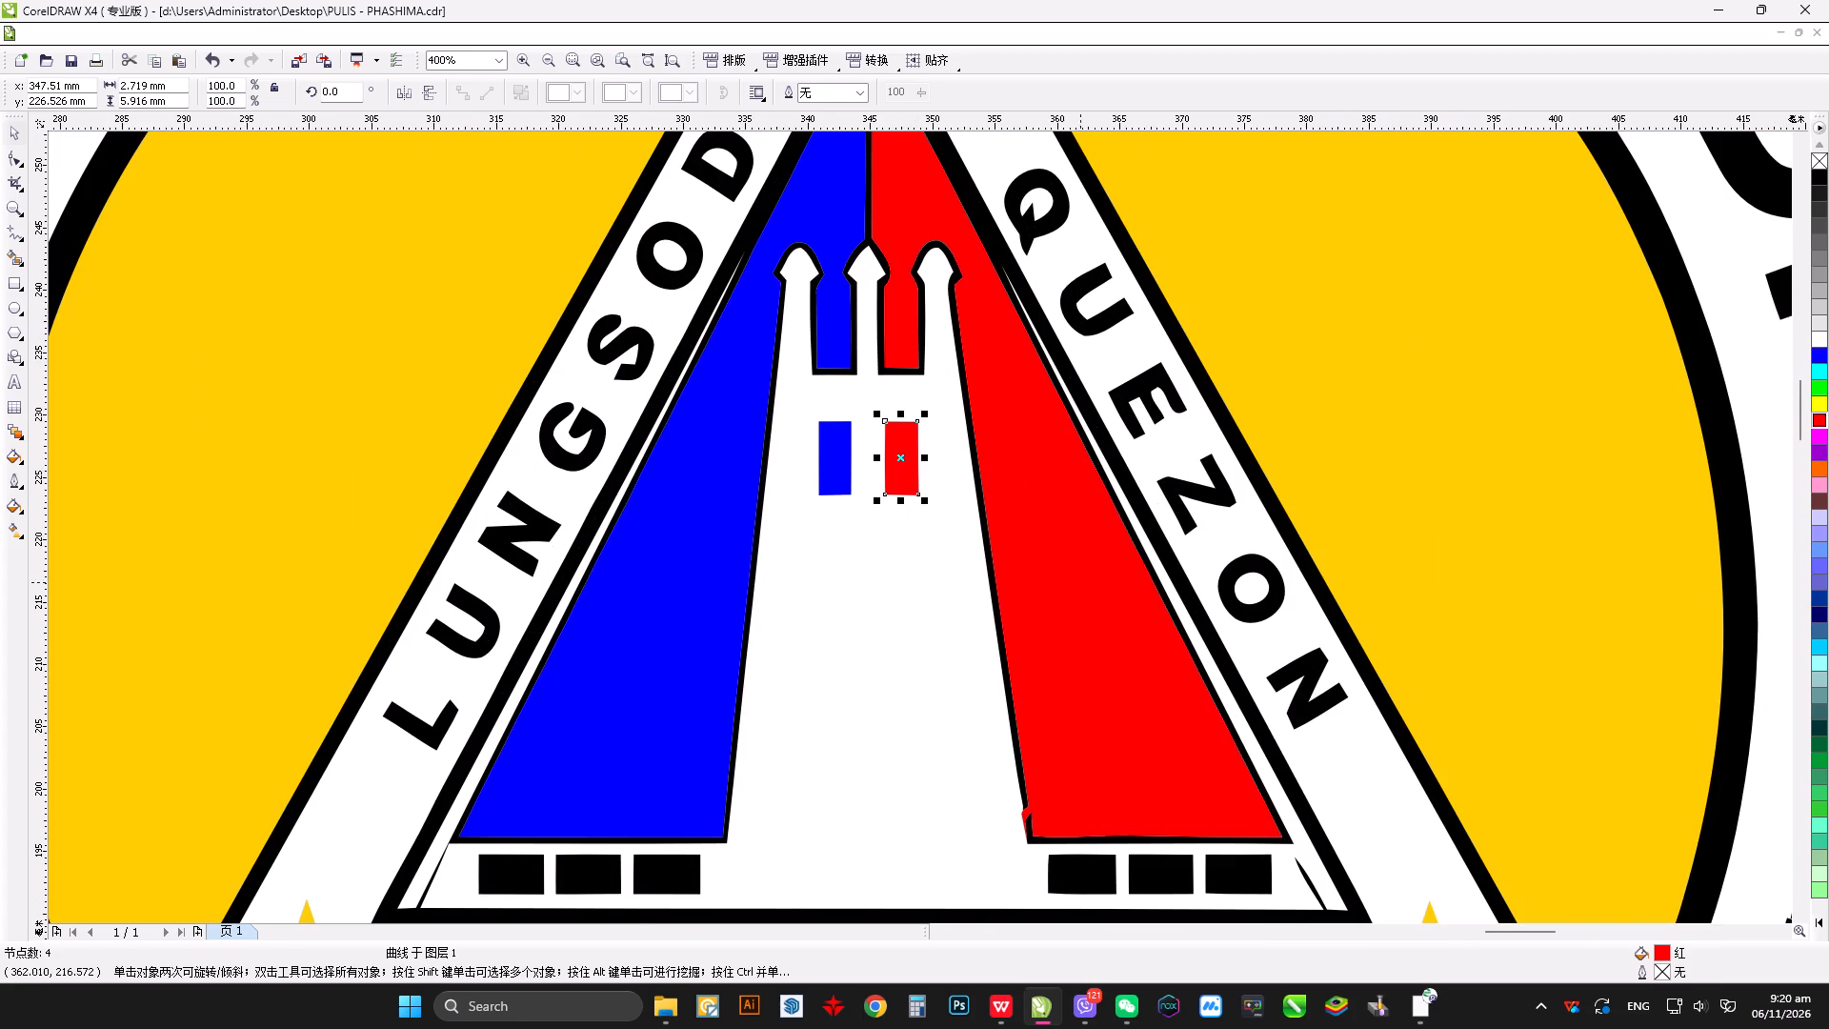
click(834, 555)
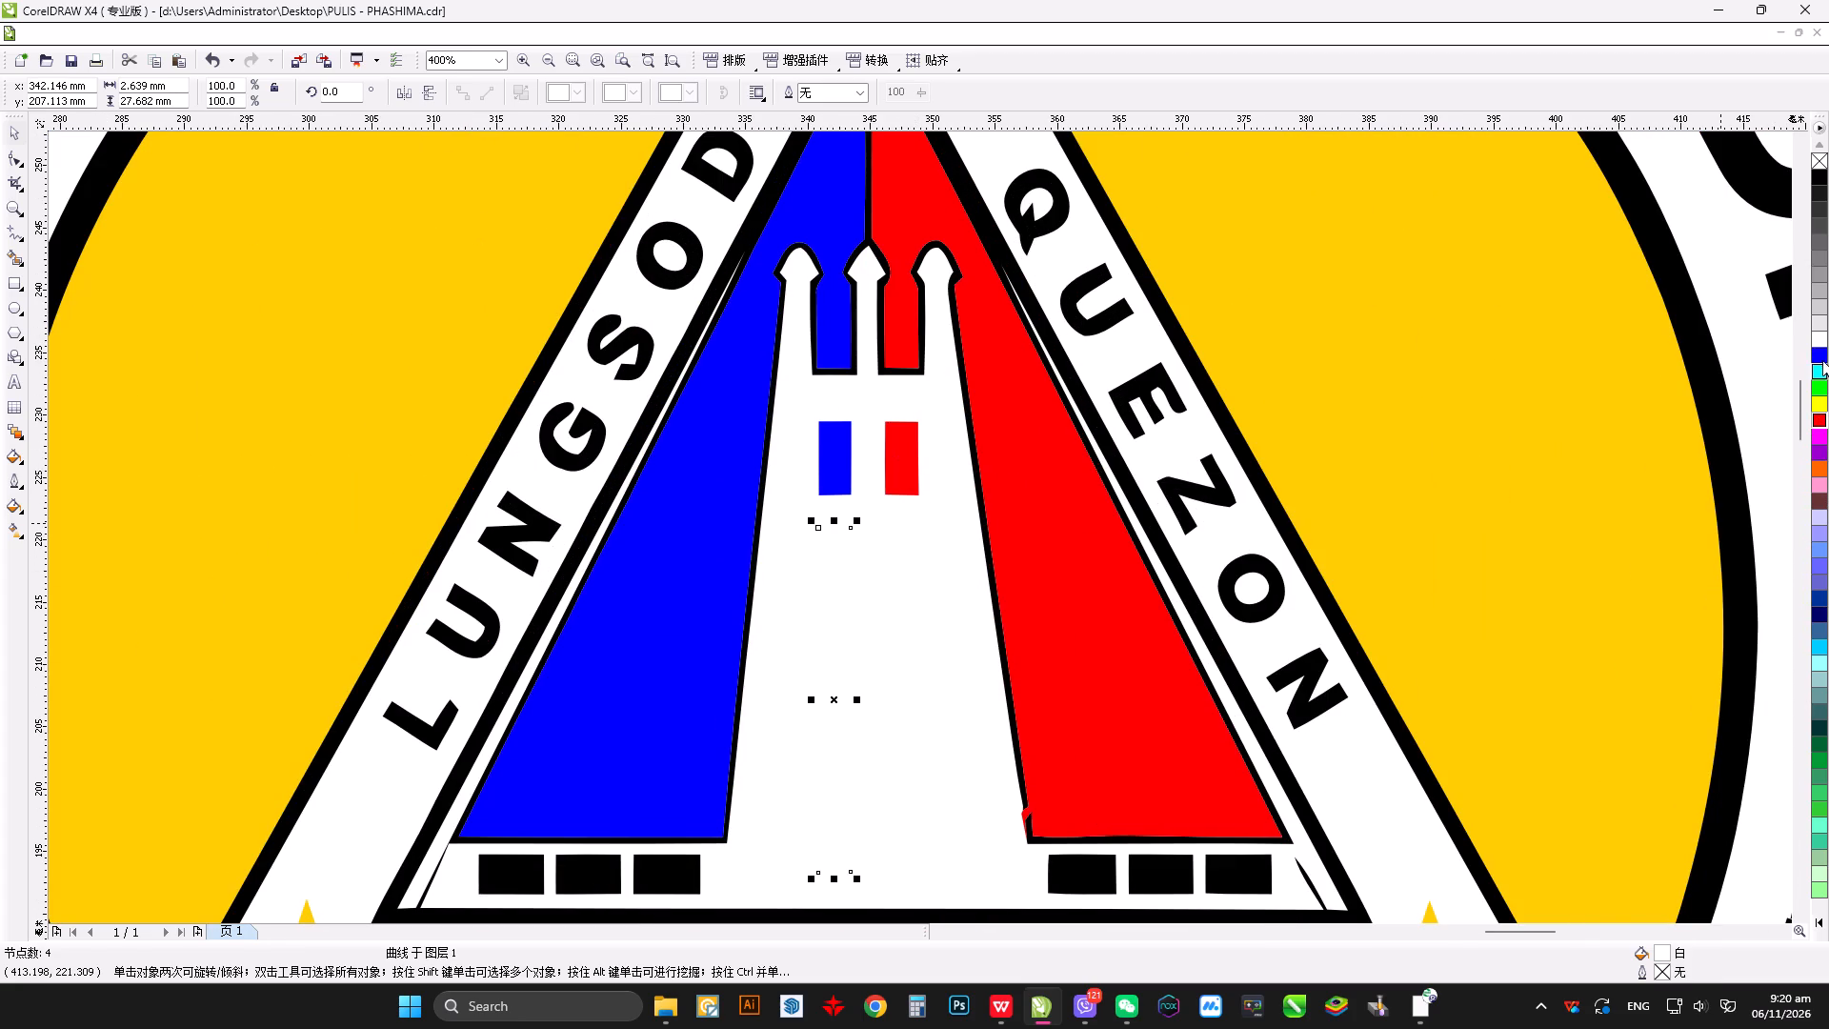
click(1822, 357)
click(889, 550)
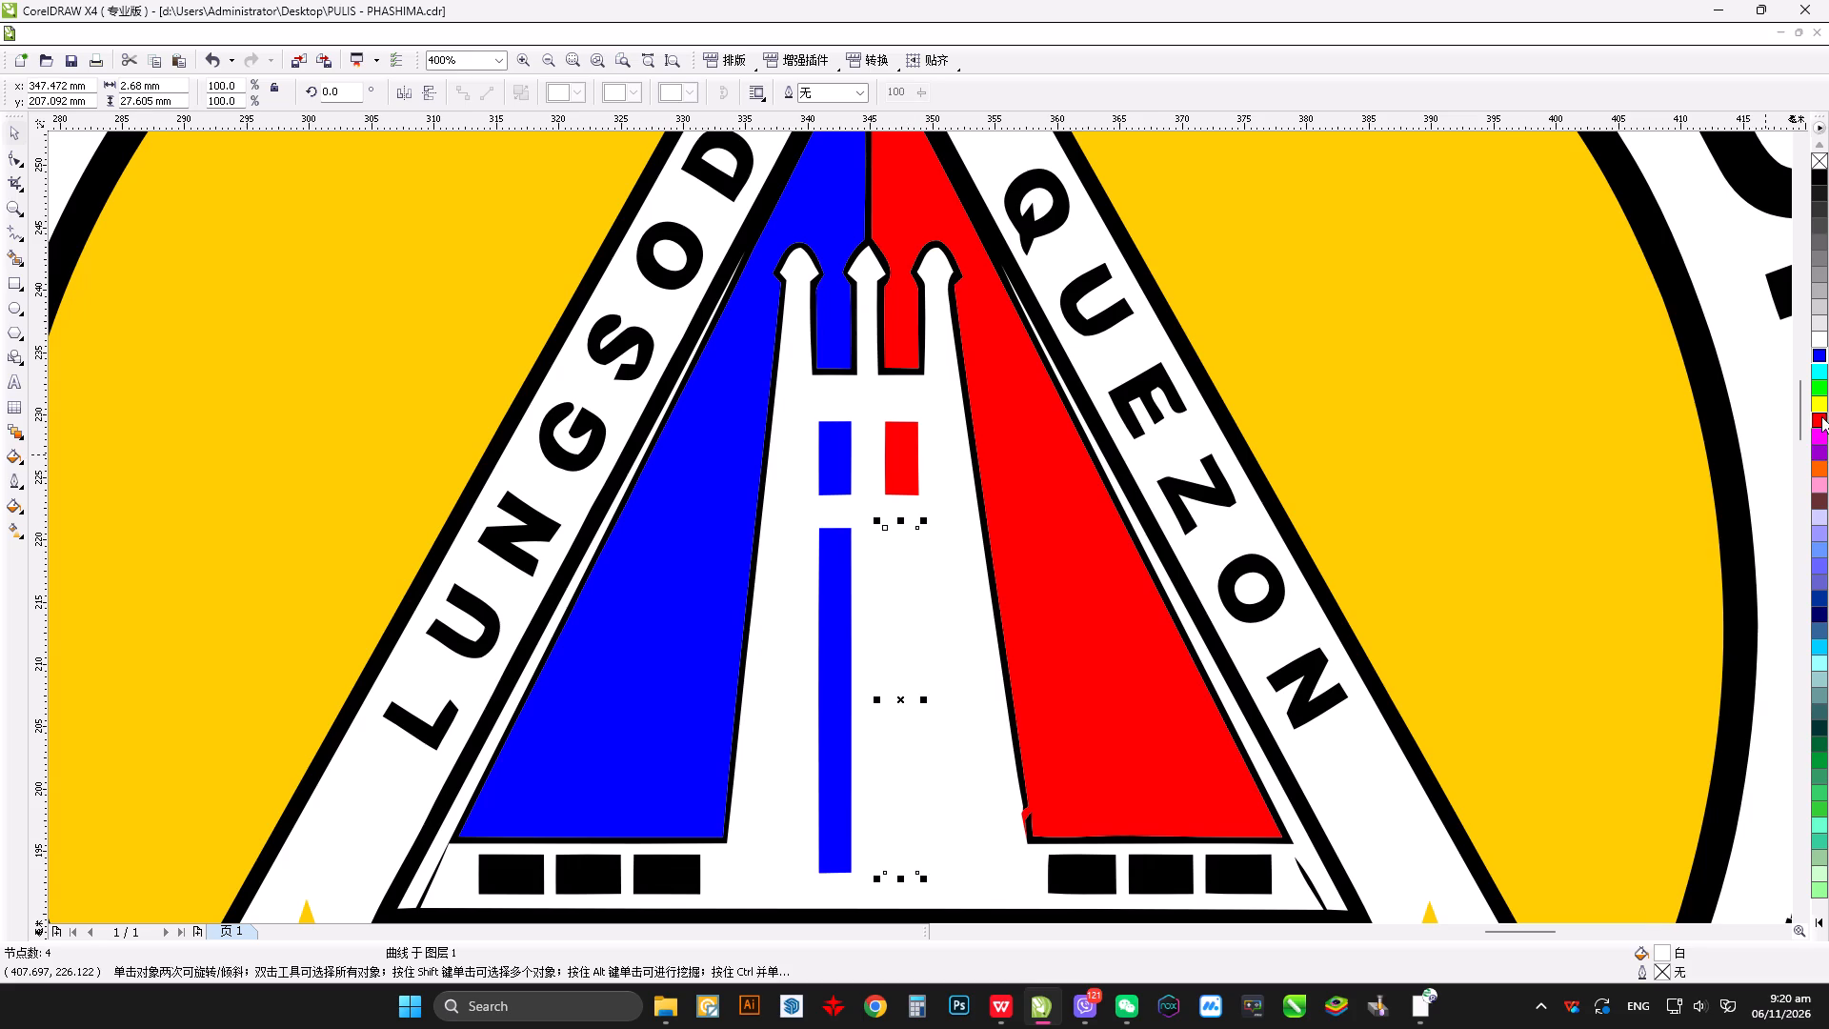
click(1821, 416)
Select all objects of the redrawn badge and remove their outlines.
scroll(781, 668, down, 2)
scroll(901, 535, down, 1)
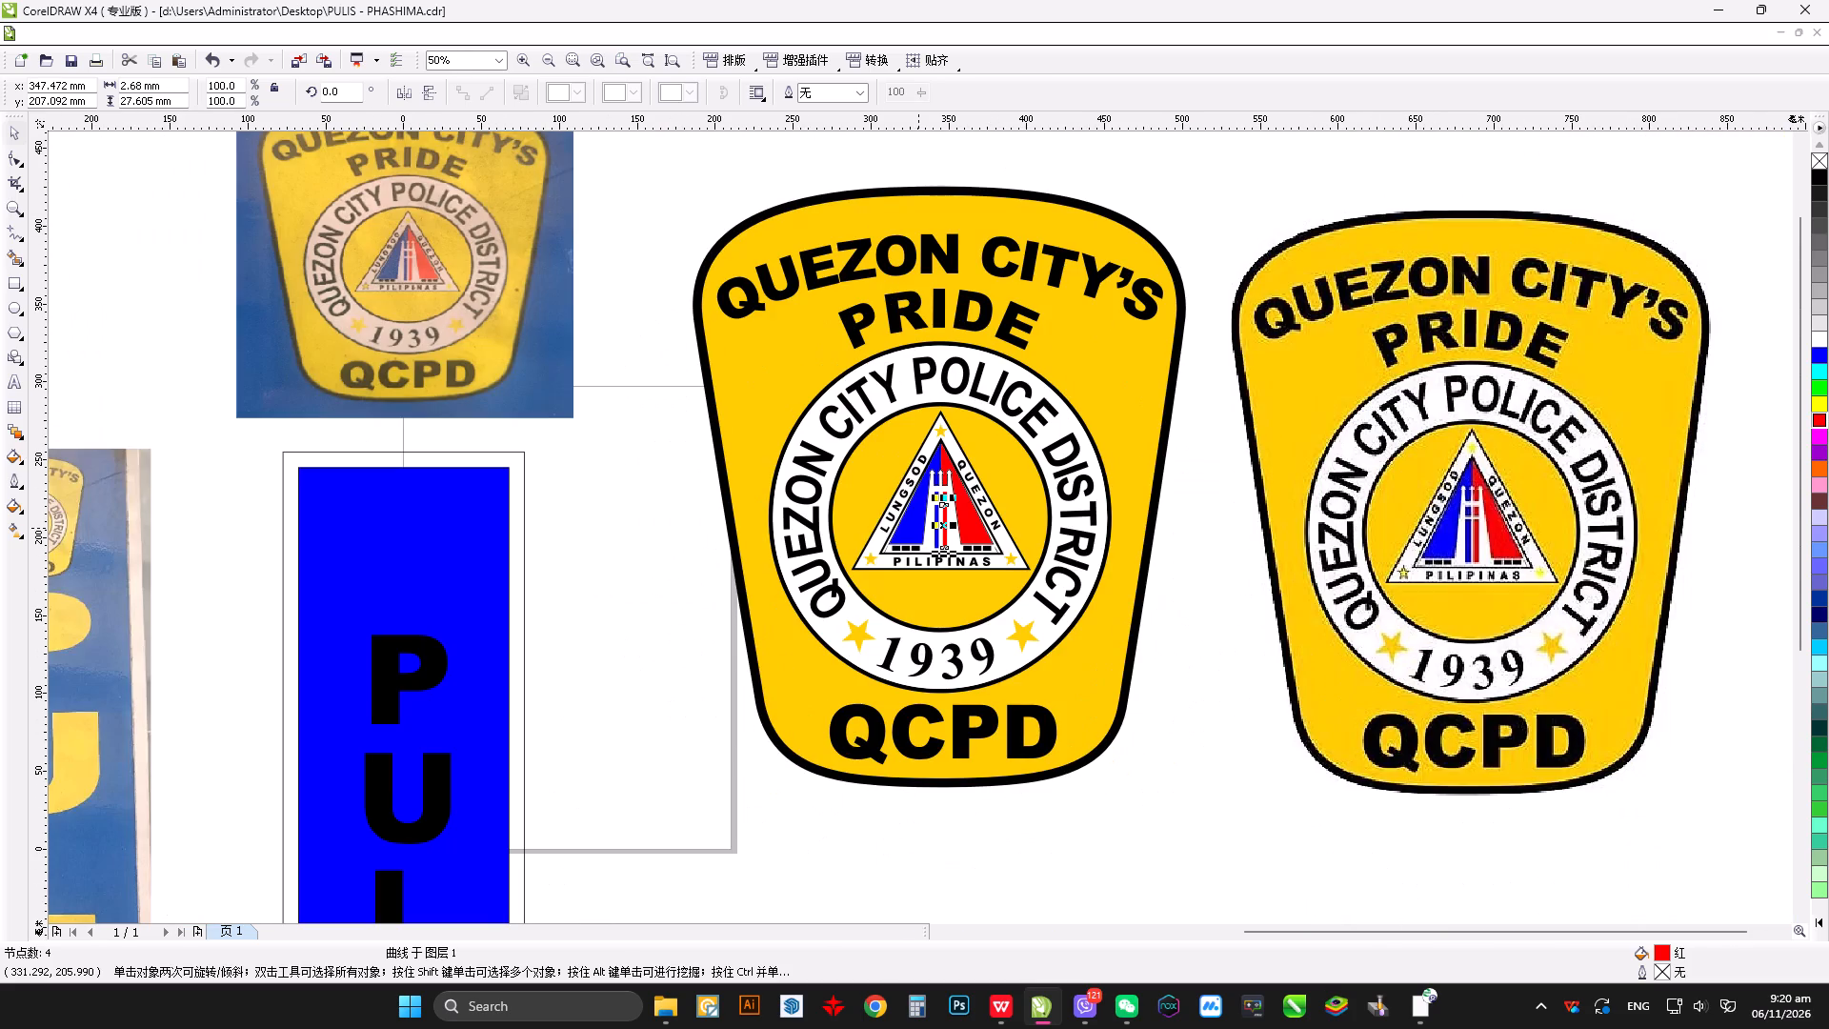
click(664, 573)
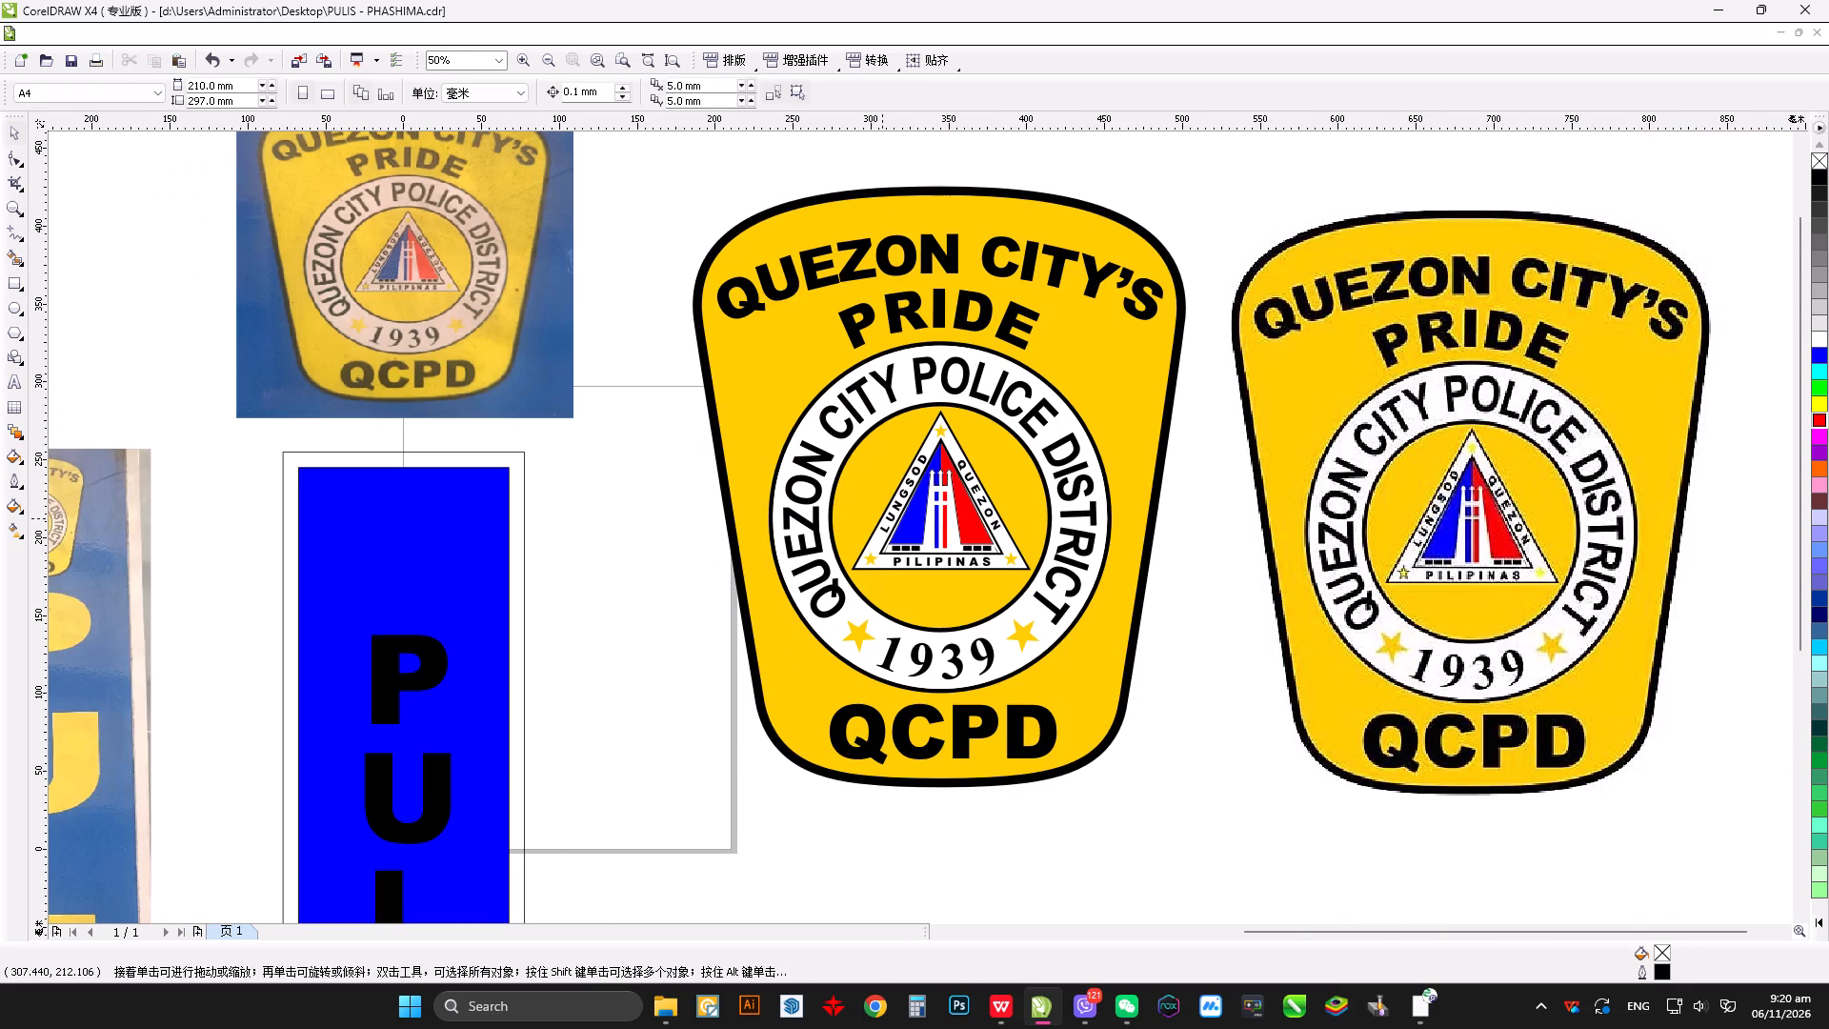
drag(647, 177, 1235, 885)
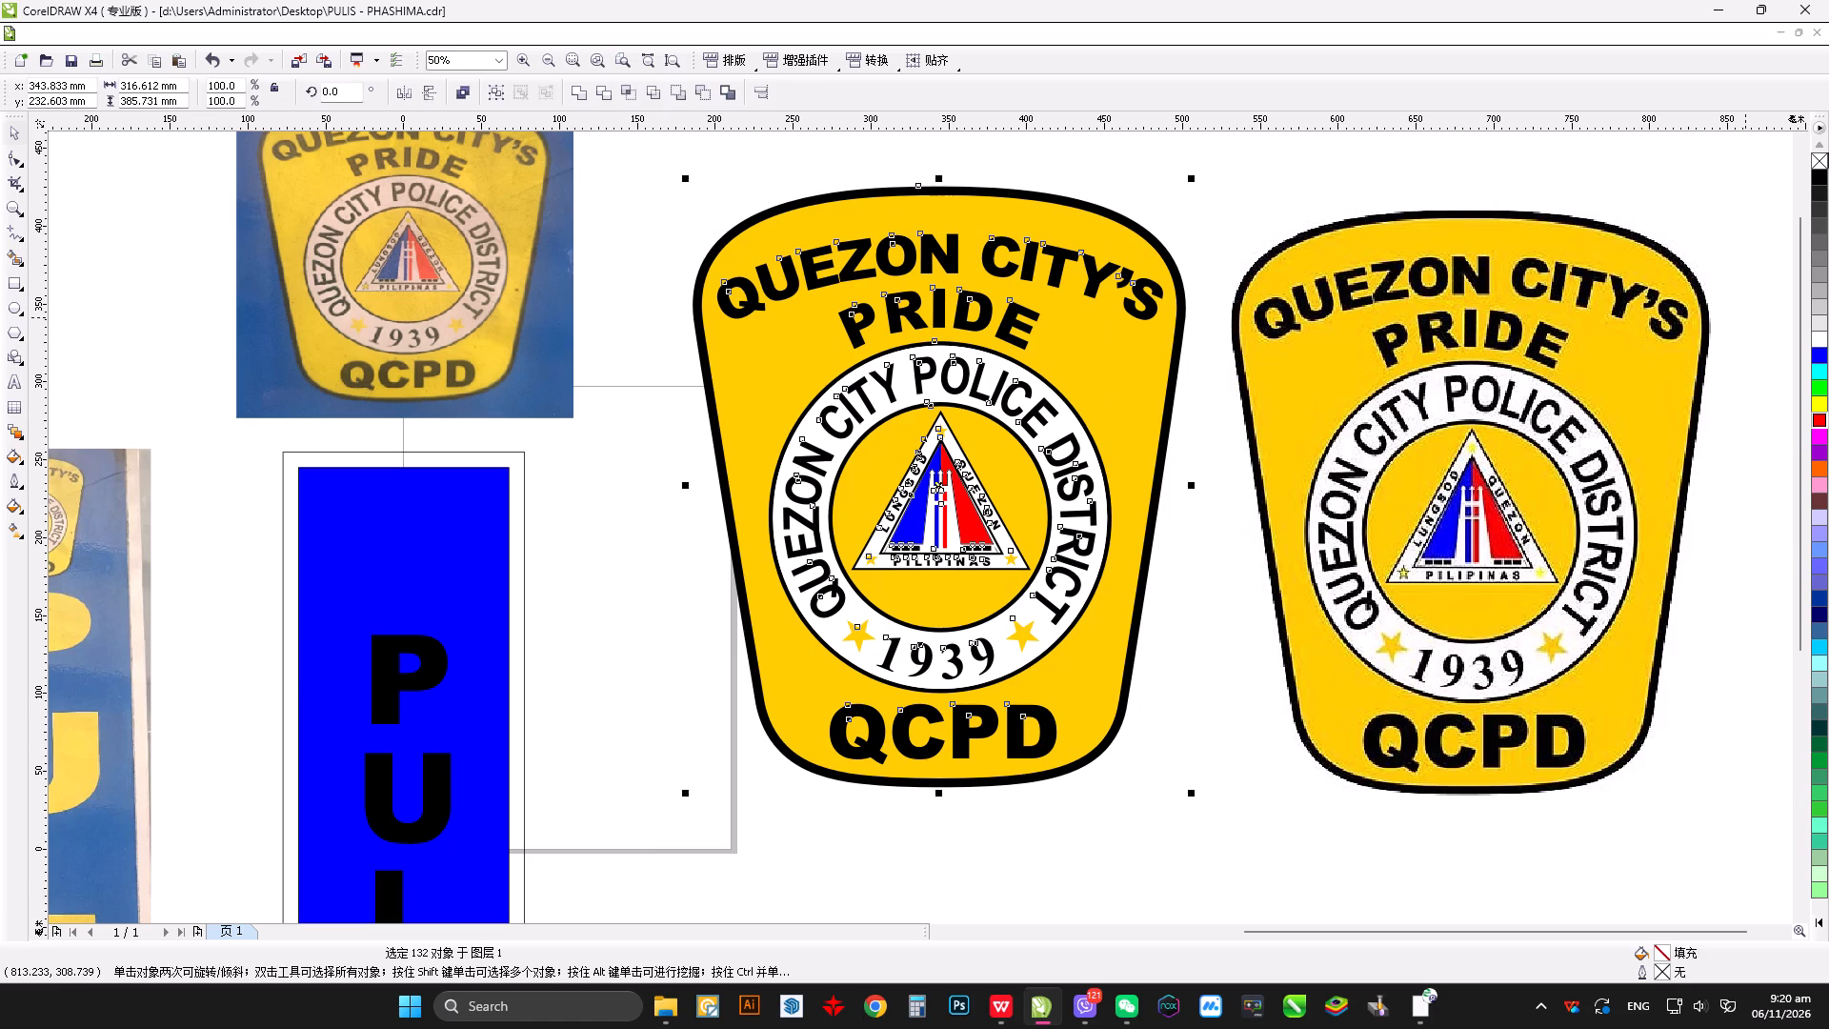
right_click(1817, 160)
Sample the badge's yellow (R 255, G 204, B 0) and fill the vertical PULIS lettering on the blue panel with it.
click(1329, 180)
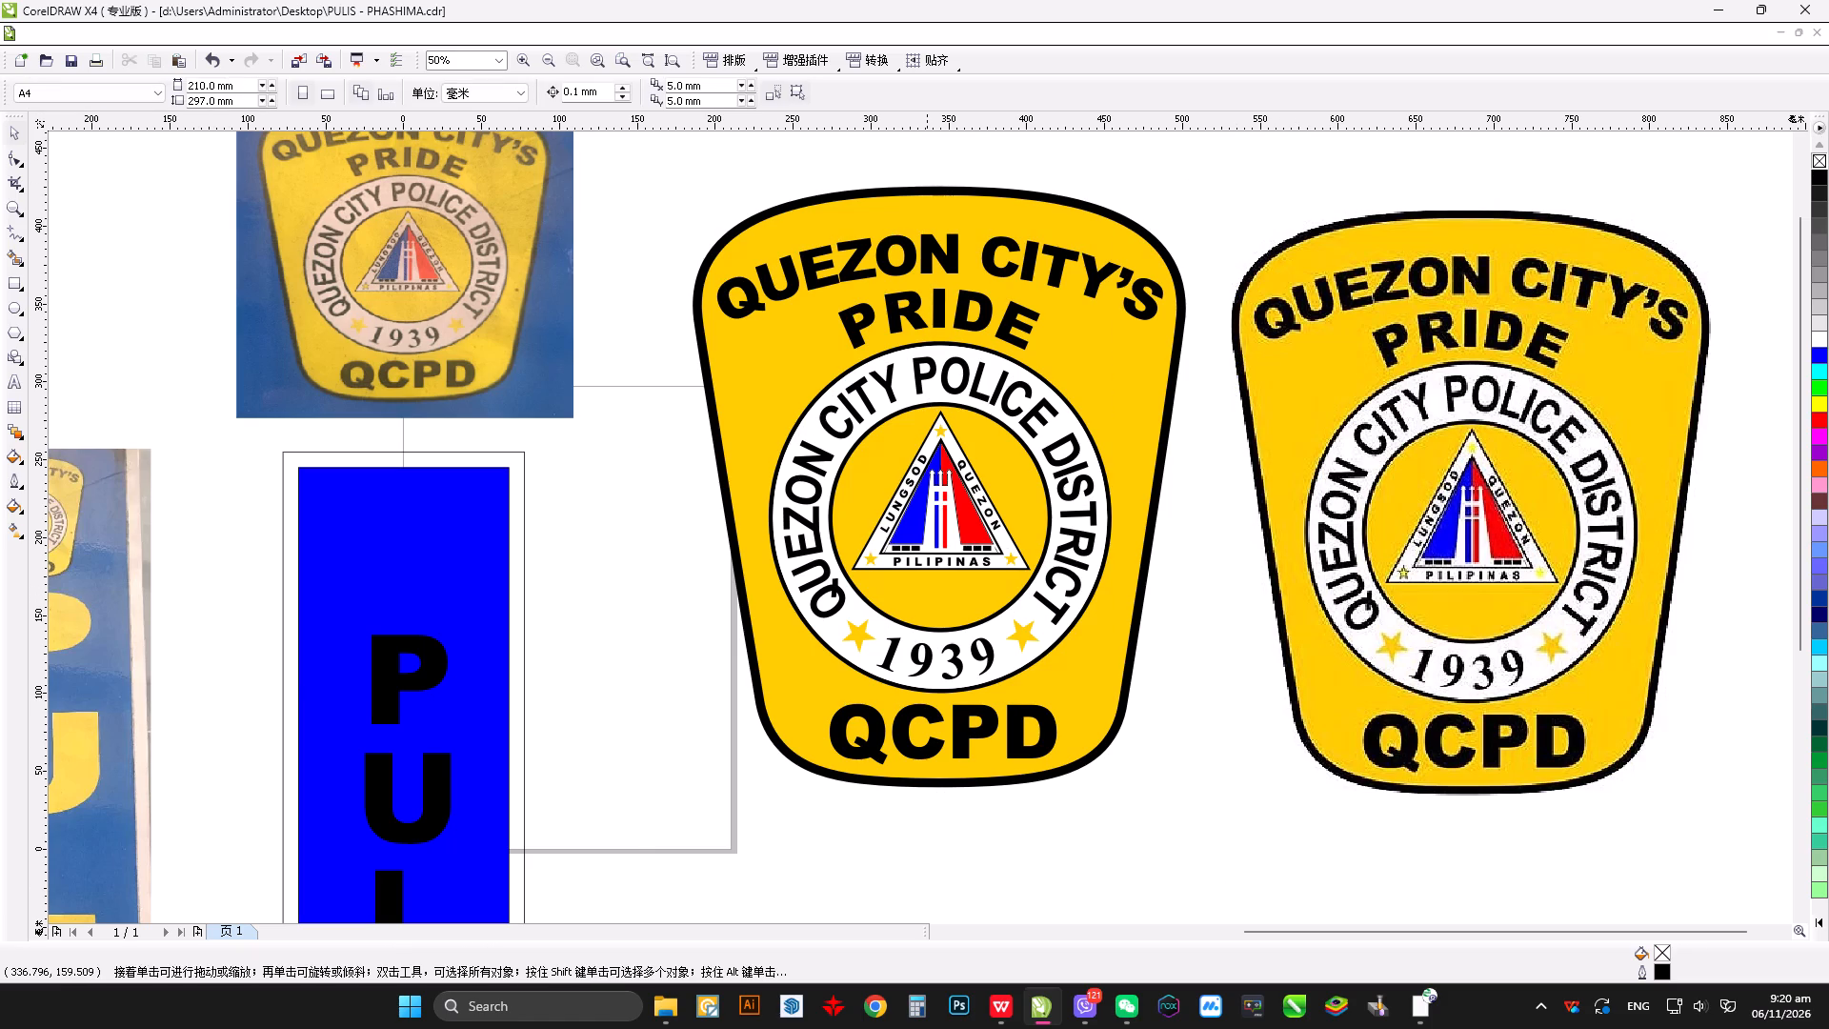
scroll(938, 608, down, 1)
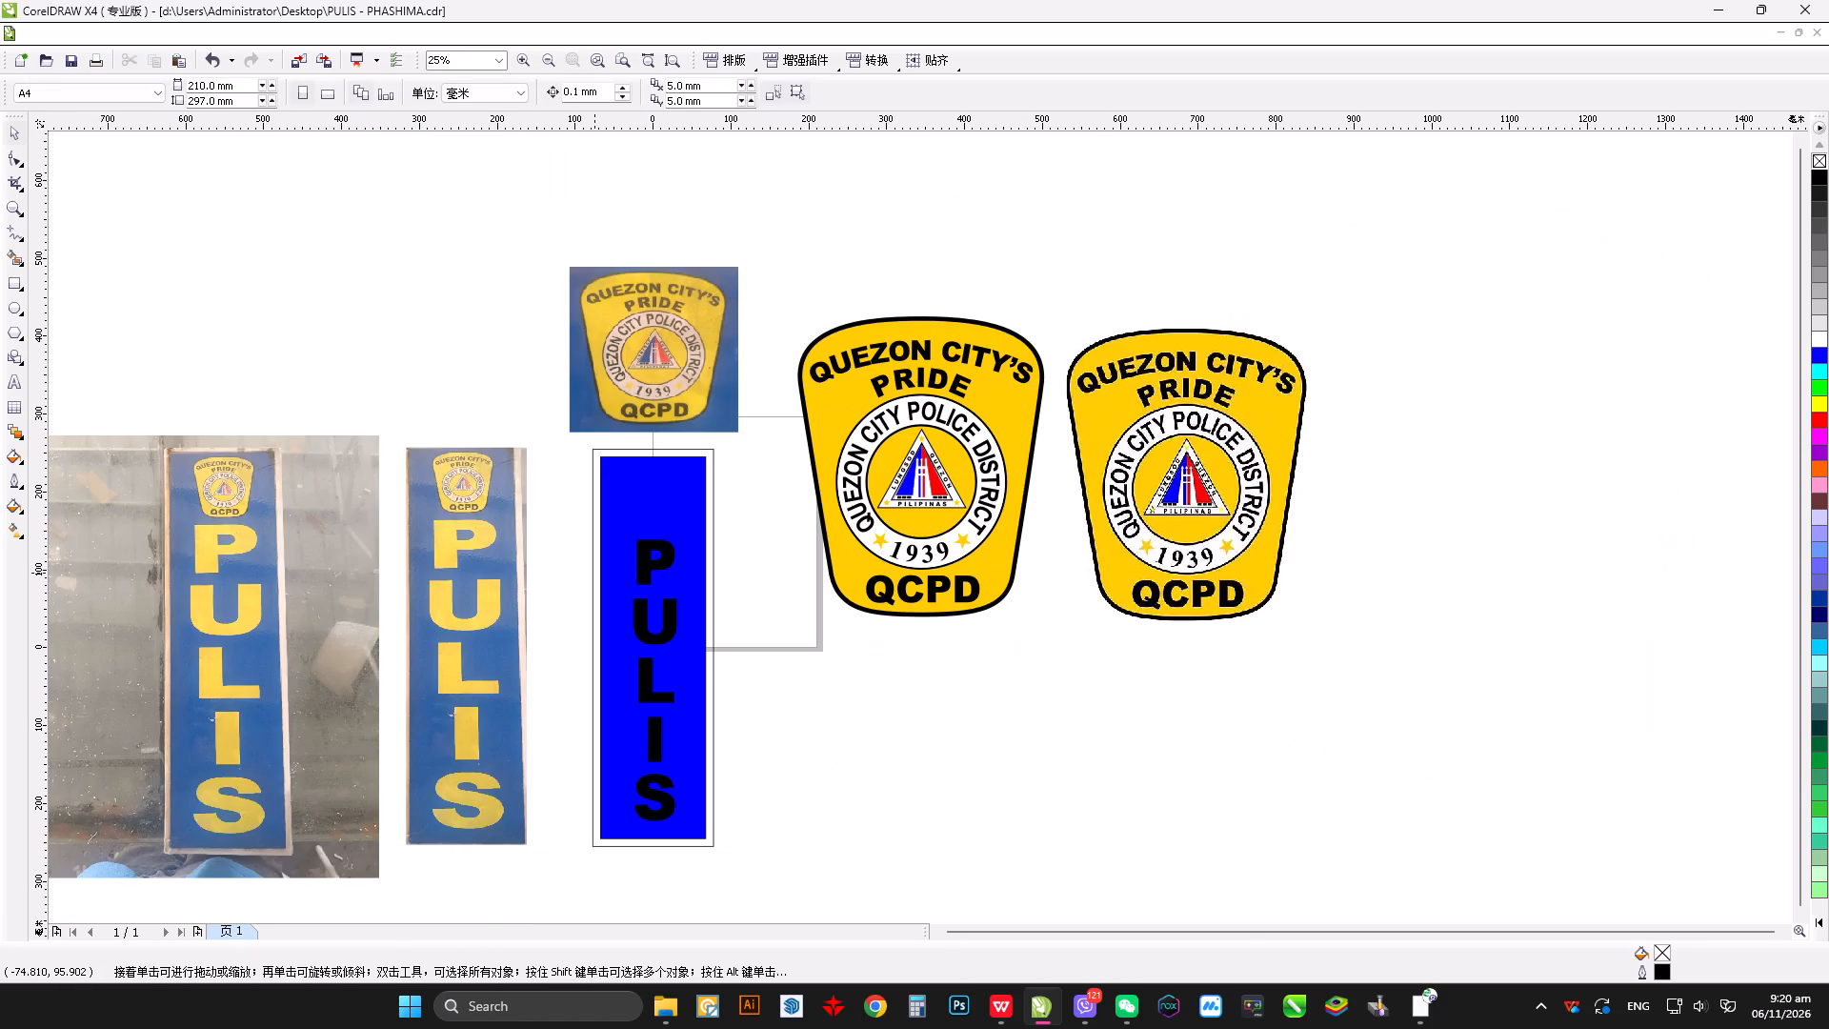
scroll(644, 525, up, 1)
scroll(920, 527, down, 1)
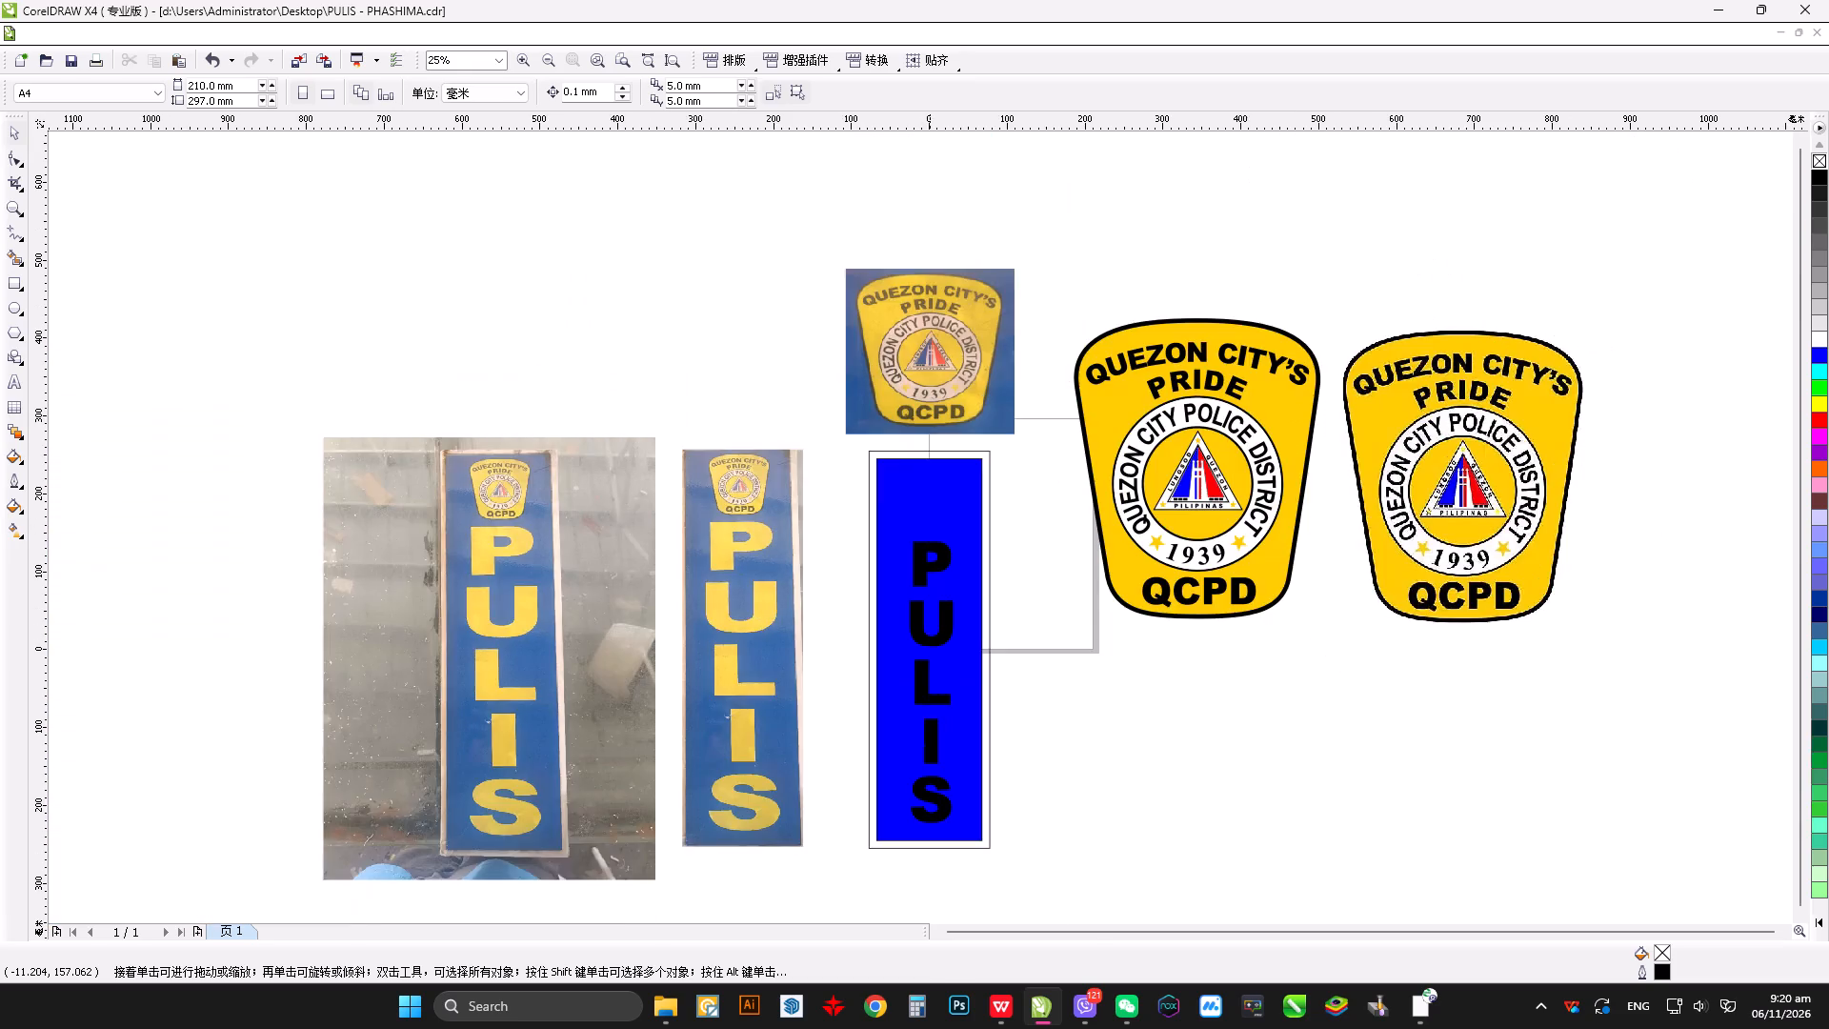
scroll(932, 516, up, 1)
scroll(920, 527, down, 1)
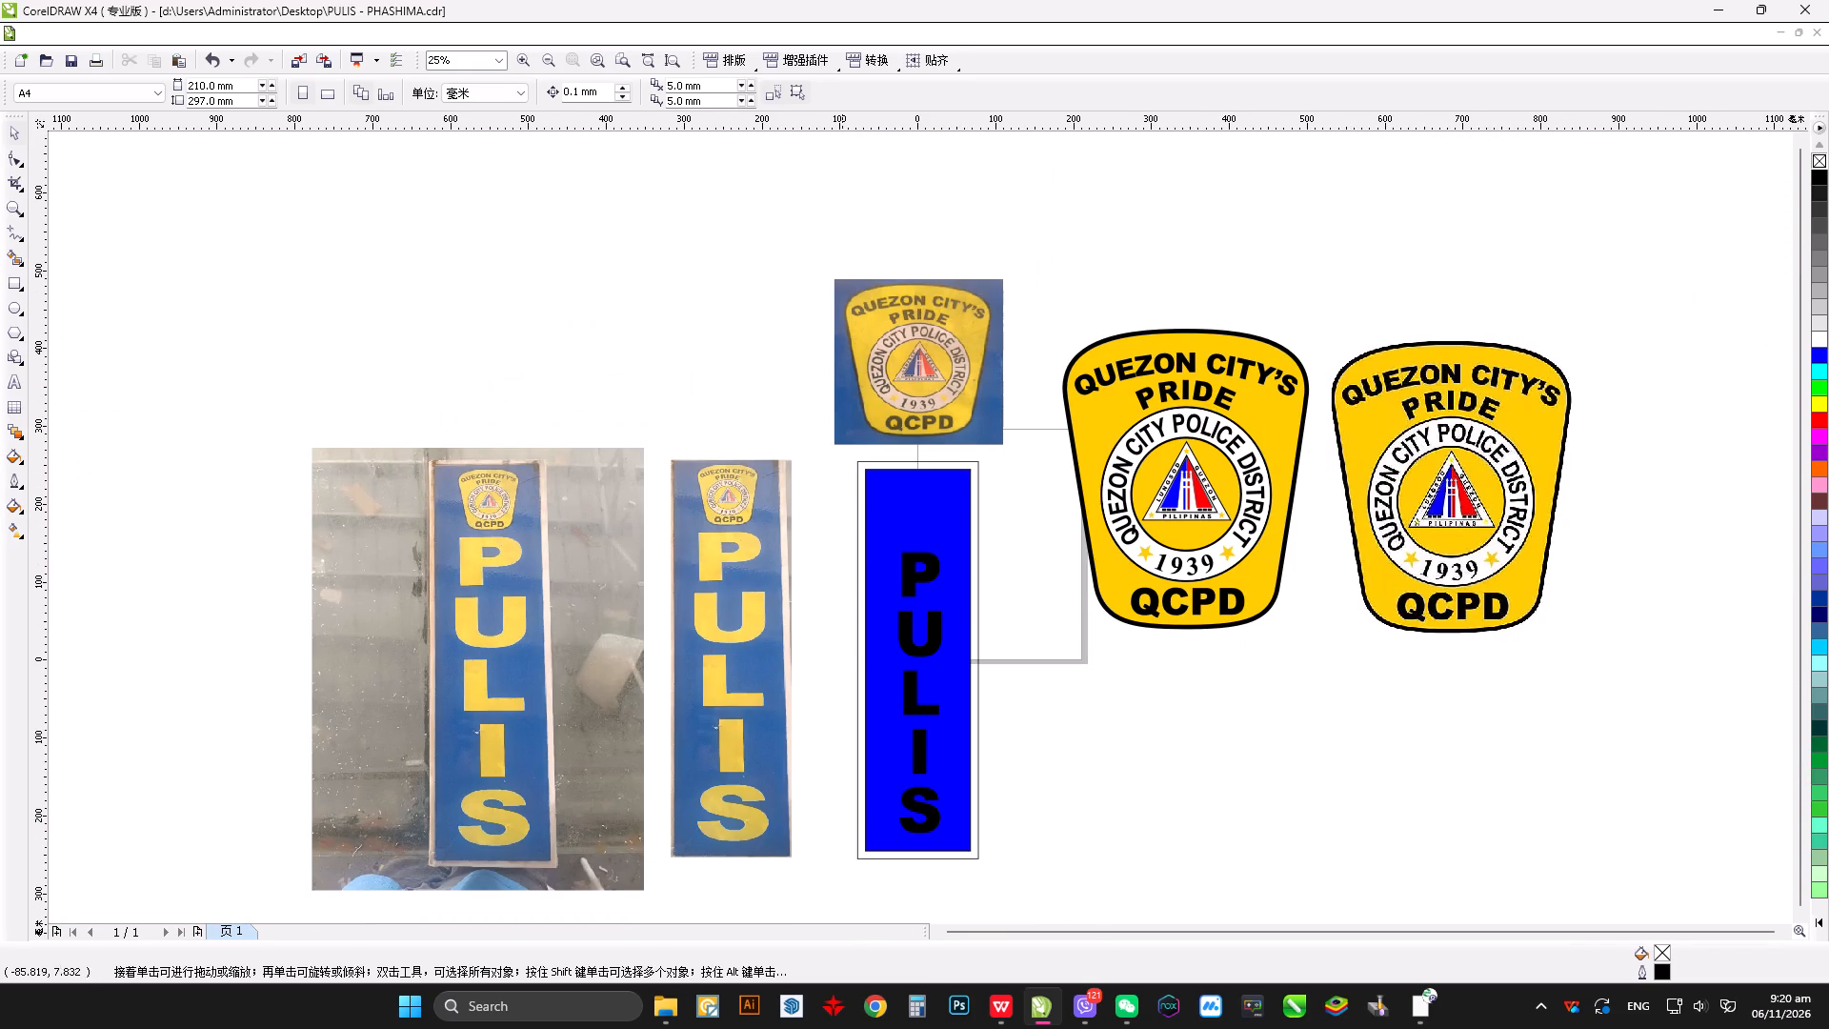
drag(9, 473, 63, 465)
click(1100, 415)
drag(15, 452, 17, 452)
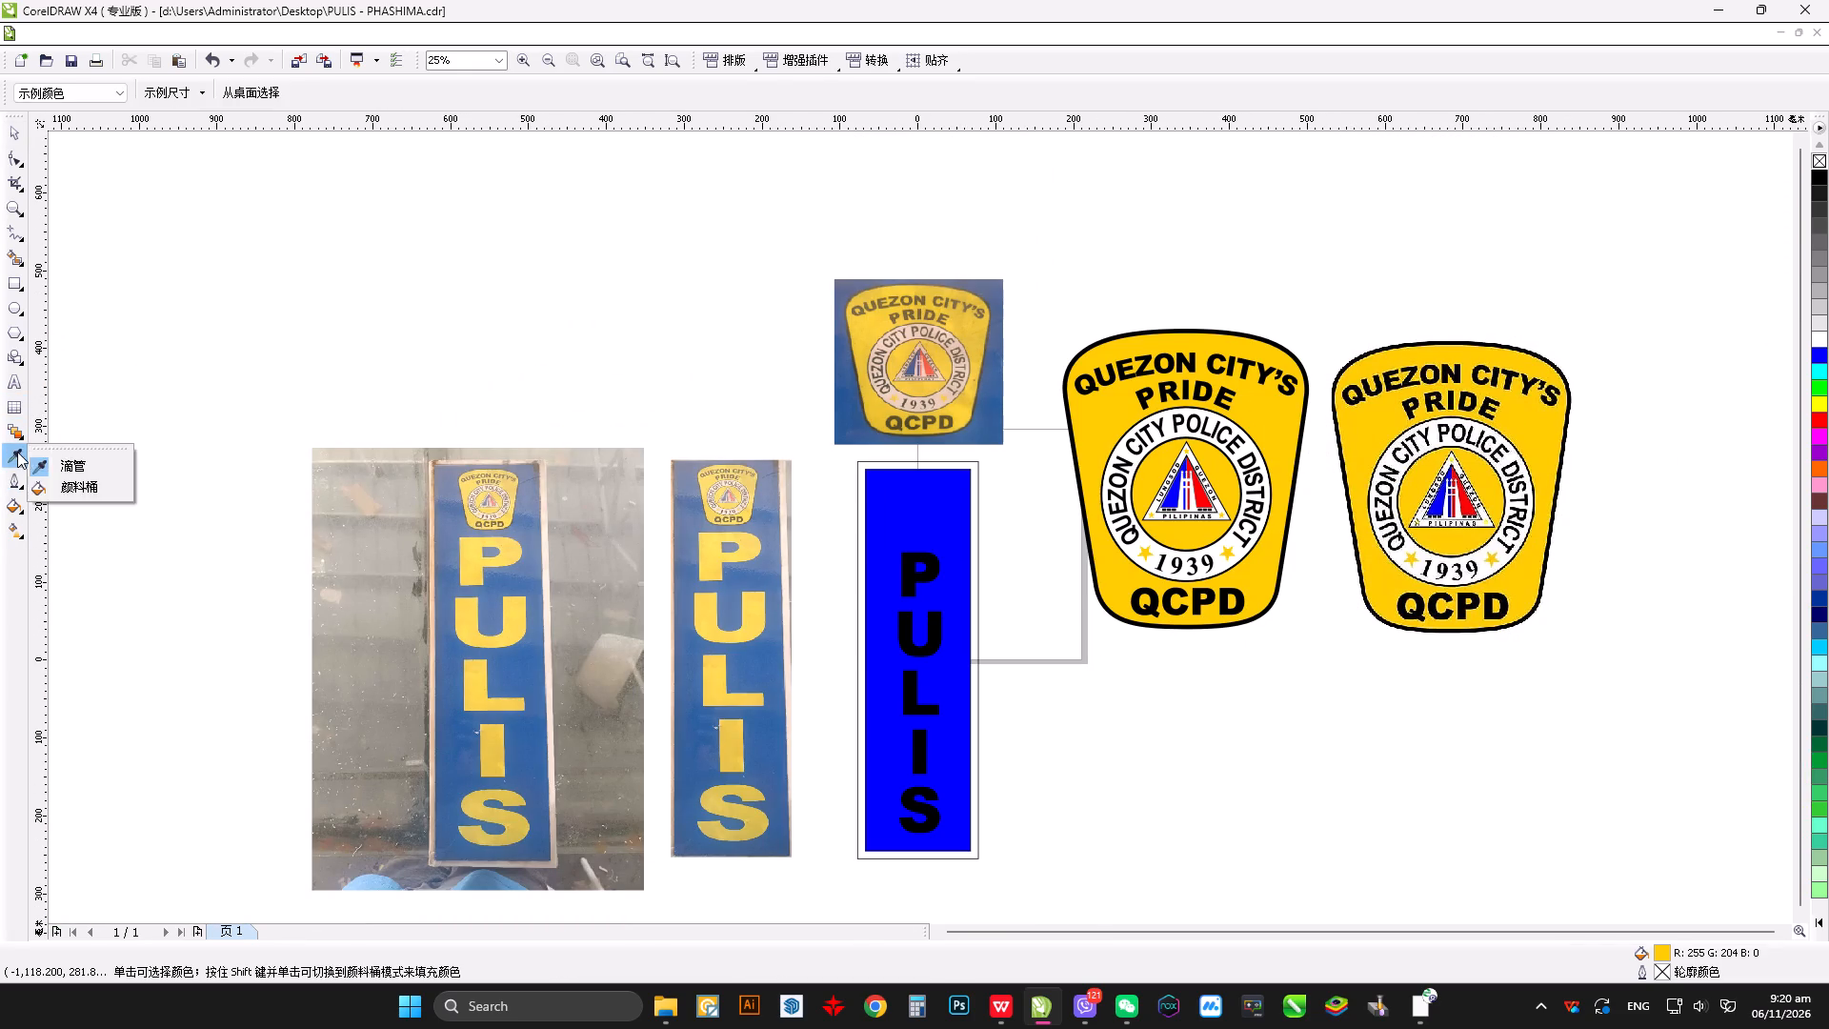
drag(17, 452, 92, 485)
scroll(909, 602, up, 1)
click(924, 499)
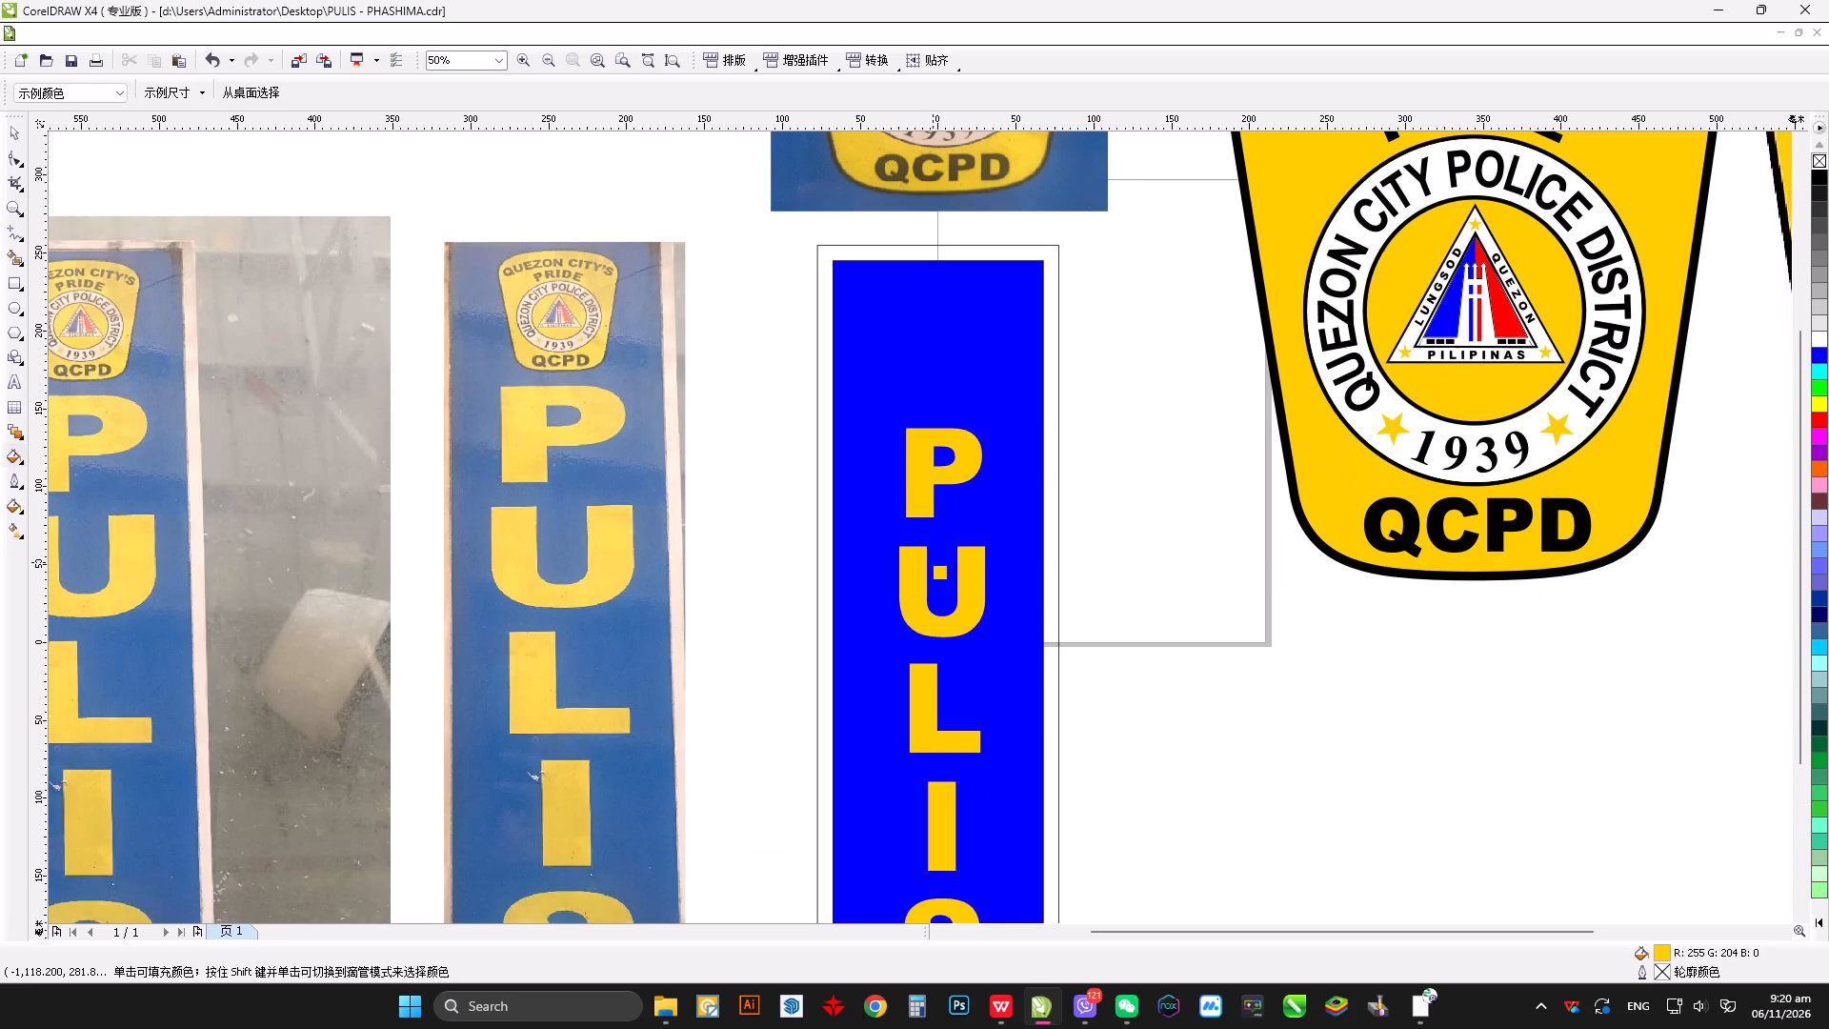
click(14, 133)
Tighten the letter spacing of the vertical PULIS text on the blue panel to a height of about 338 mm.
scroll(1111, 614, down, 1)
scroll(893, 522, up, 1)
click(822, 525)
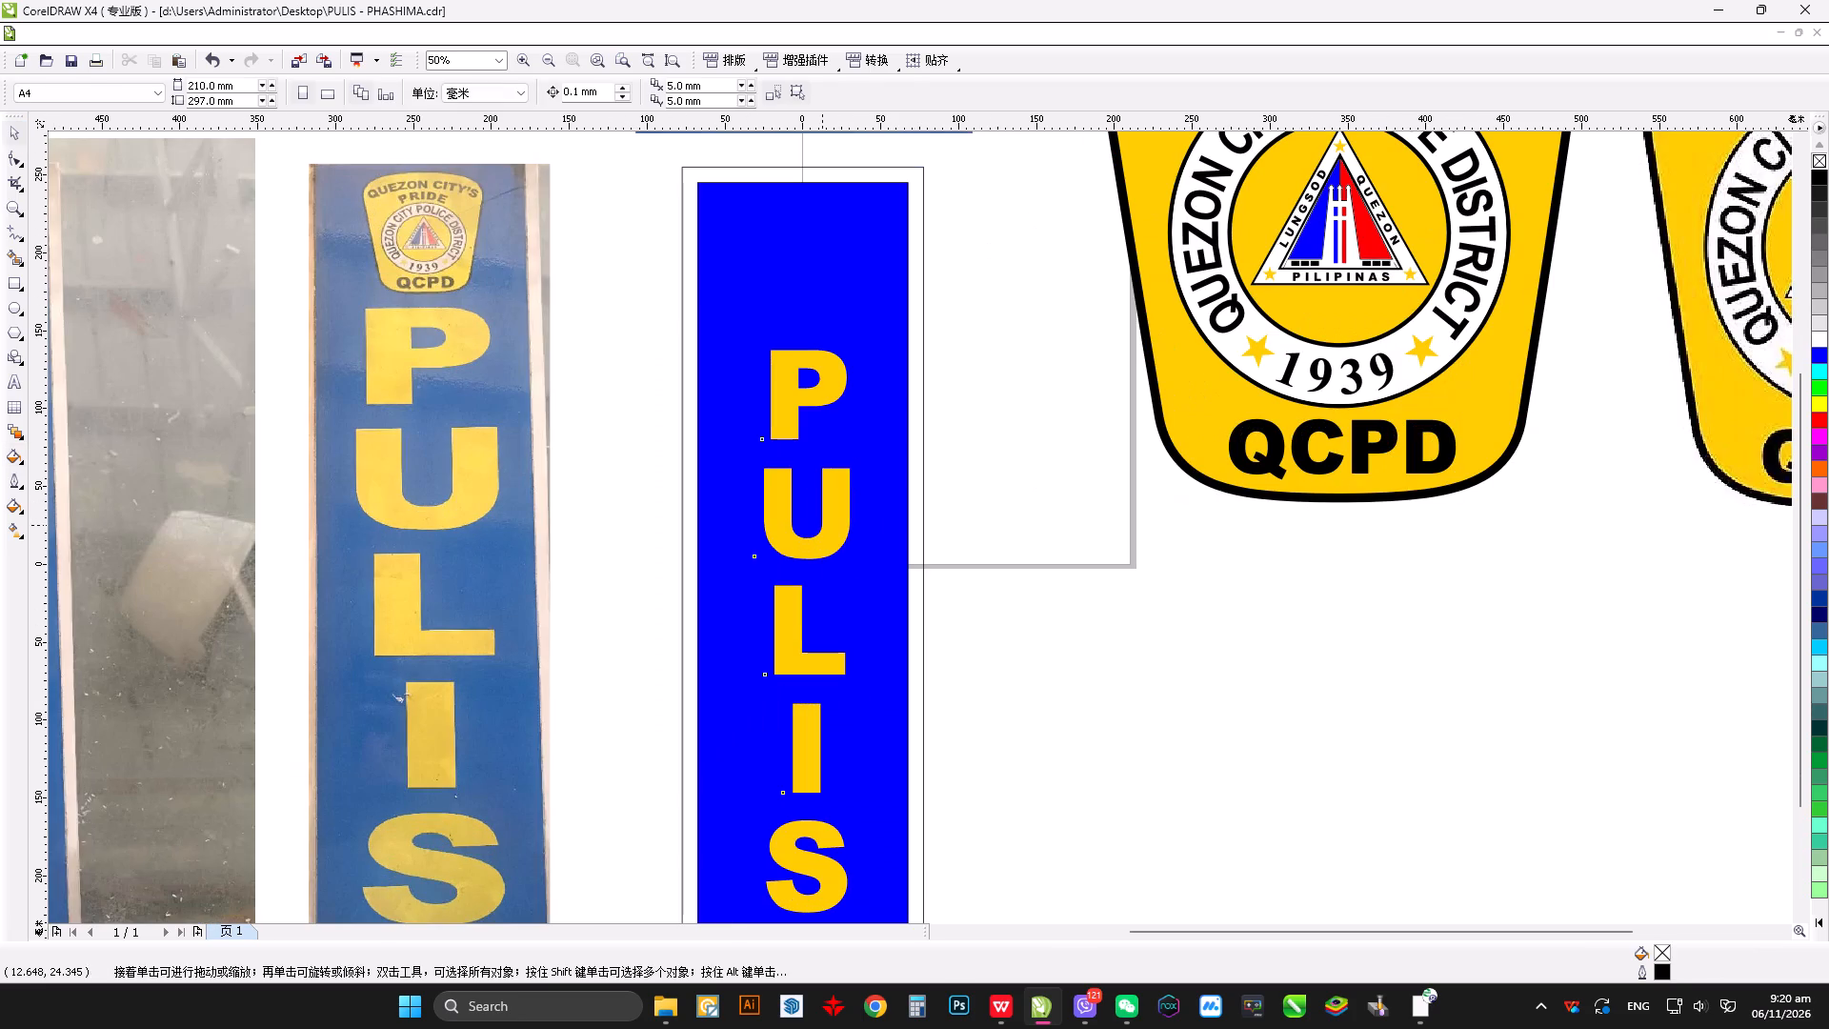
click(15, 160)
scroll(1004, 848, down, 1)
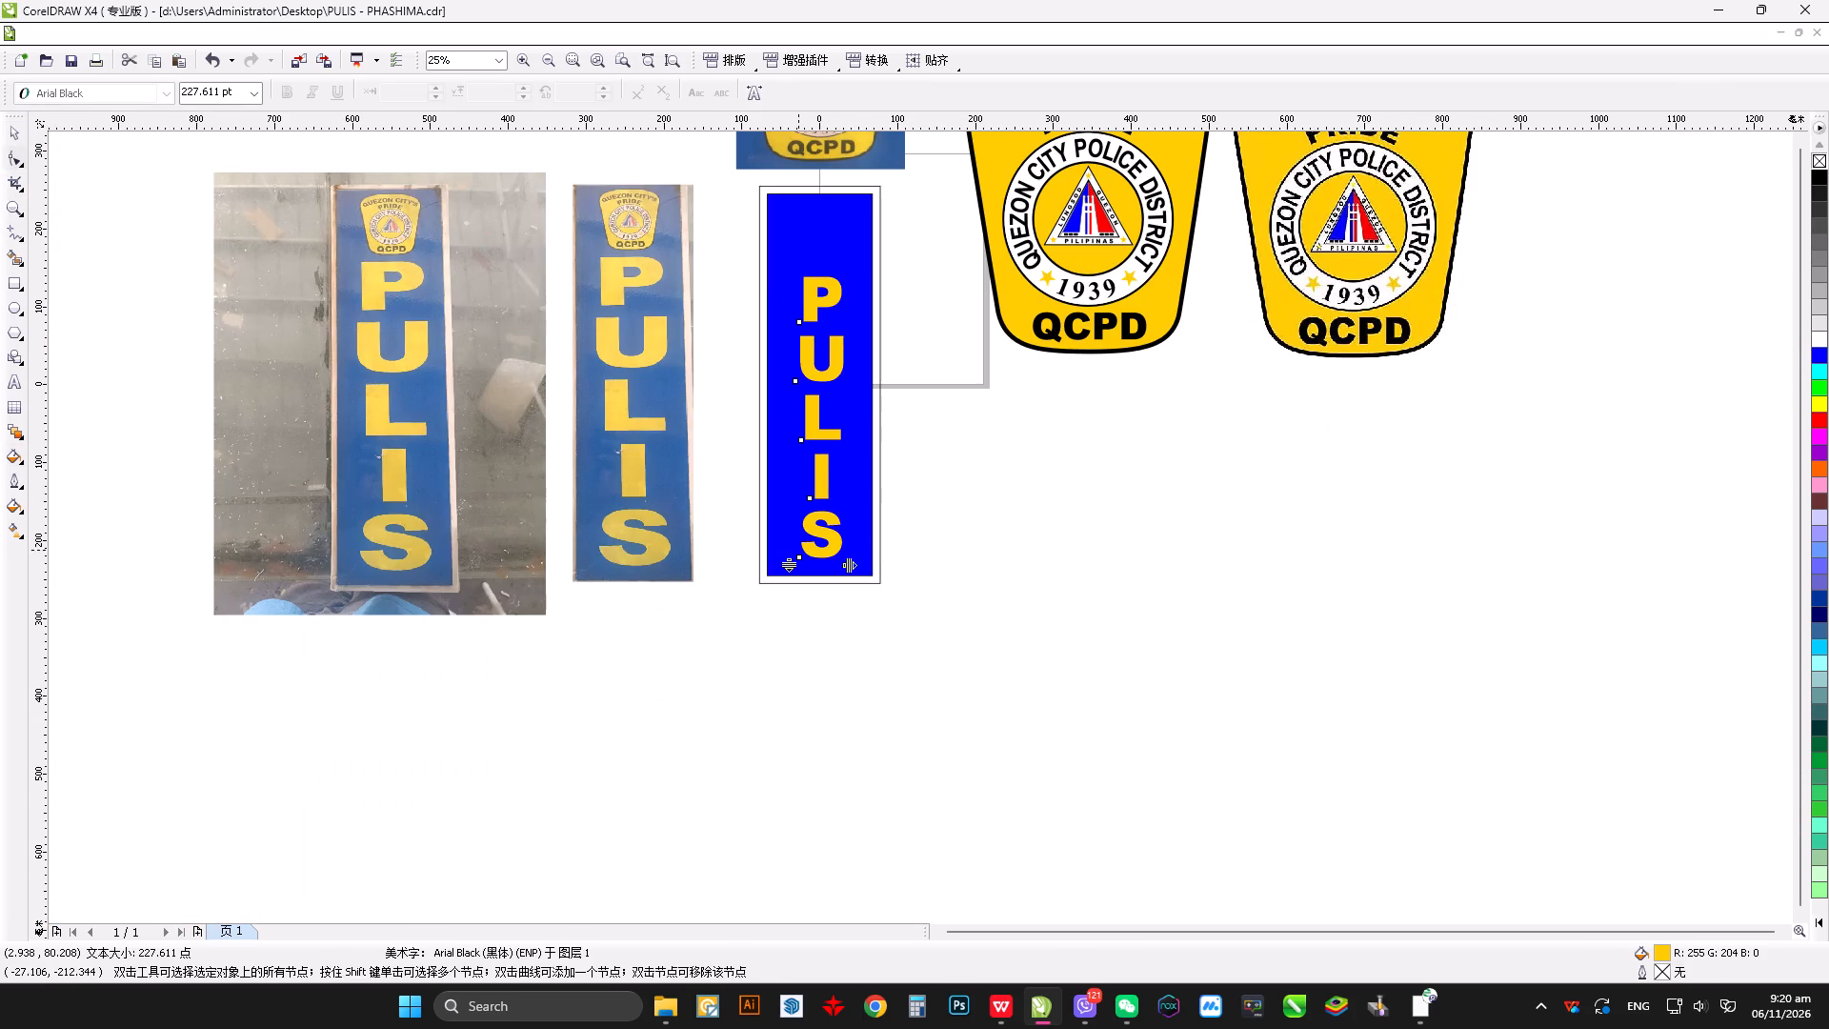
drag(789, 569, 789, 537)
click(9, 137)
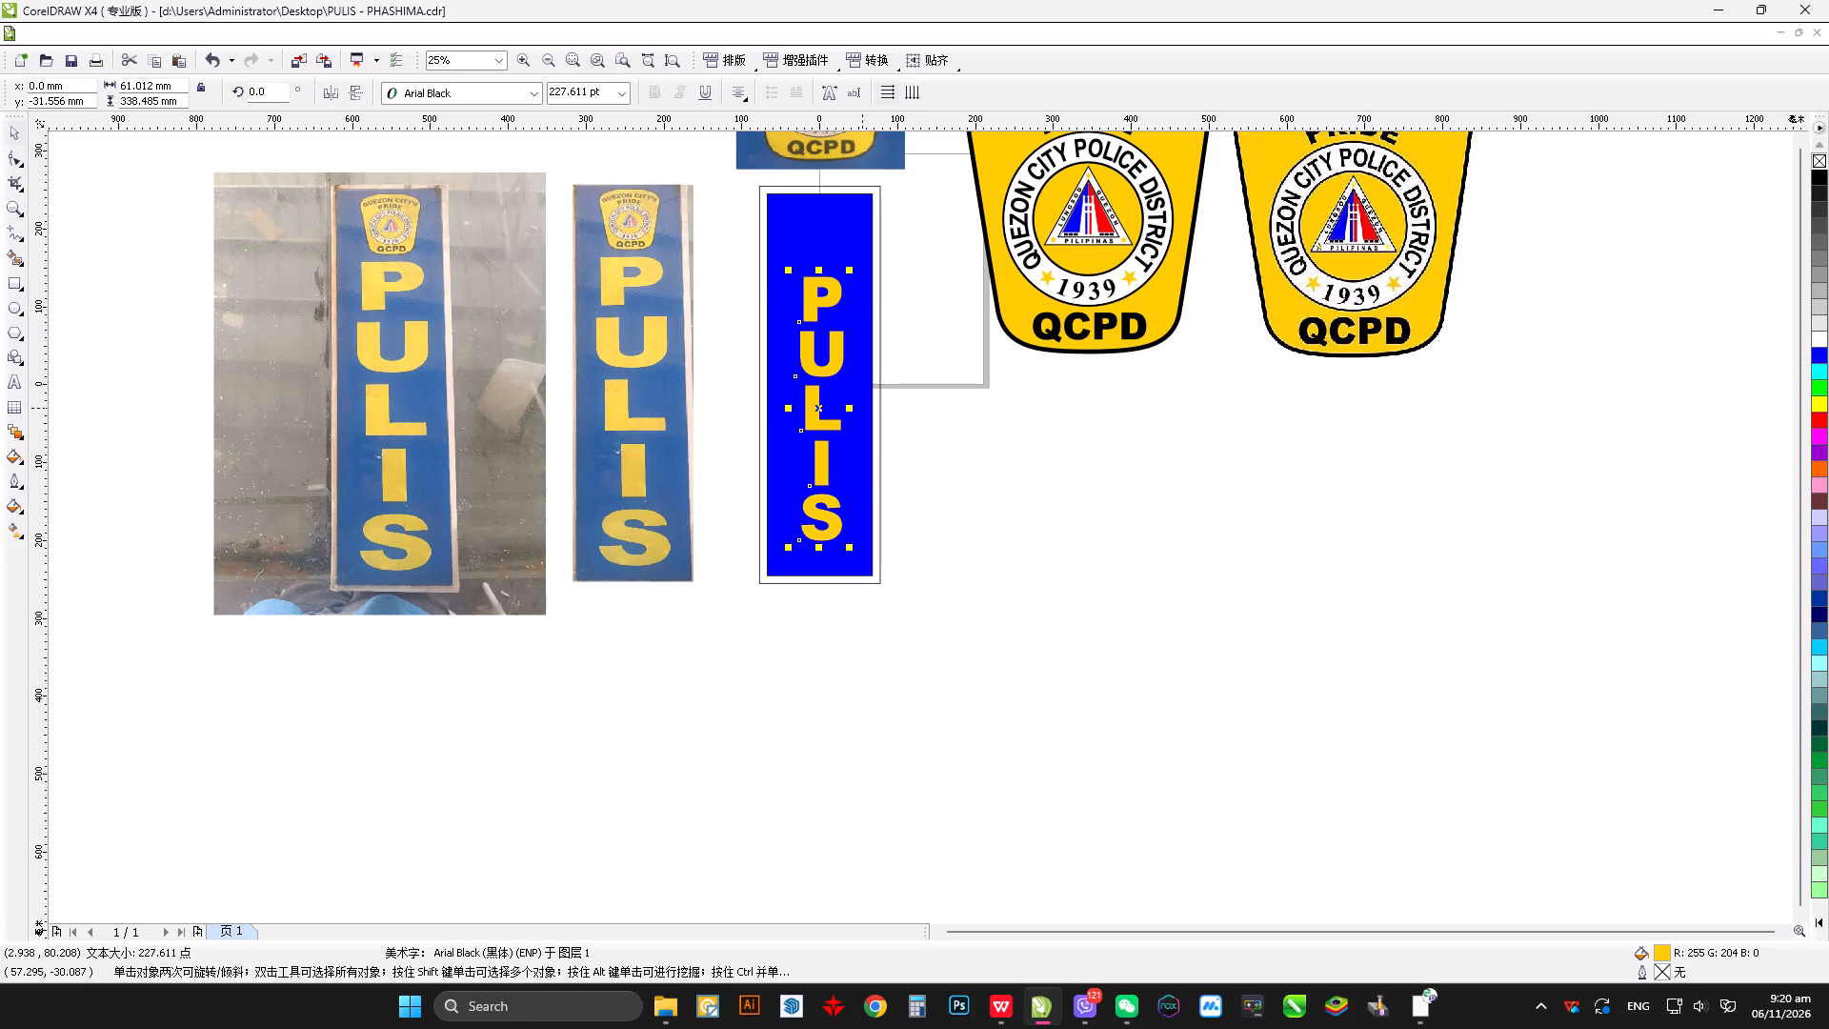
Widen the PULIS text symmetrically to about 95 mm and stretch it downward to a text size of about 239.5 pt.
shift+drag(853, 408, 864, 405)
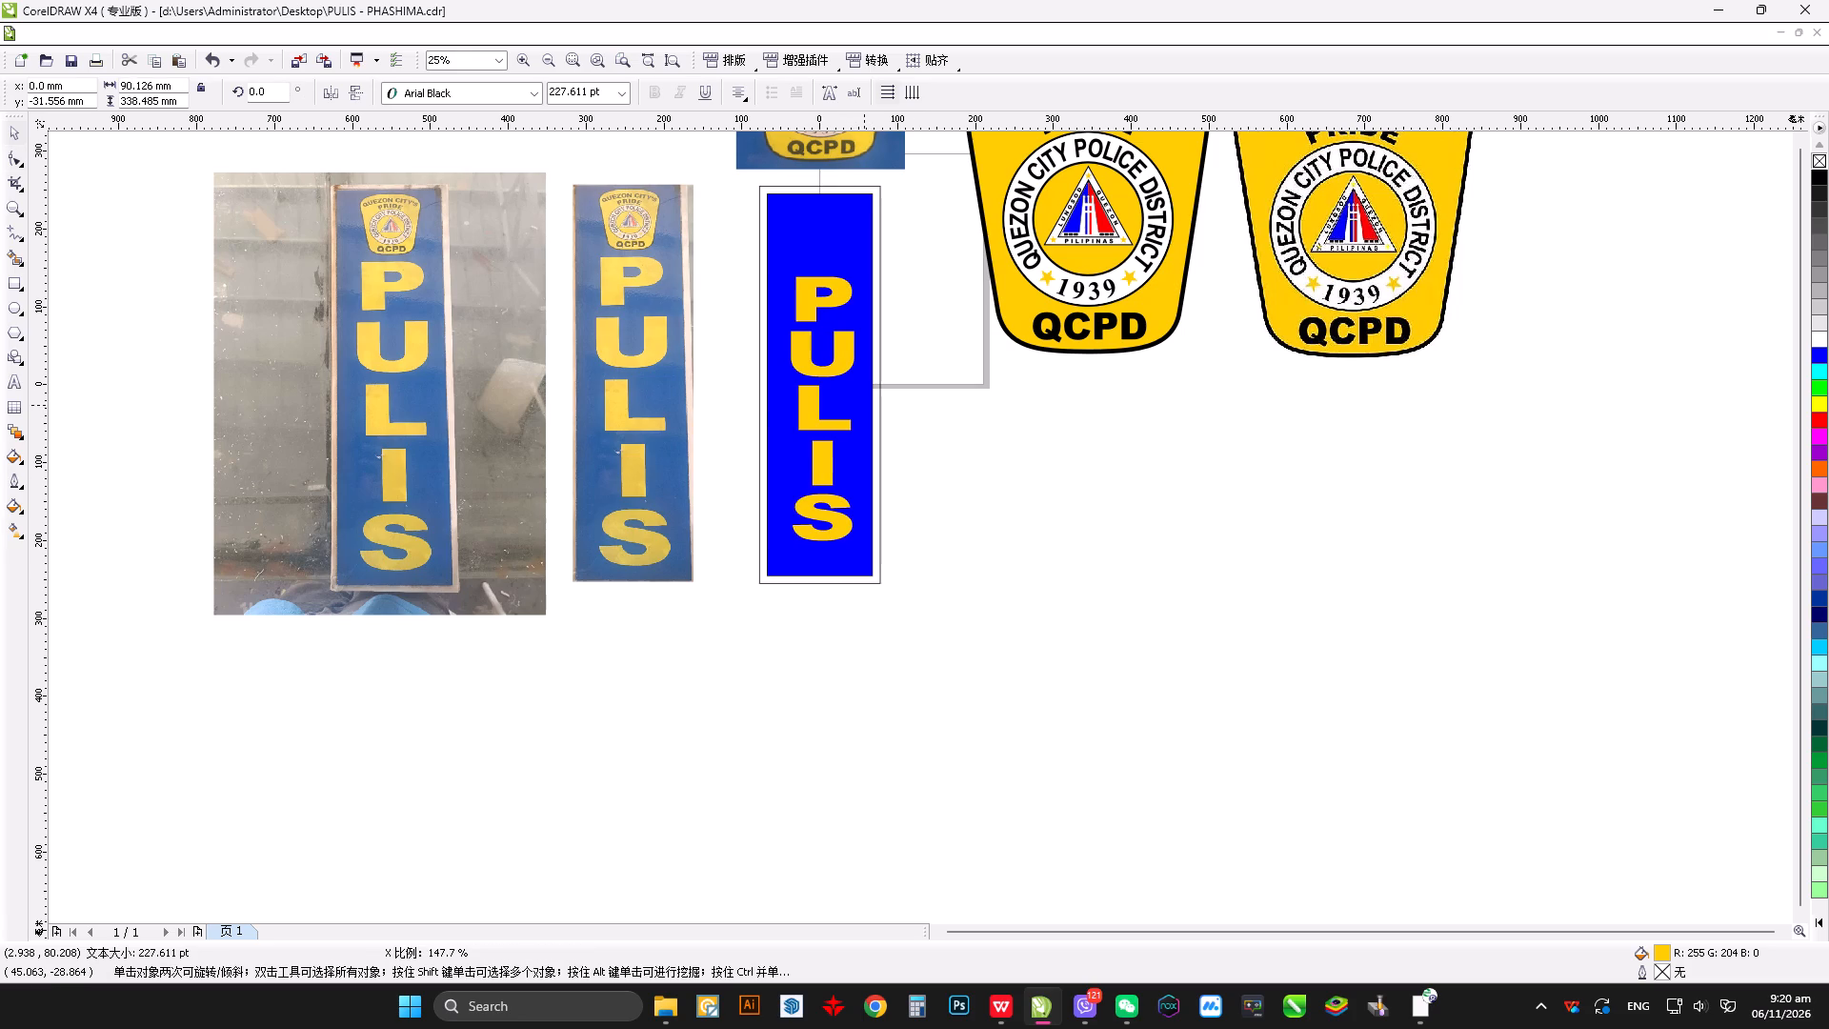
shift+drag(864, 405, 866, 405)
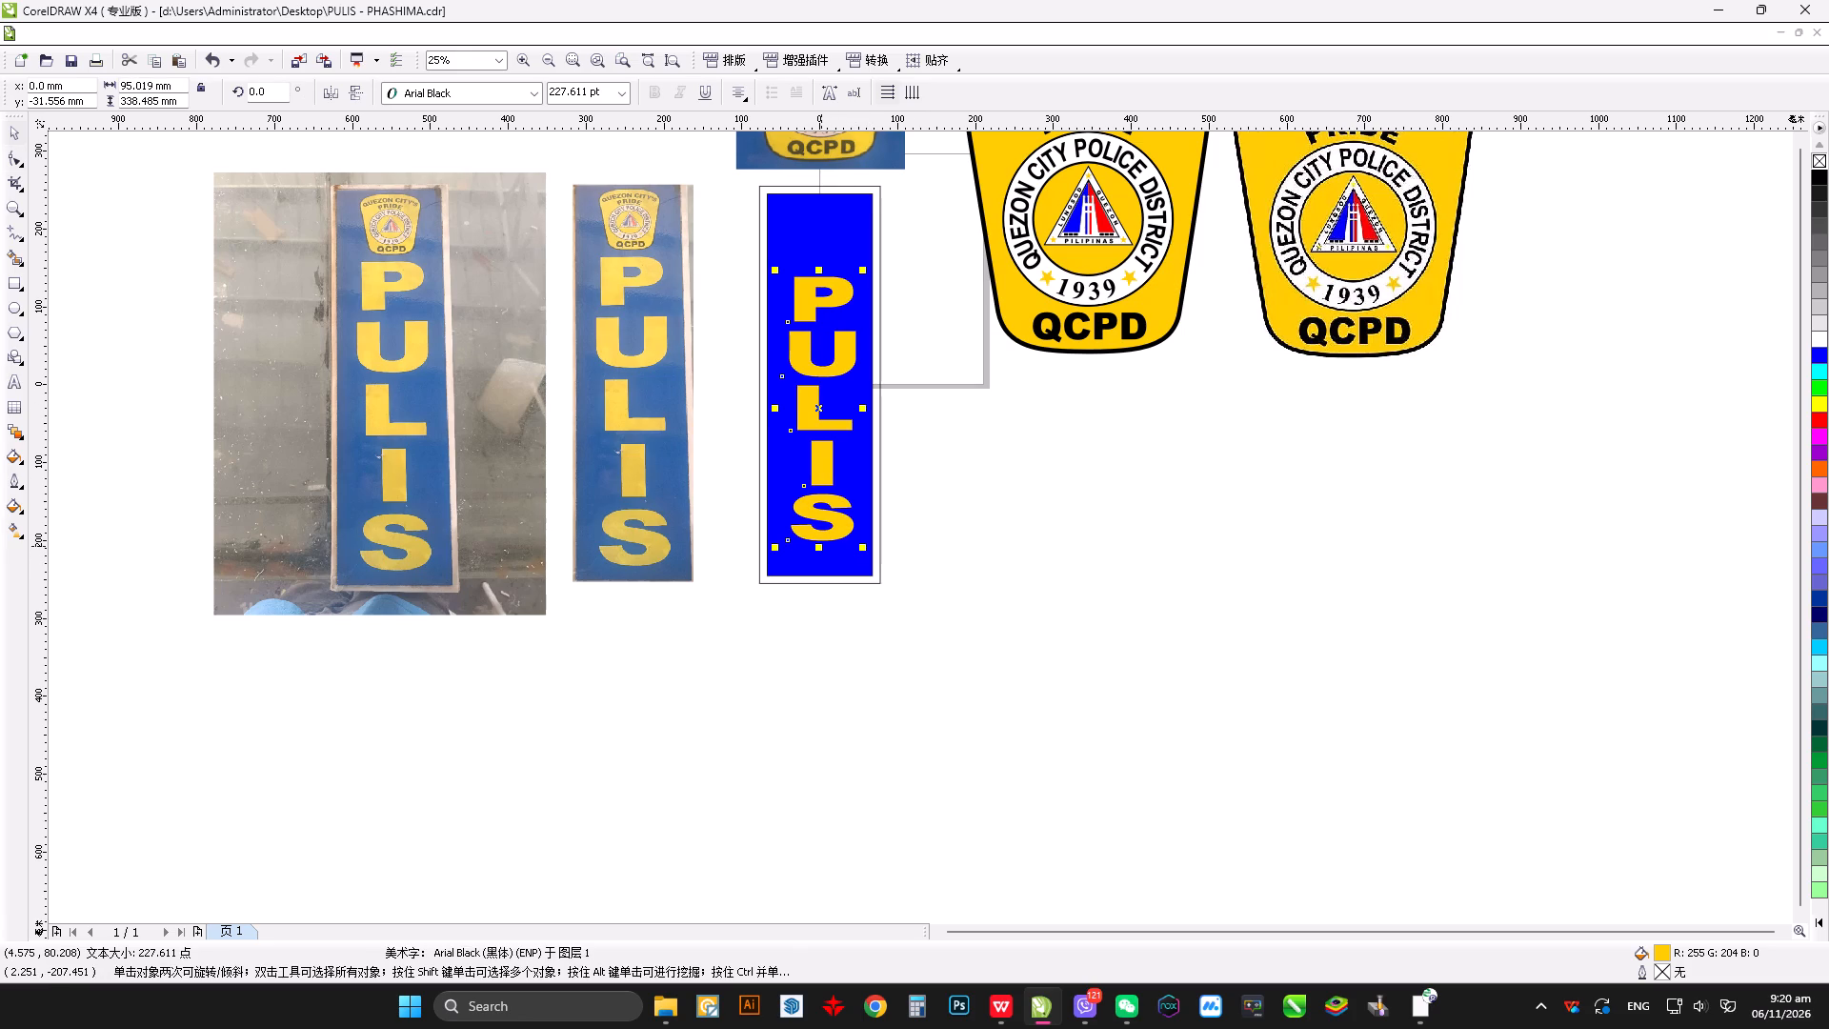
drag(821, 546, 819, 563)
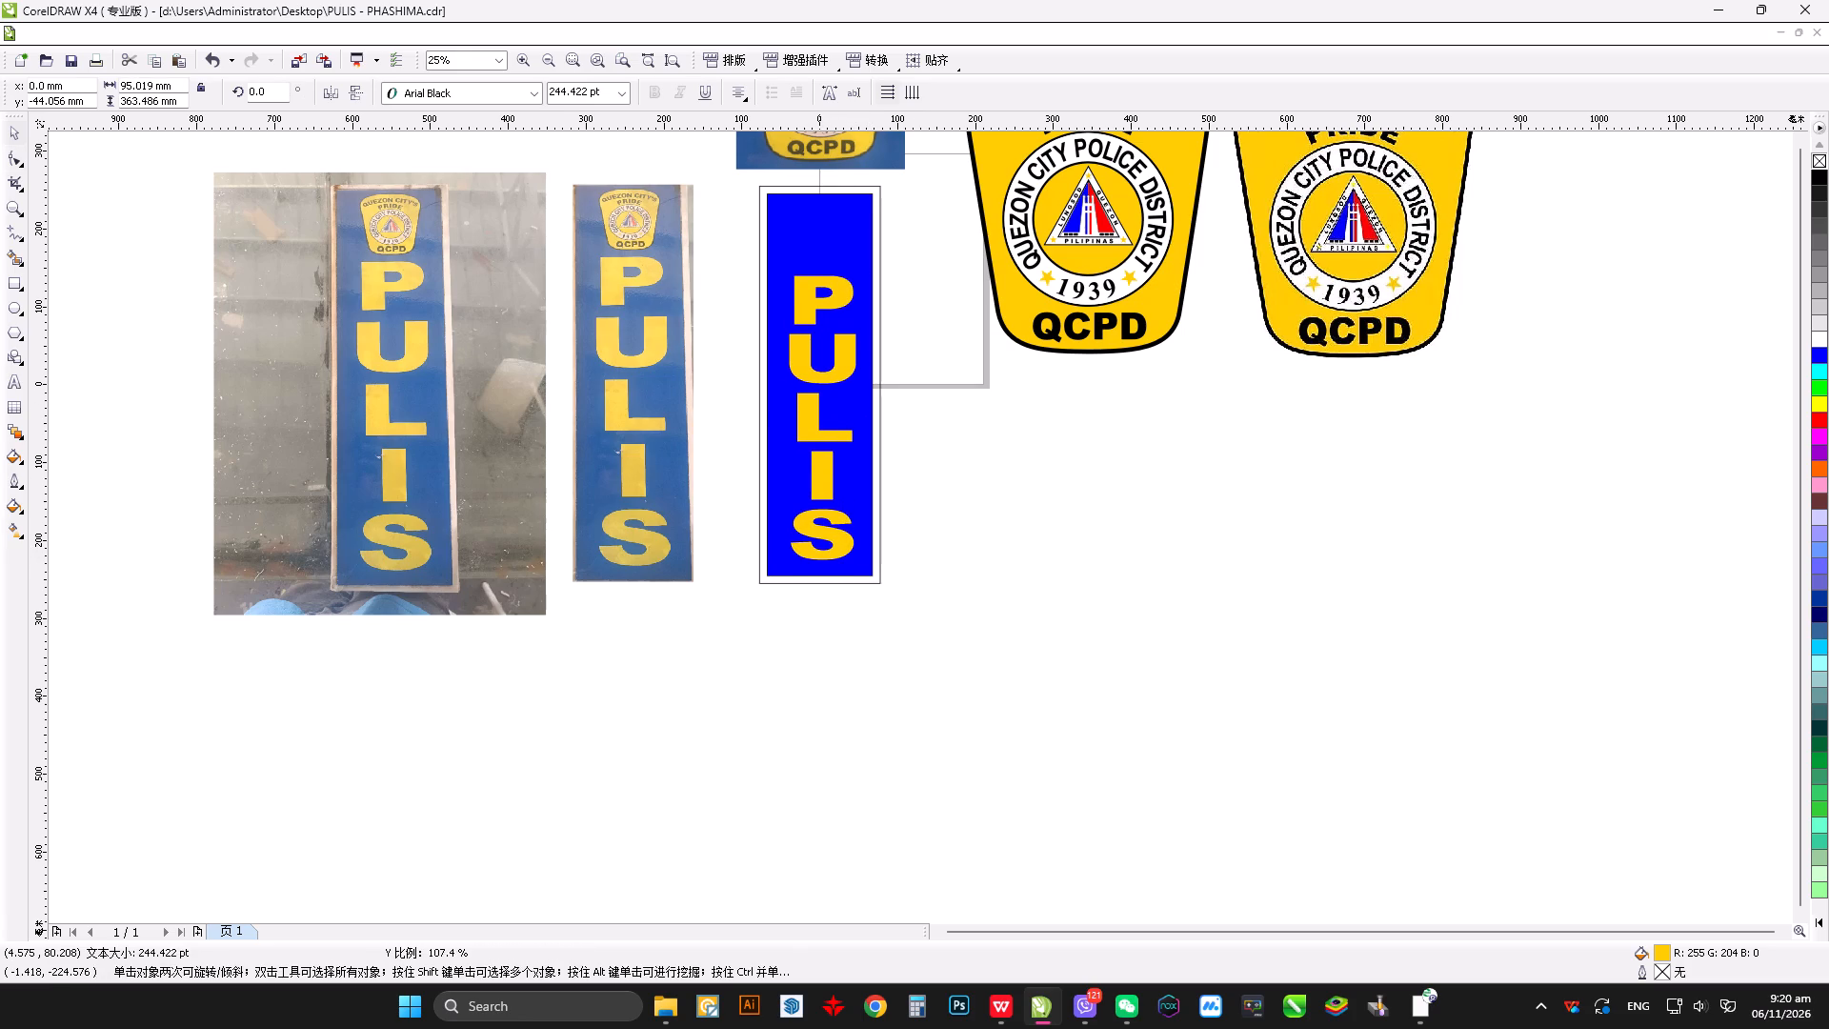
drag(819, 563, 819, 559)
Loosen the vertical spacing between the PULIS letters to a text height of about 368 mm.
click(11, 183)
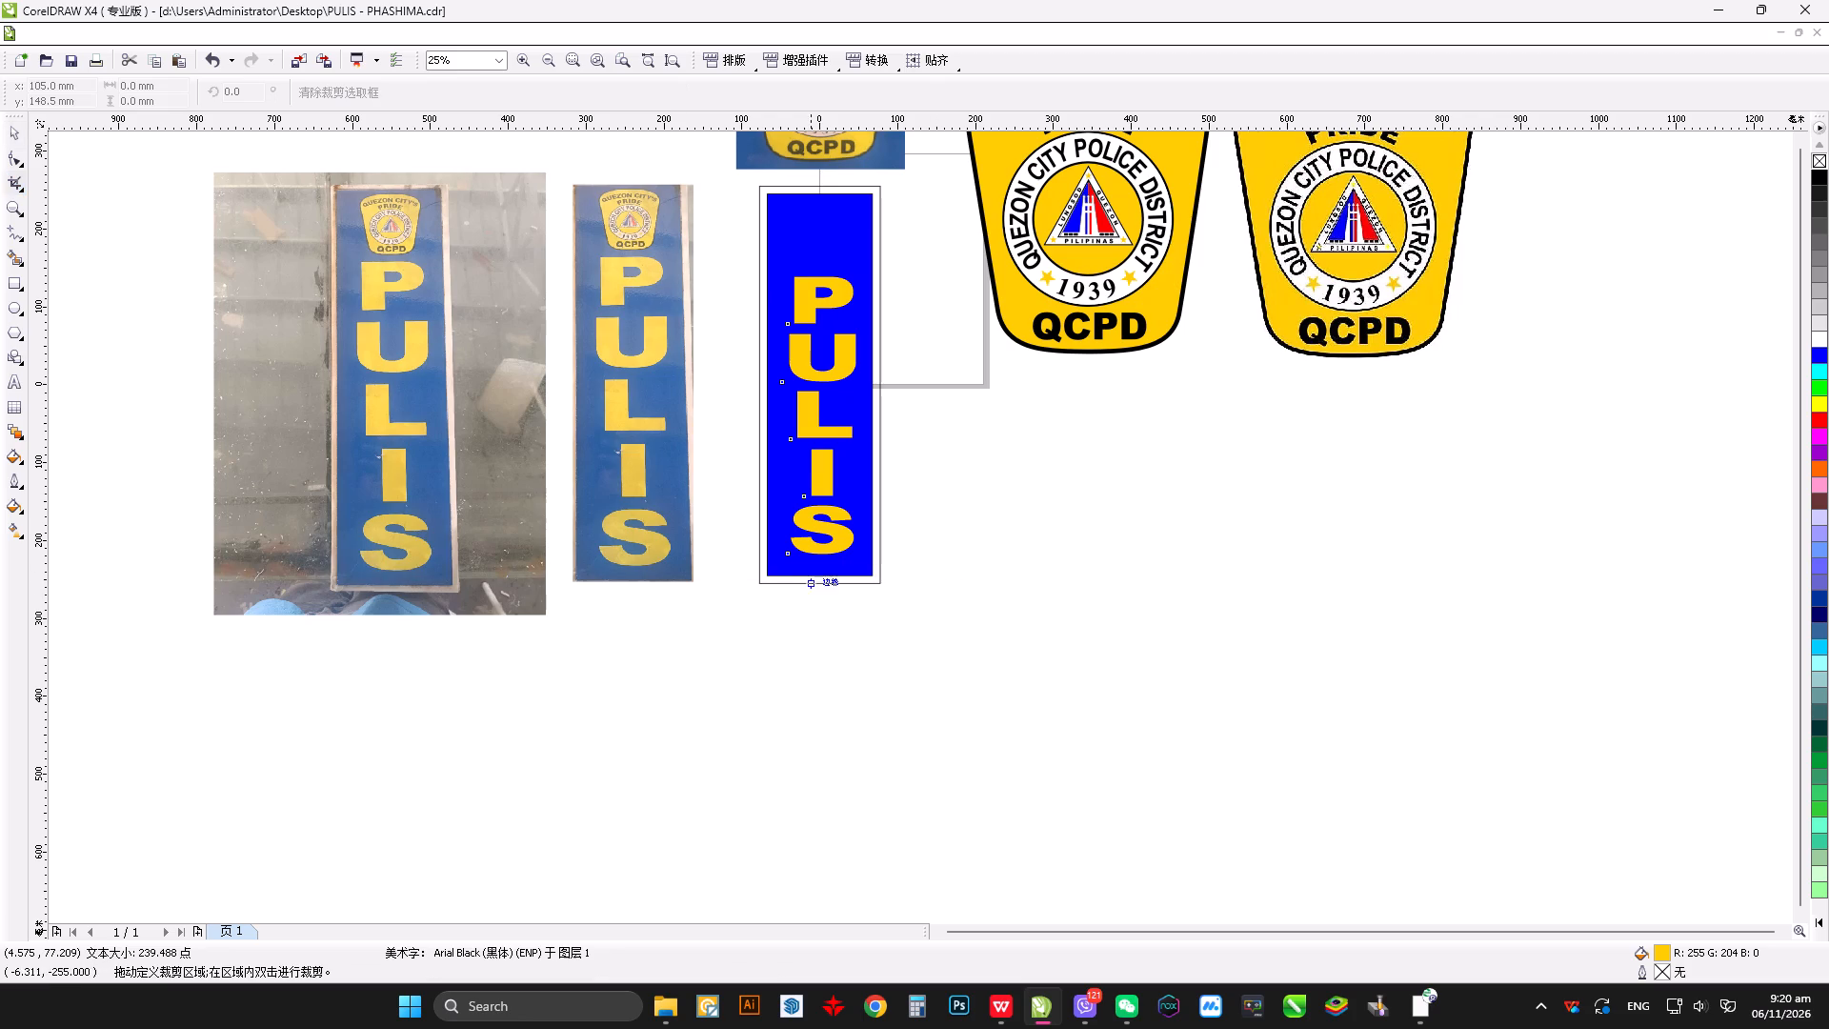
click(17, 158)
click(779, 565)
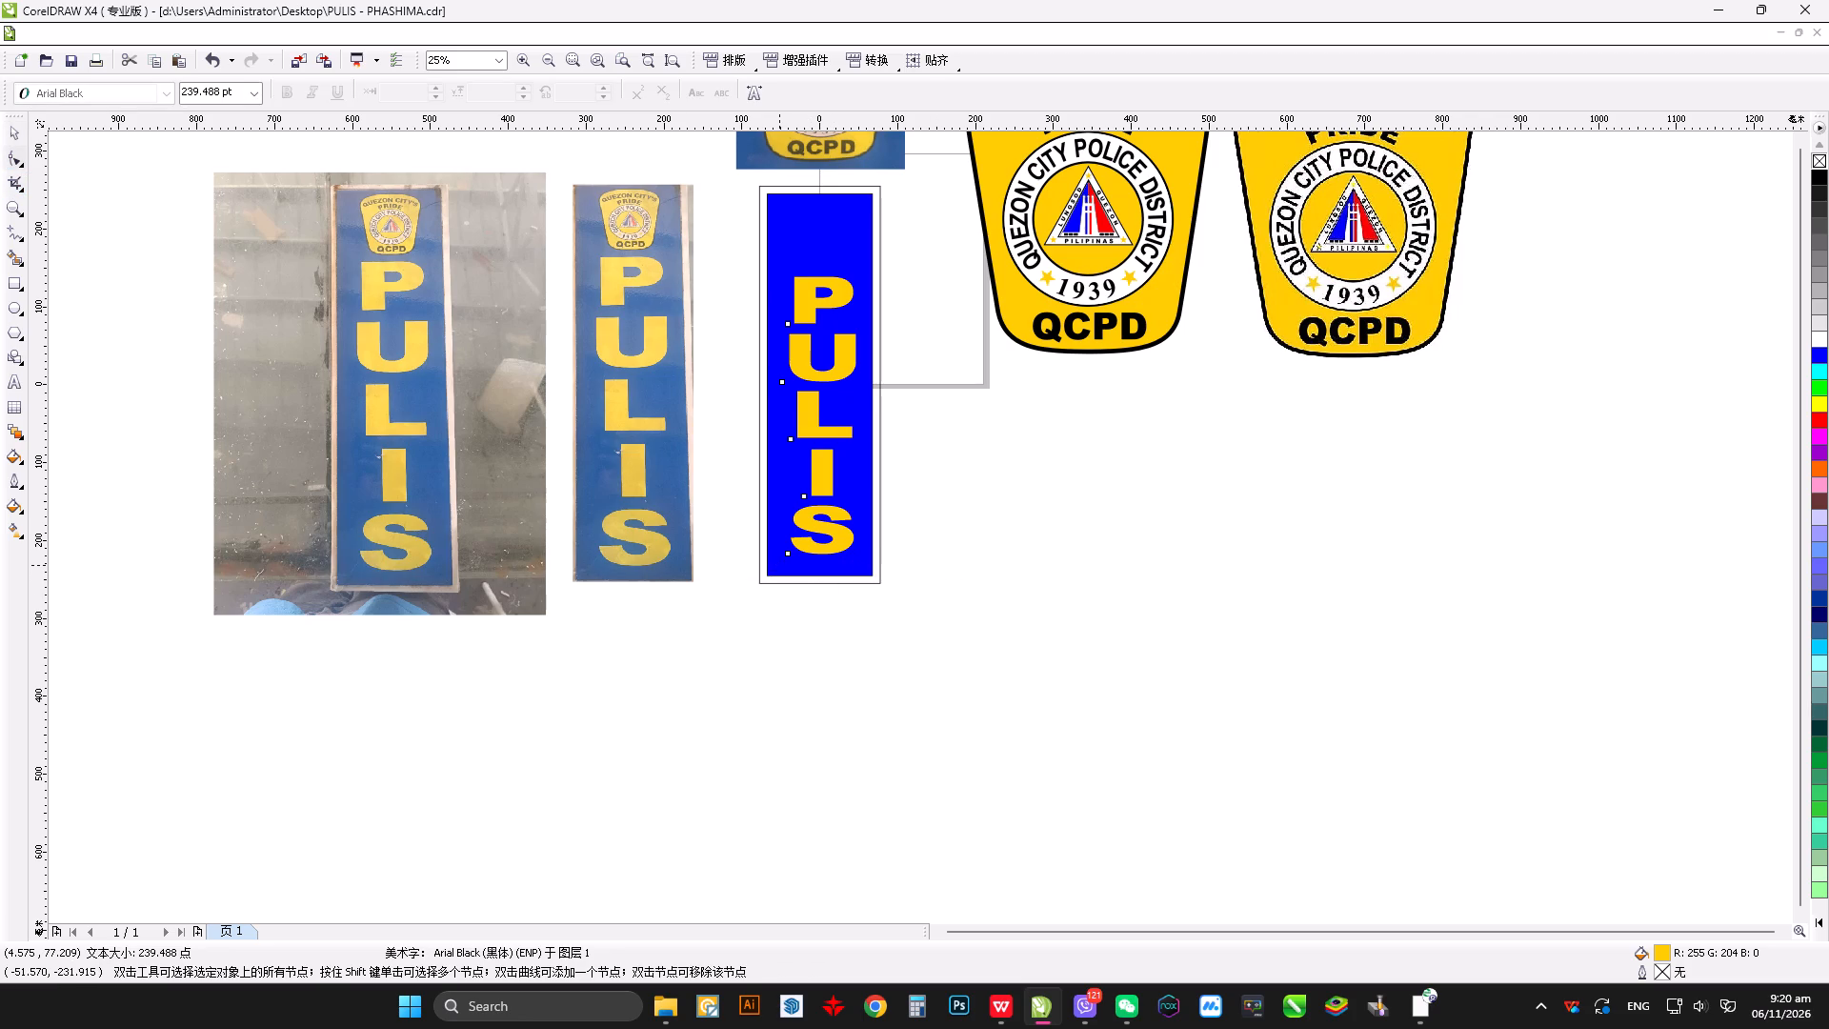
click(19, 131)
click(898, 426)
Select the whole redrawn badge beside the blue panel and move it straight up to clear space below.
scroll(917, 375, down, 1)
scroll(911, 495, up, 1)
drag(975, 226, 1250, 529)
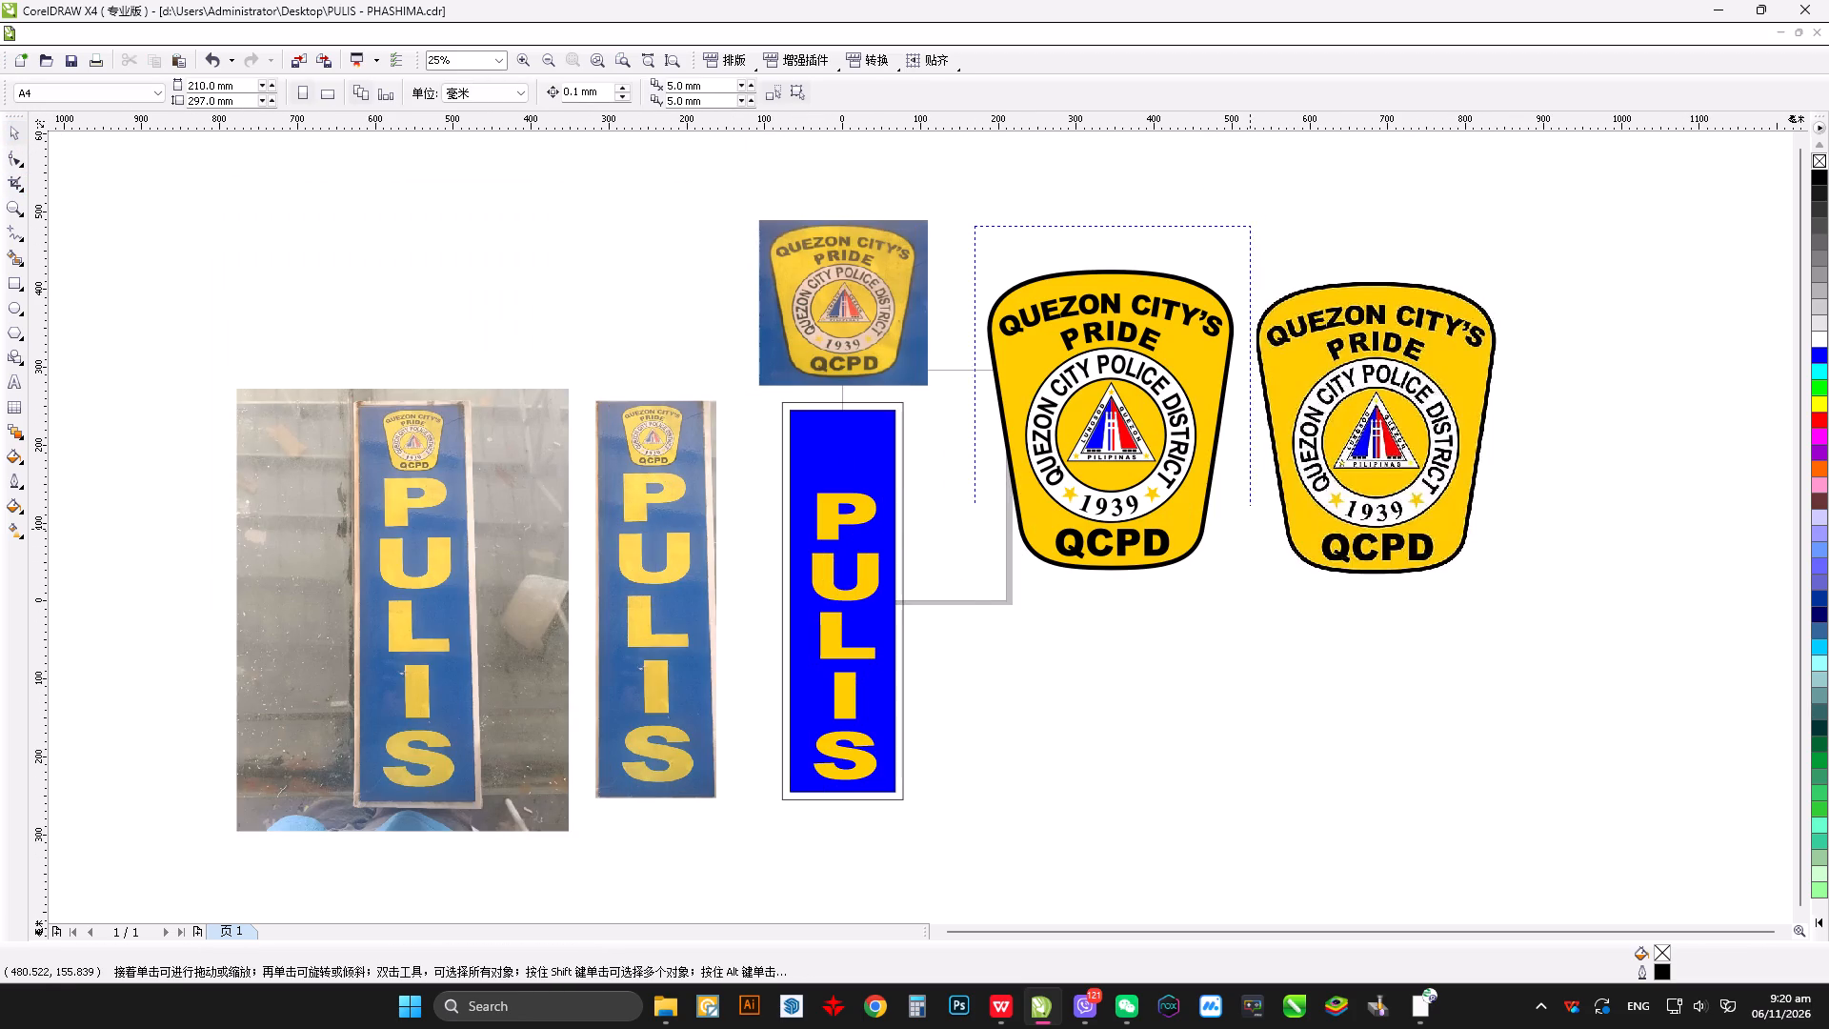
drag(1250, 529, 1270, 653)
drag(1142, 405, 1142, 307)
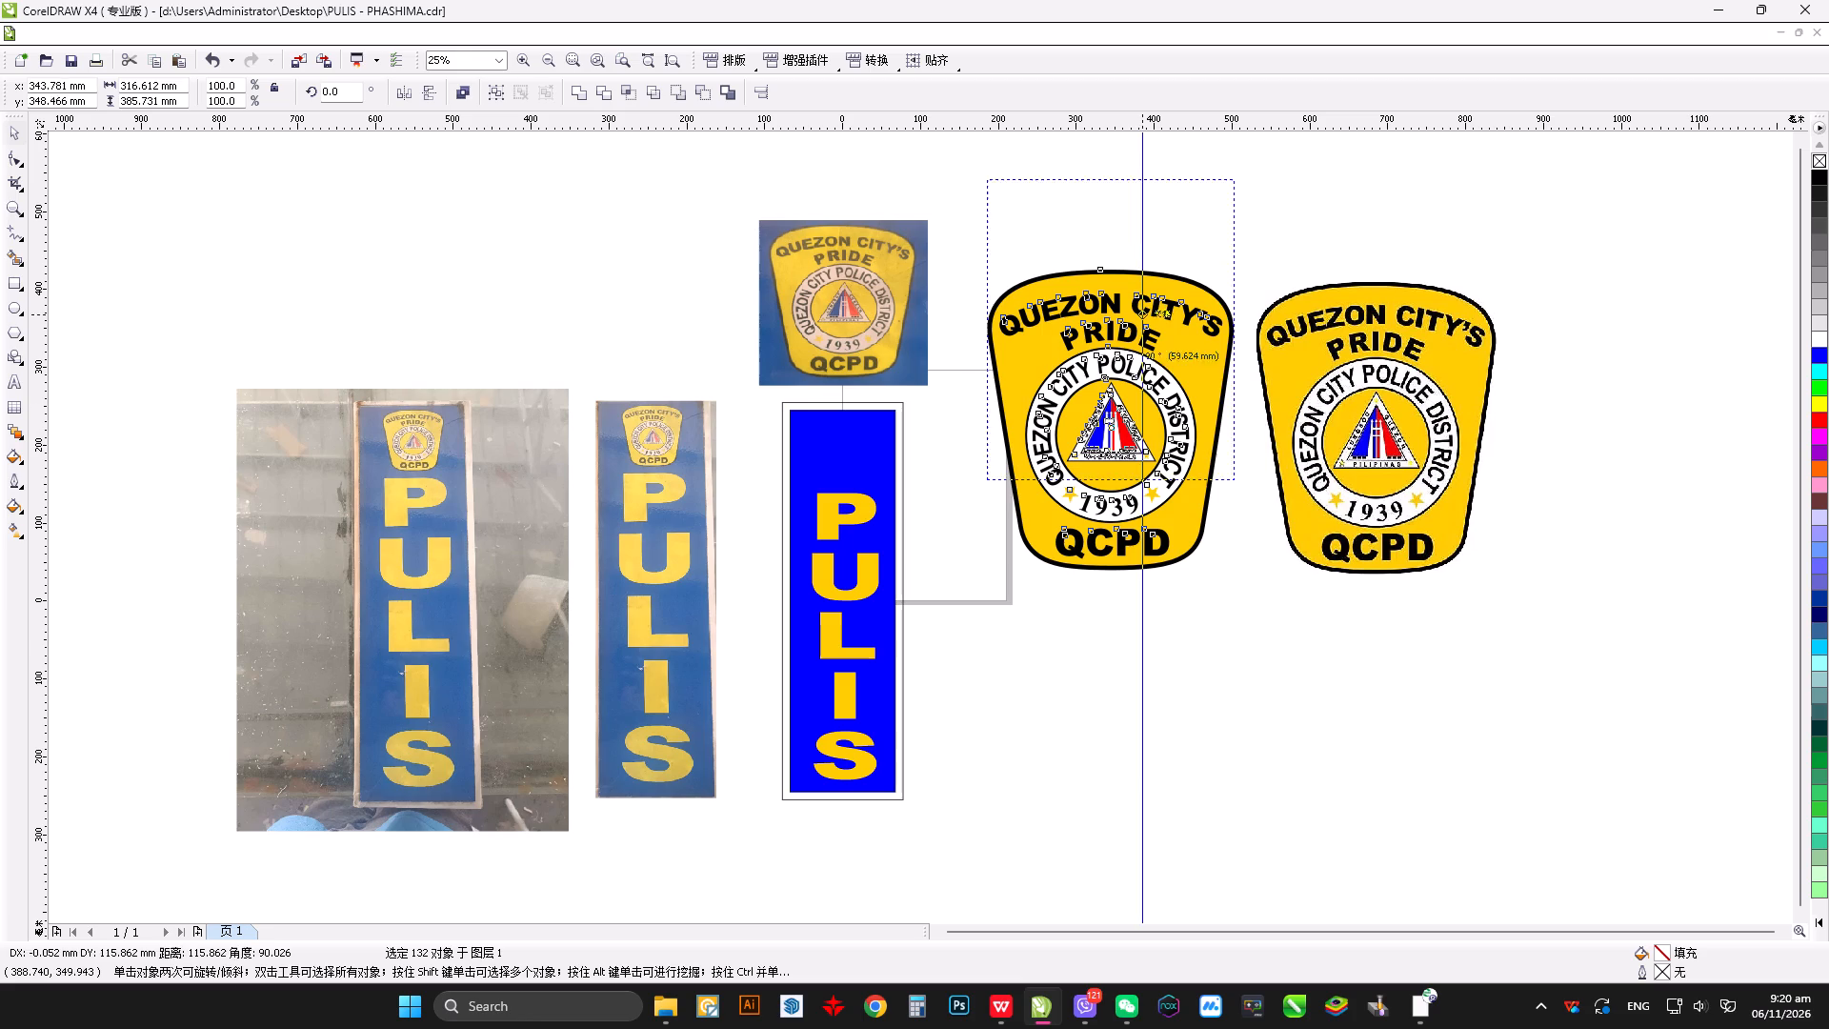
drag(1142, 307, 1147, 262)
Duplicate the redrawn badge, place the copy below the original, and group its objects.
key(plus)
drag(1149, 267, 1095, 485)
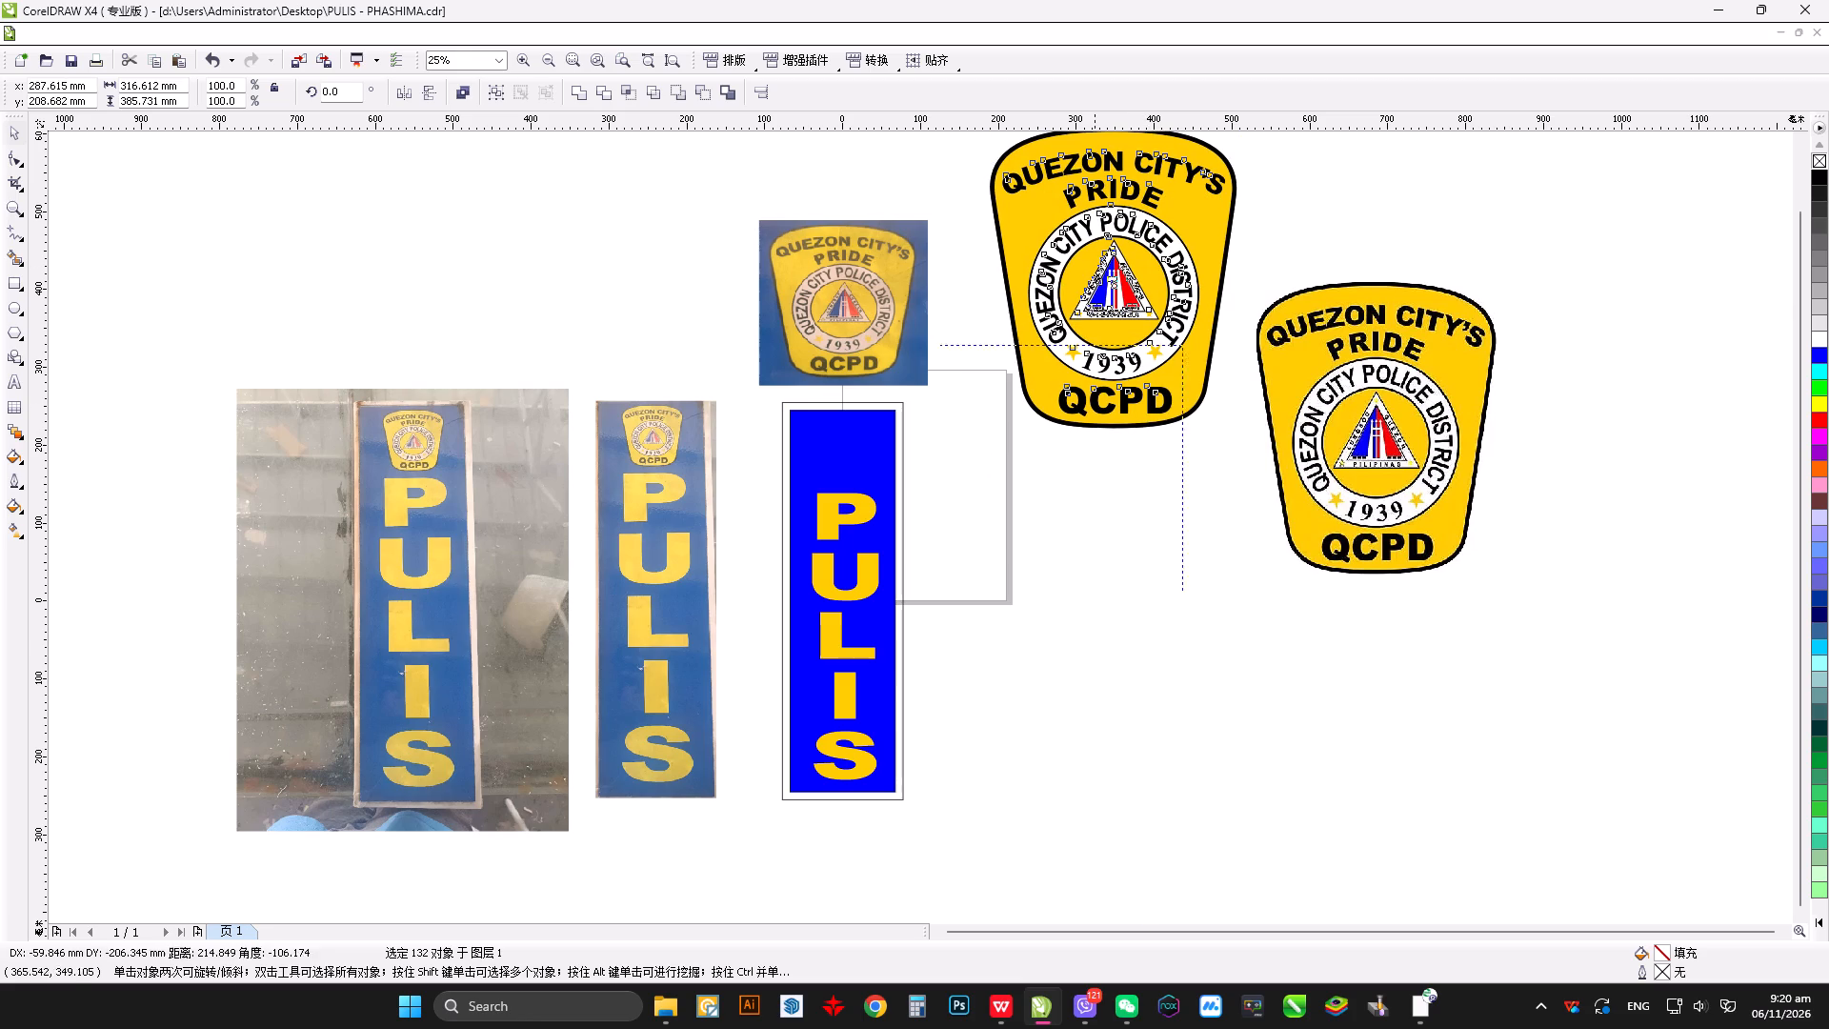
drag(1095, 485, 1126, 669)
key(ctrl+g)
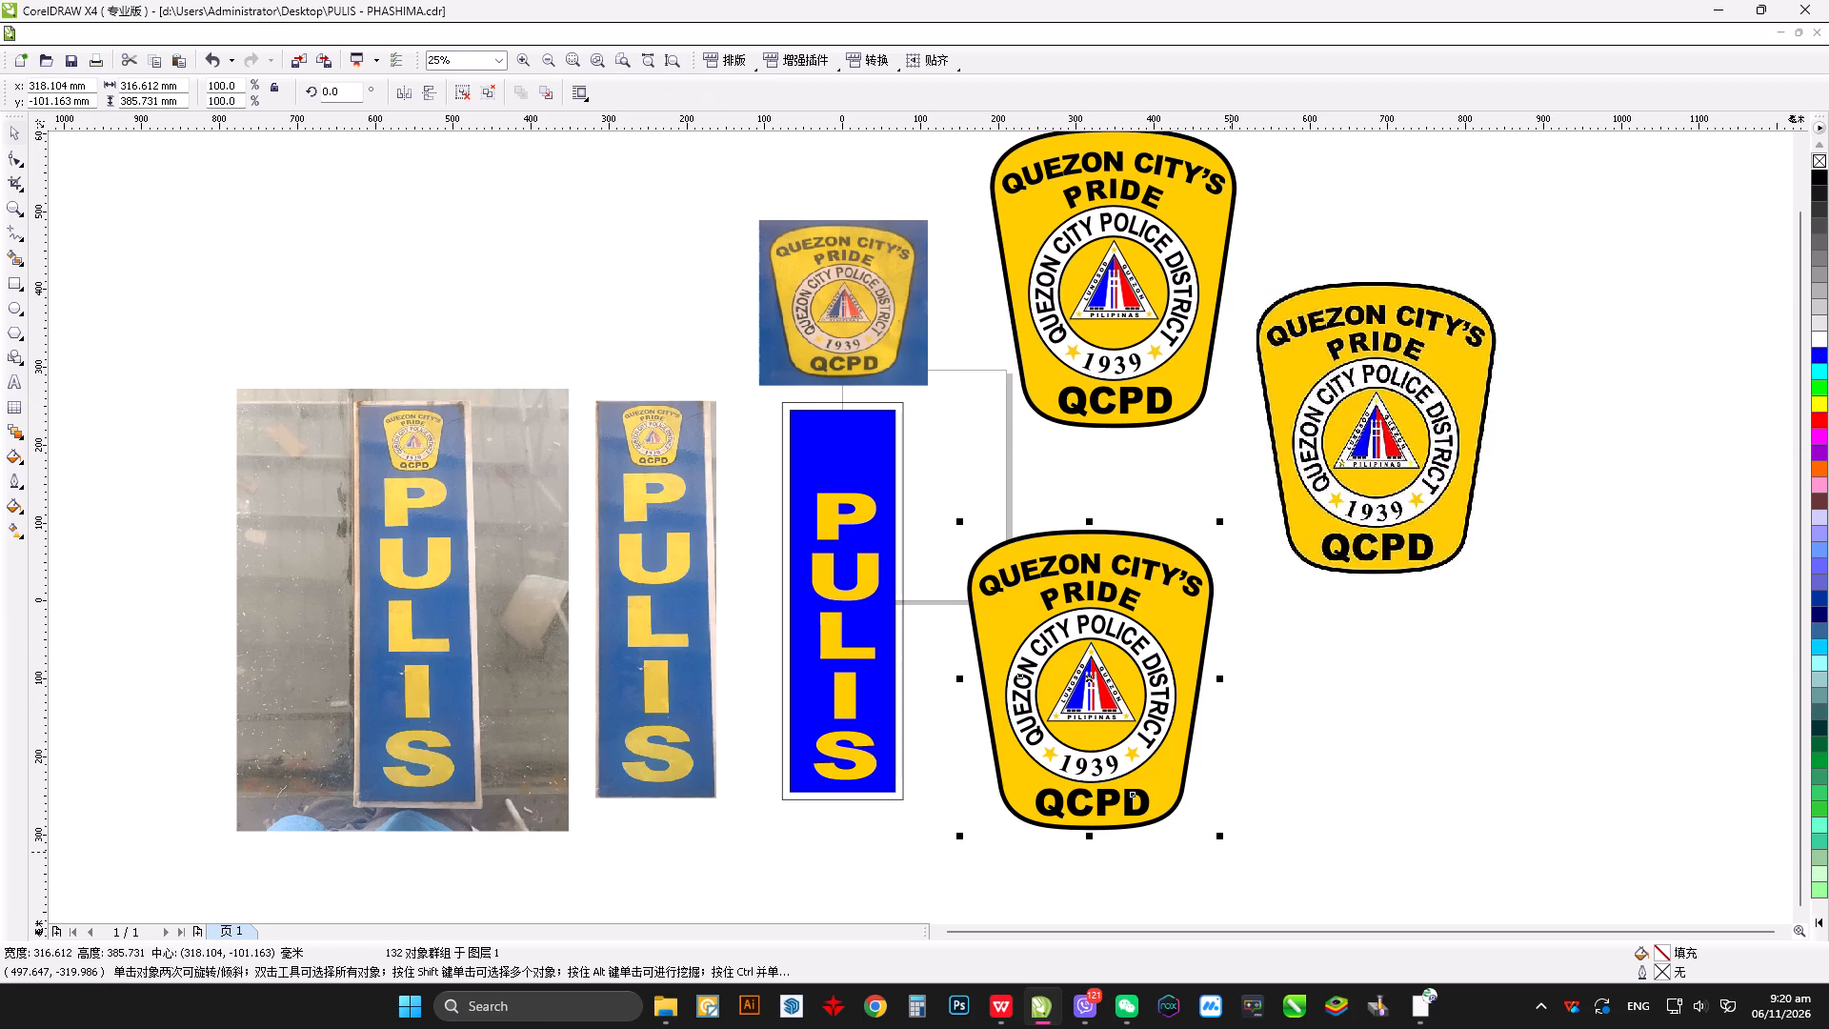
Scale the grouped badge copy to 28% and move it onto the blue panel, centred above the PULIS lettering.
drag(1217, 837, 1087, 620)
drag(992, 582, 829, 451)
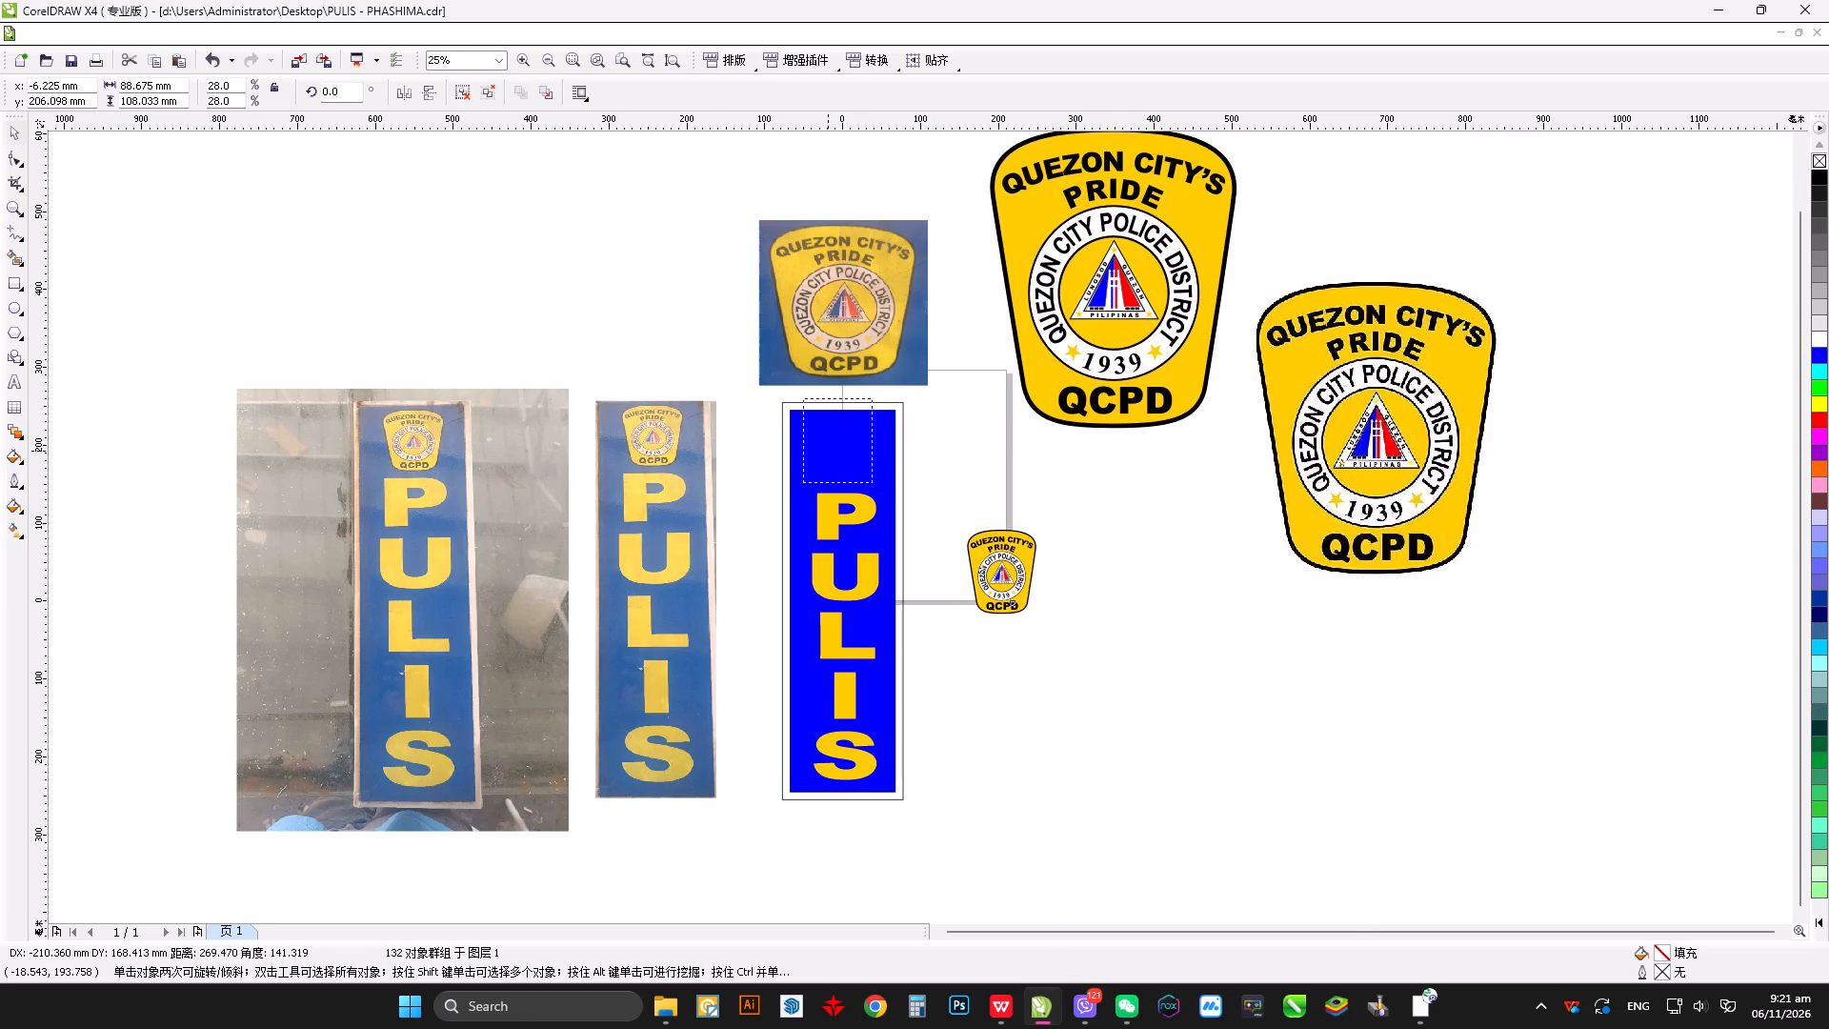
drag(829, 451, 833, 453)
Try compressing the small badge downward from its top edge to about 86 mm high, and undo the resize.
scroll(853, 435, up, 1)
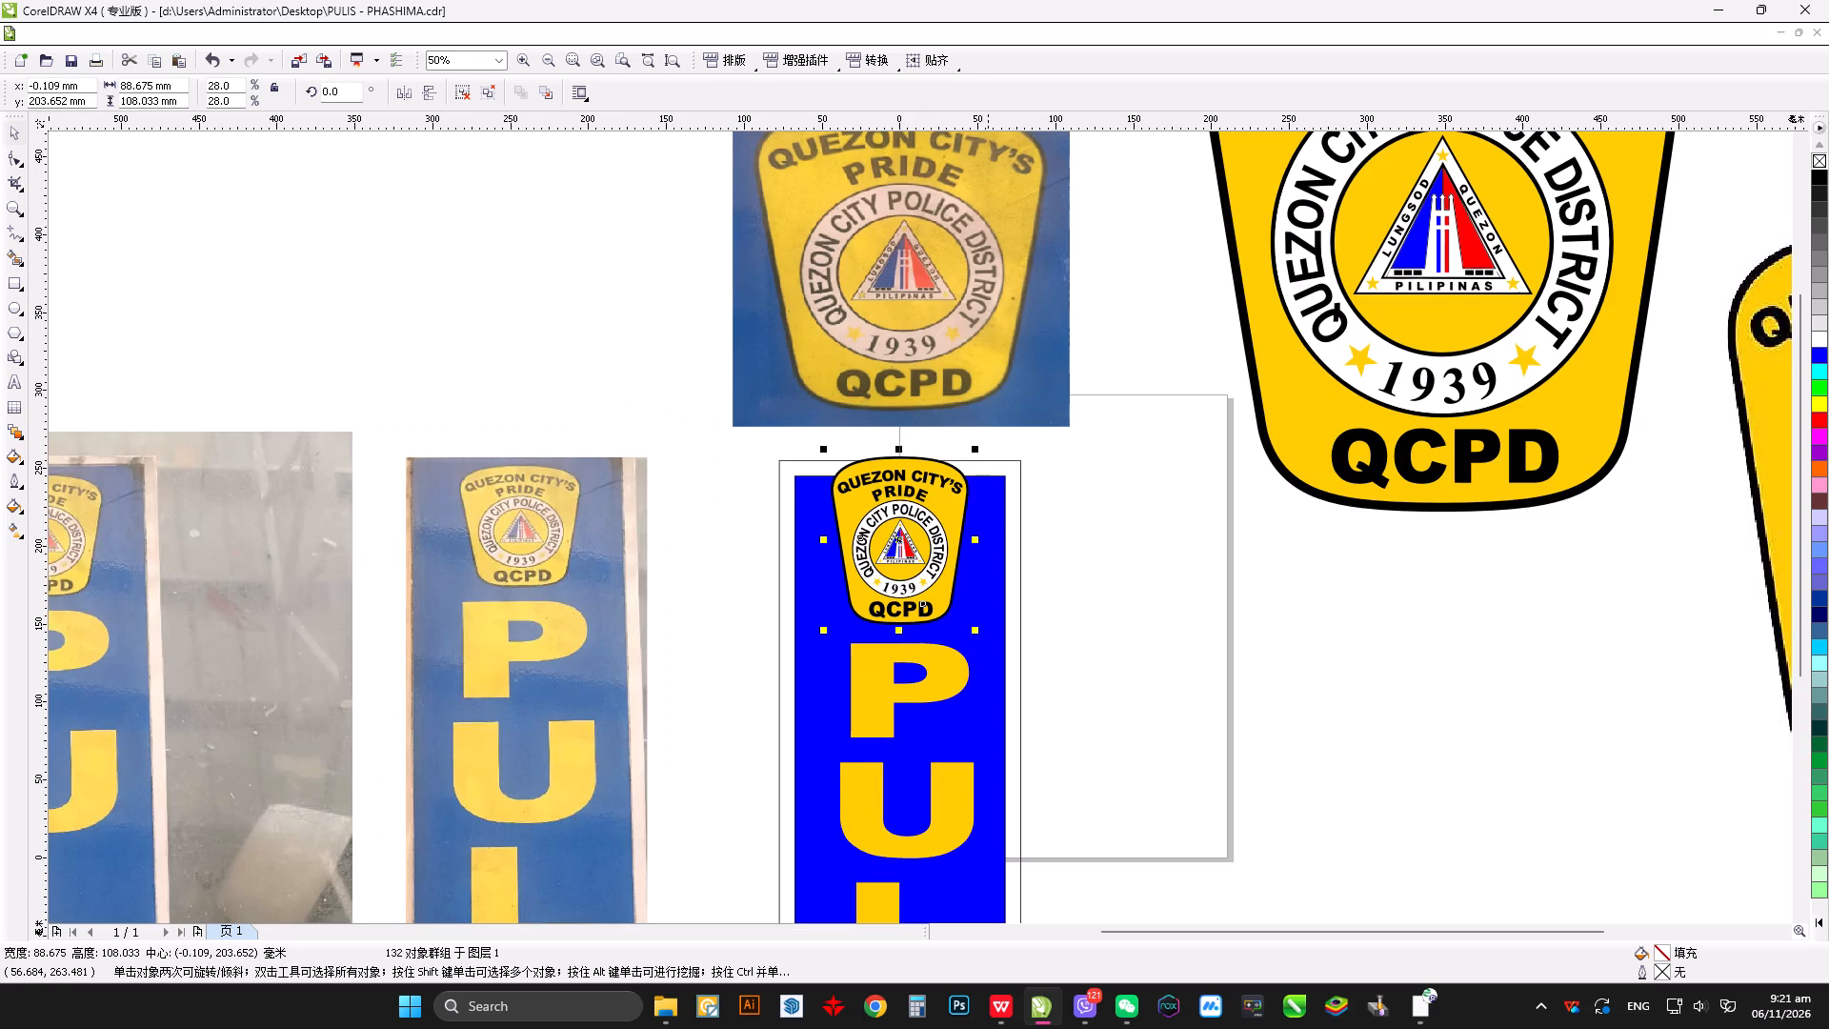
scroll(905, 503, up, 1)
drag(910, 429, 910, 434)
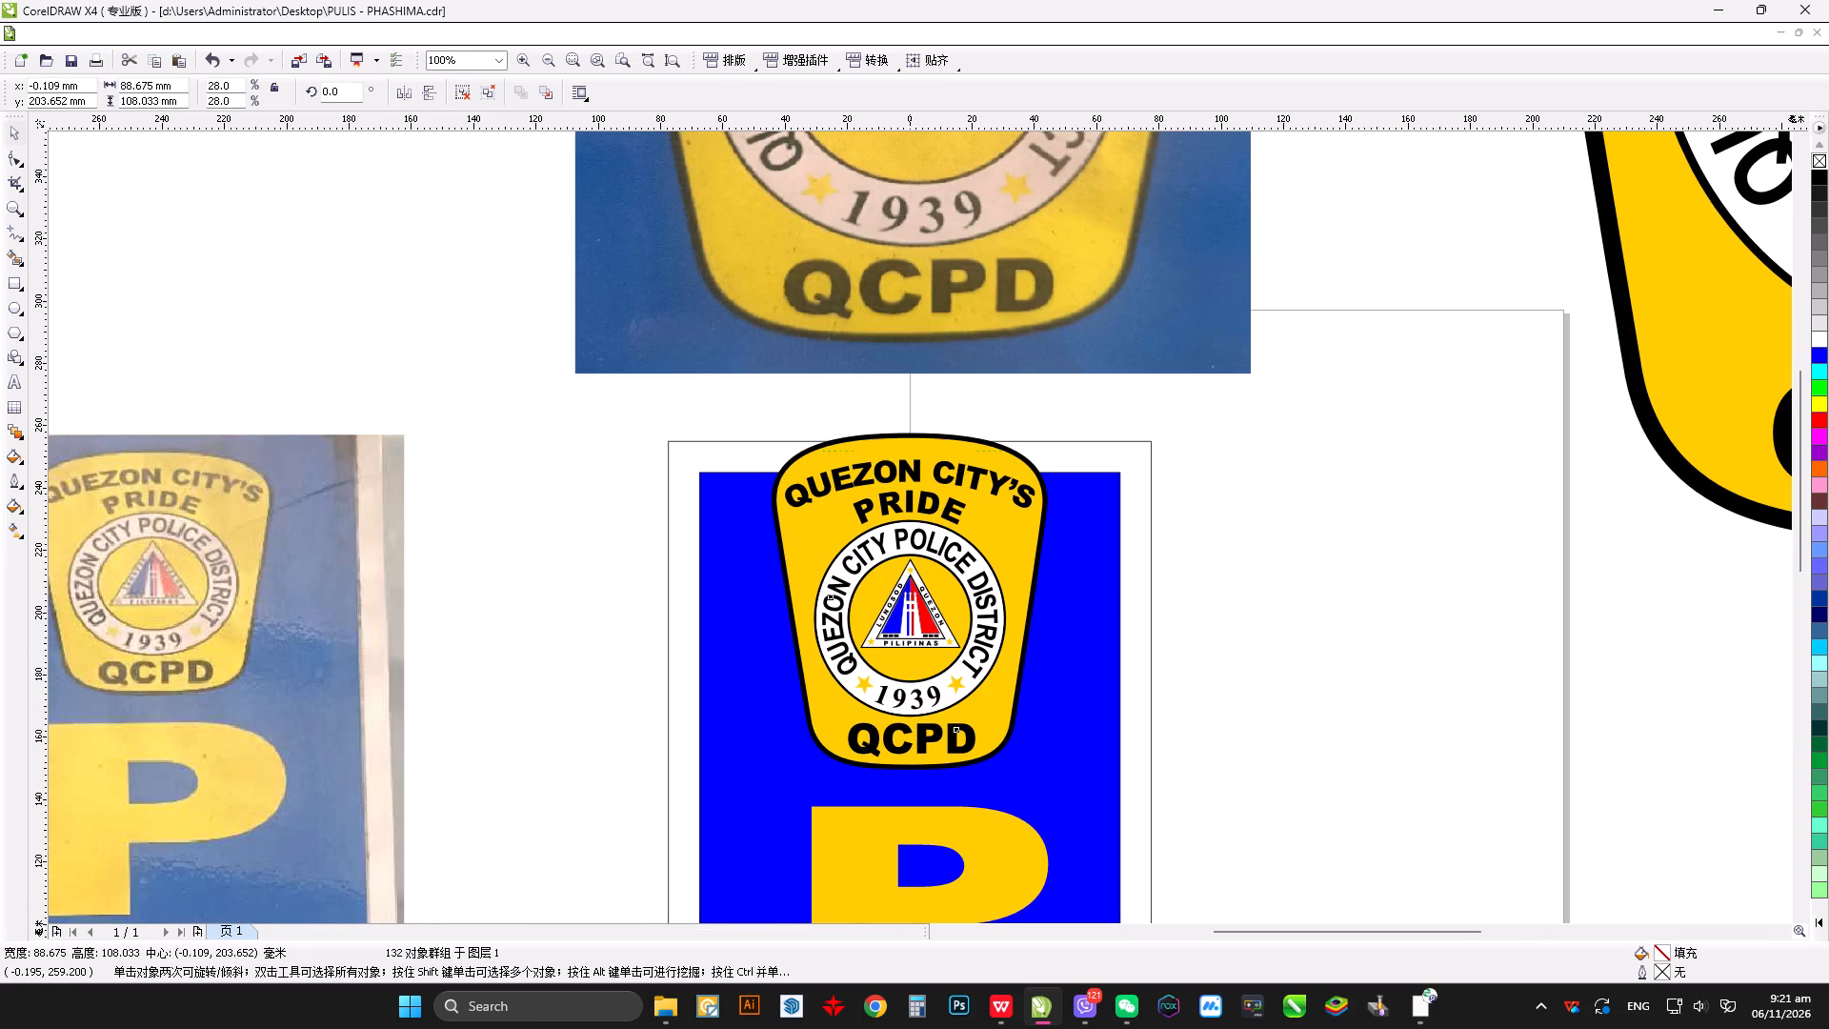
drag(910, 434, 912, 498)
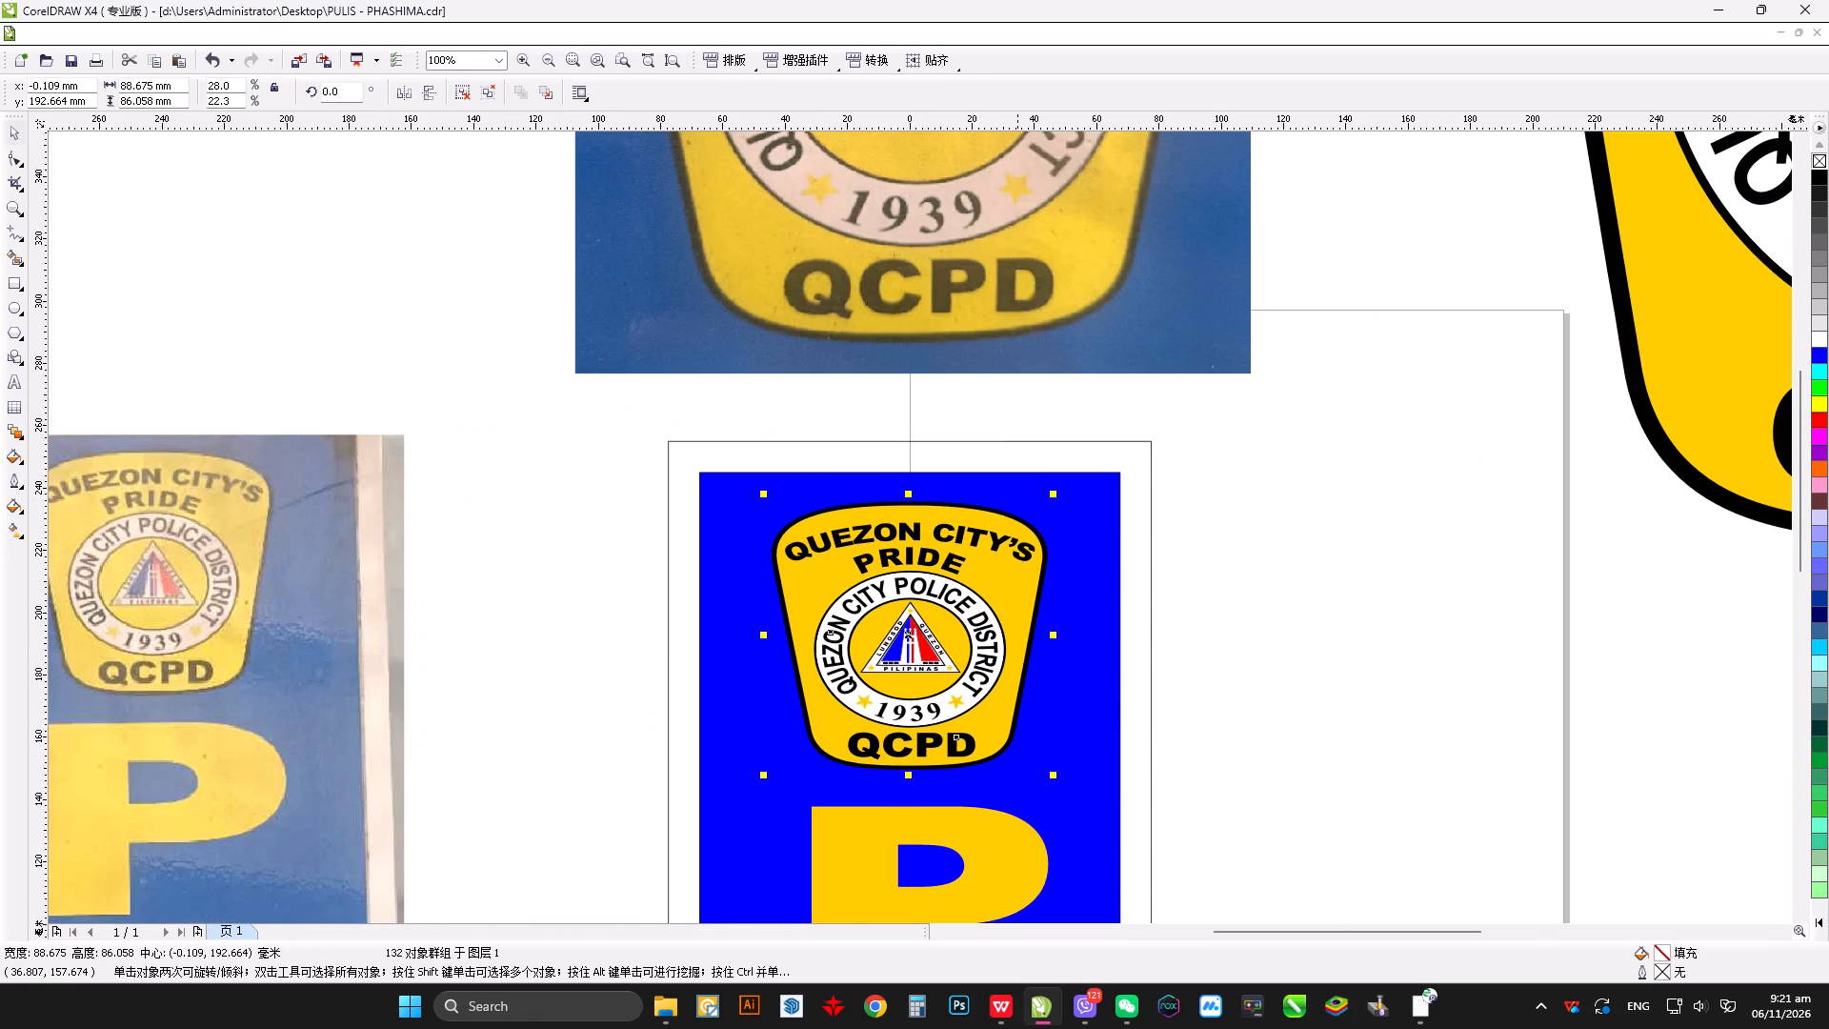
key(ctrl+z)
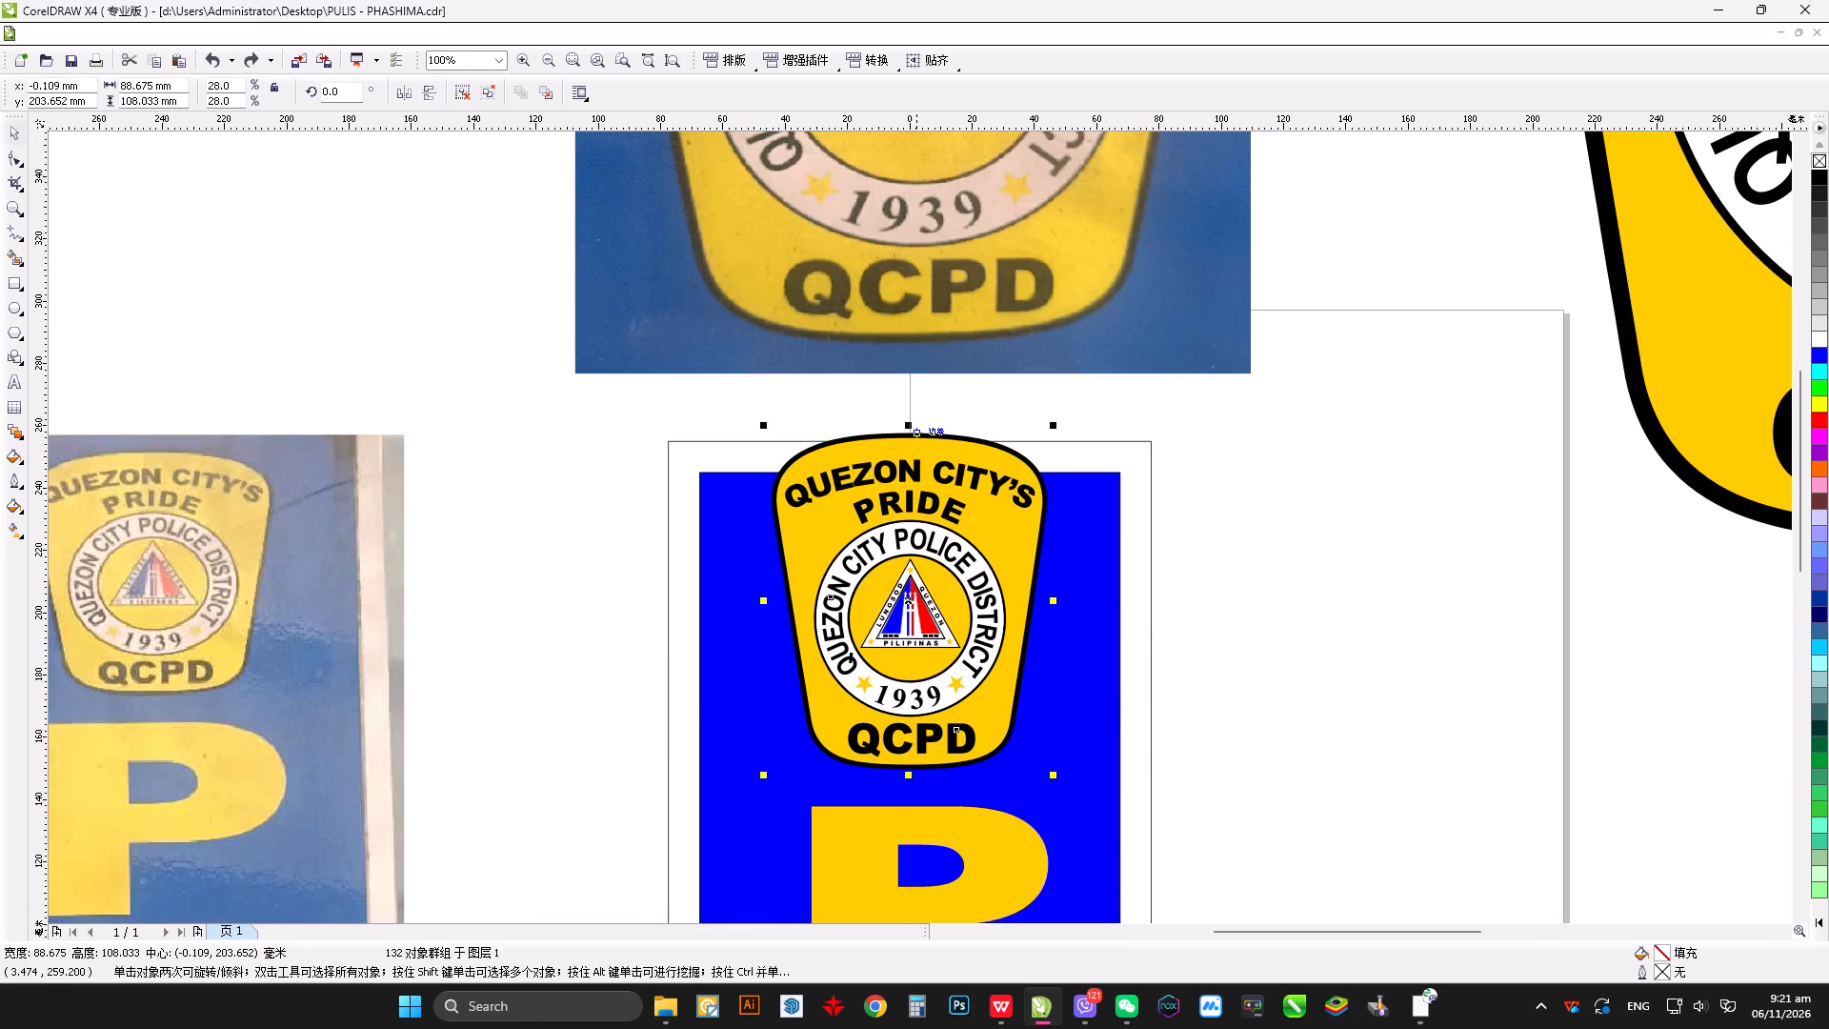
Lower the small badge's top edge inside the blue panel and extend its bottom edge for a height of about 89.6 mm.
drag(912, 427, 914, 498)
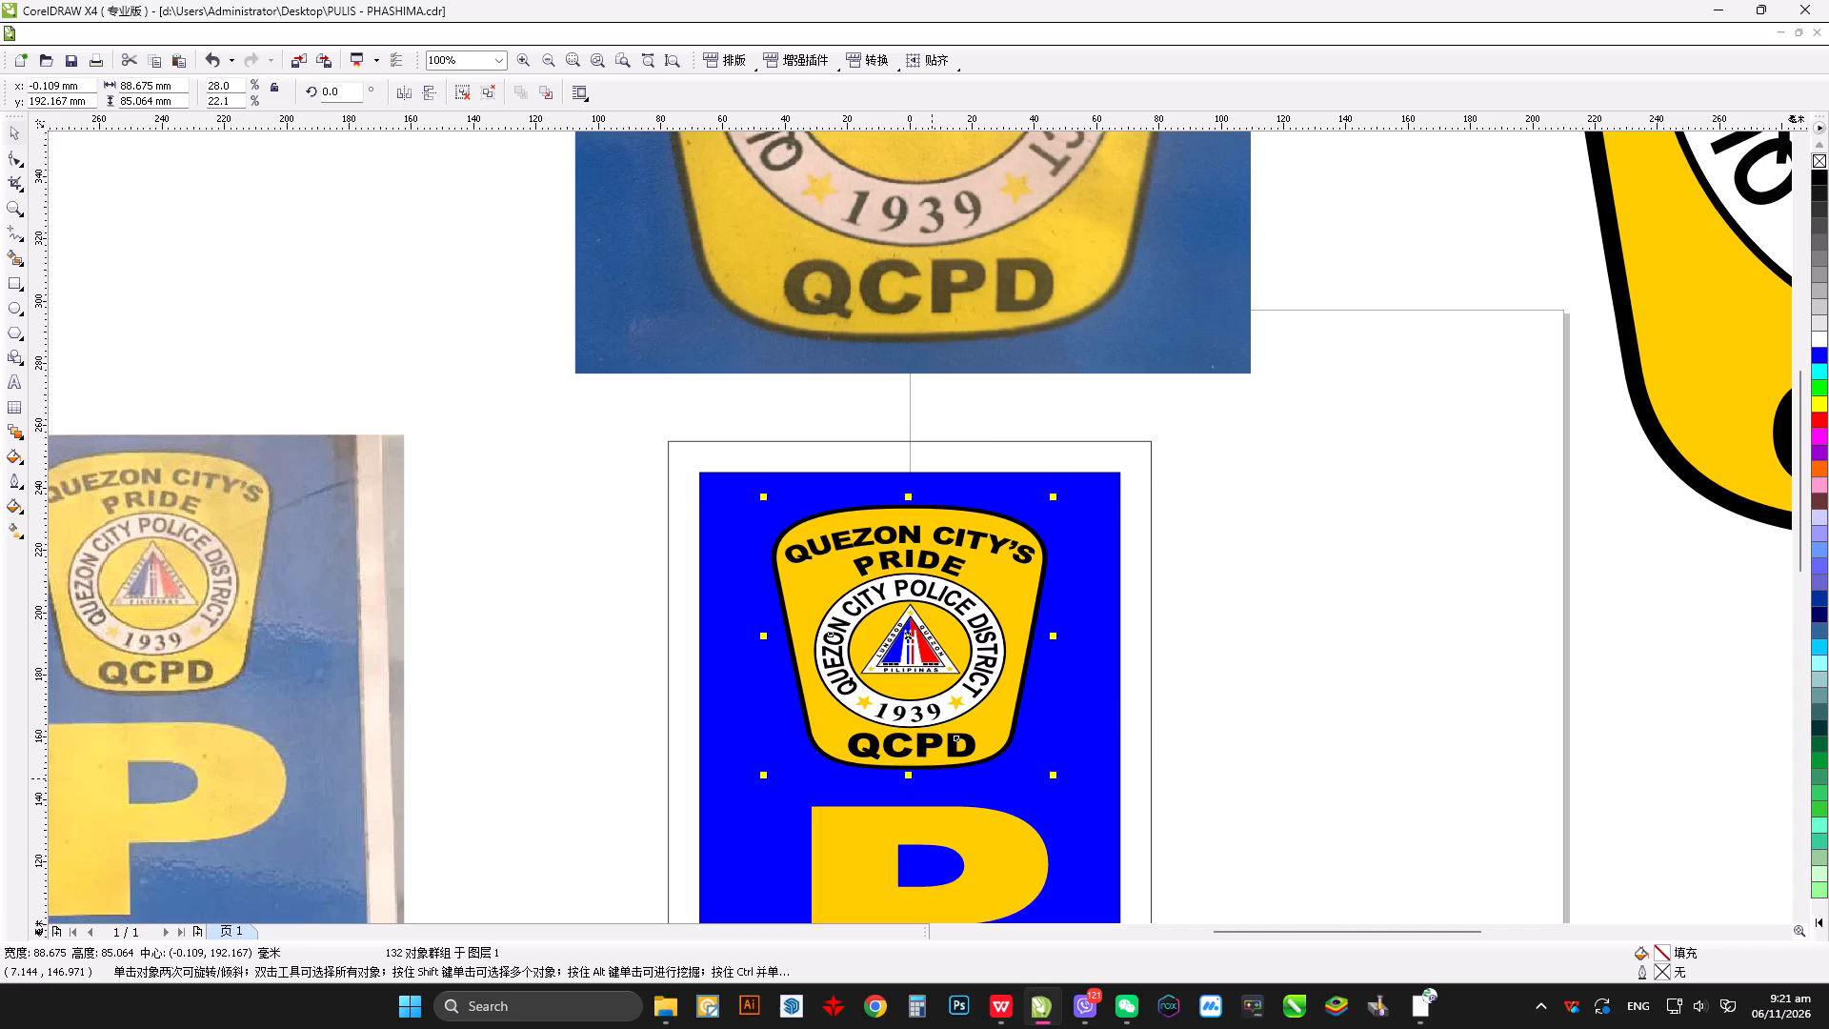
drag(908, 773, 911, 787)
Move the cropped PULIS sign photo horizontally about 50 mm closer to the redrawn blue panel for comparison.
scroll(842, 795, down, 1)
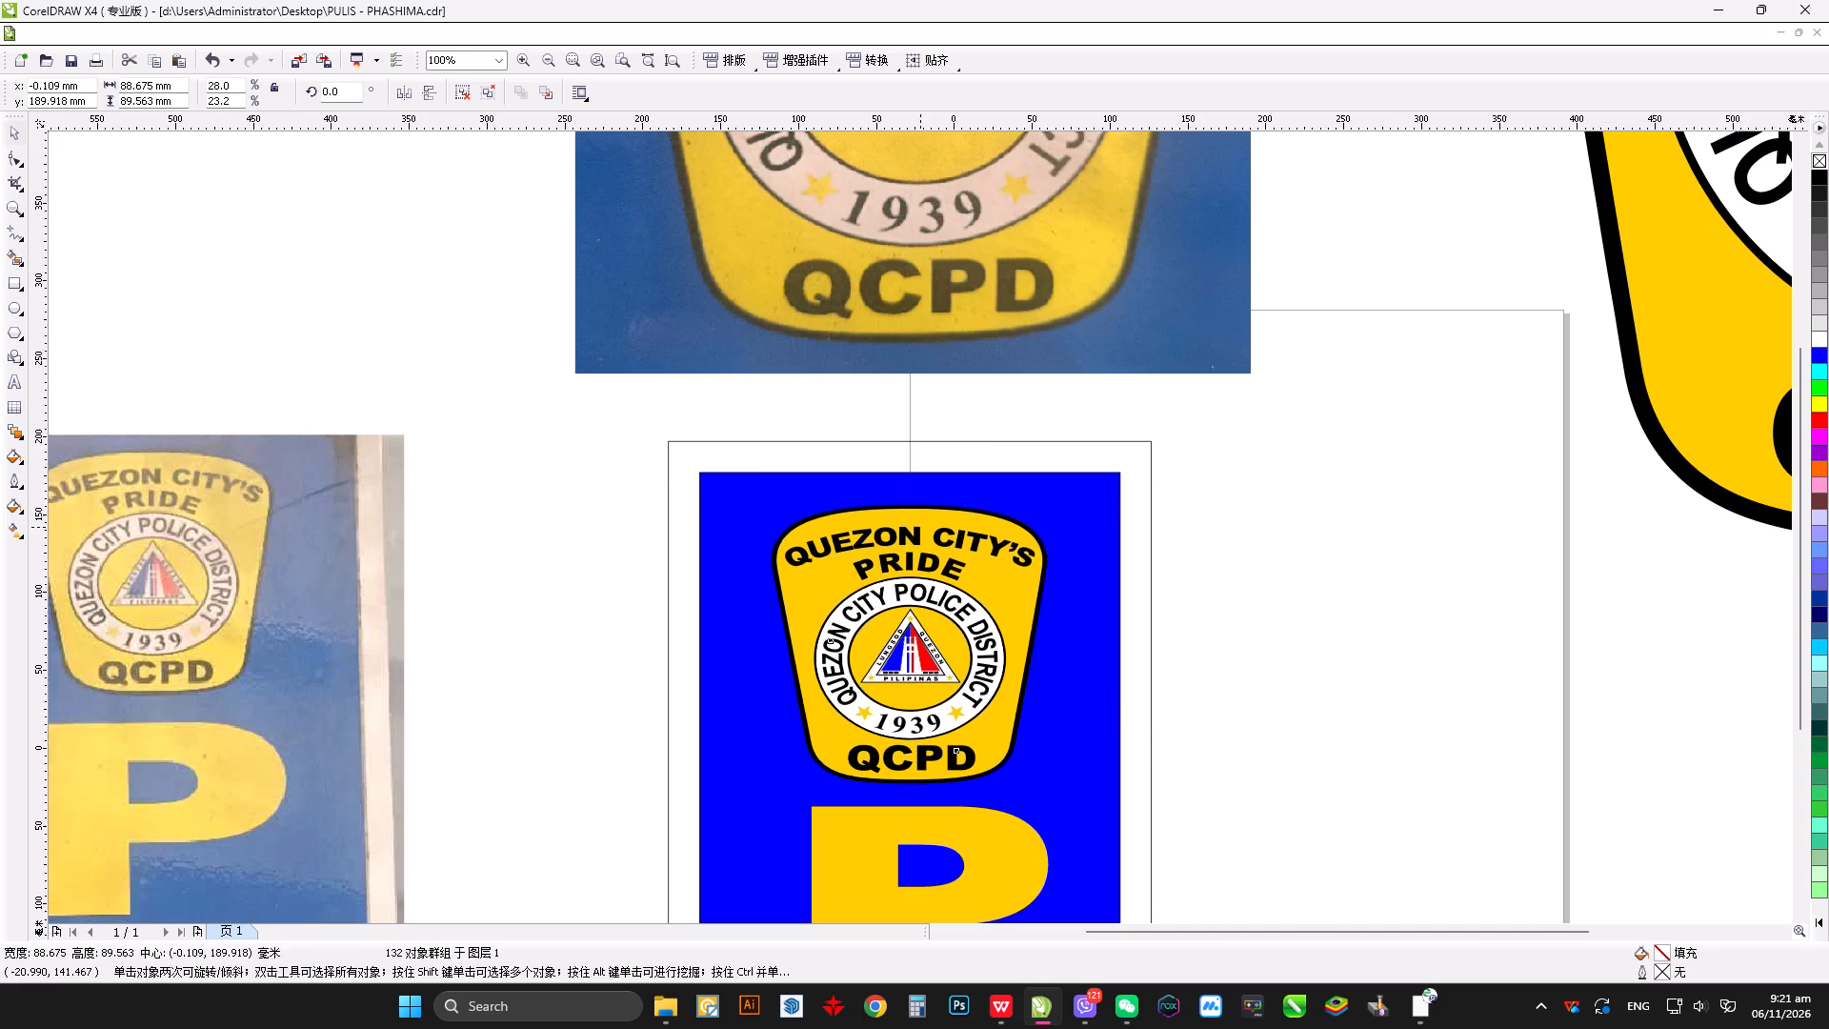
scroll(869, 524, down, 1)
scroll(863, 515, up, 1)
click(869, 498)
drag(789, 500, 872, 500)
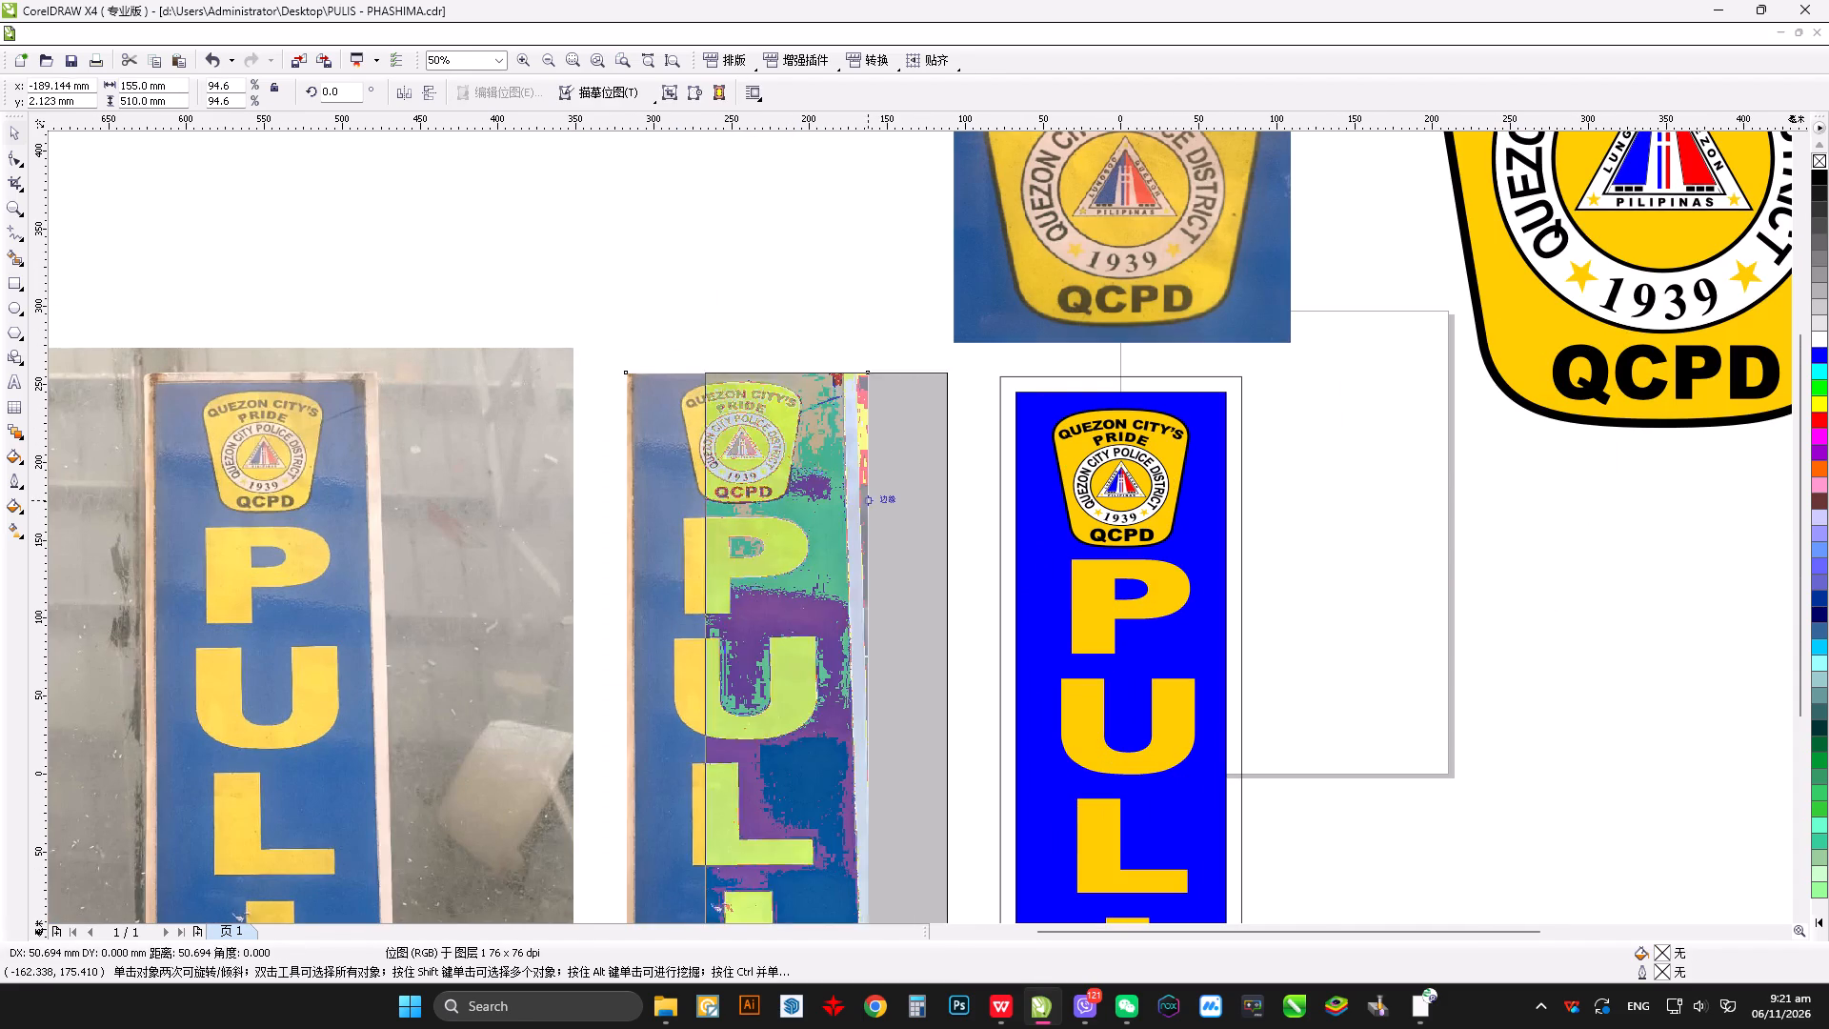
drag(872, 500, 875, 499)
click(990, 362)
drag(990, 362, 1222, 559)
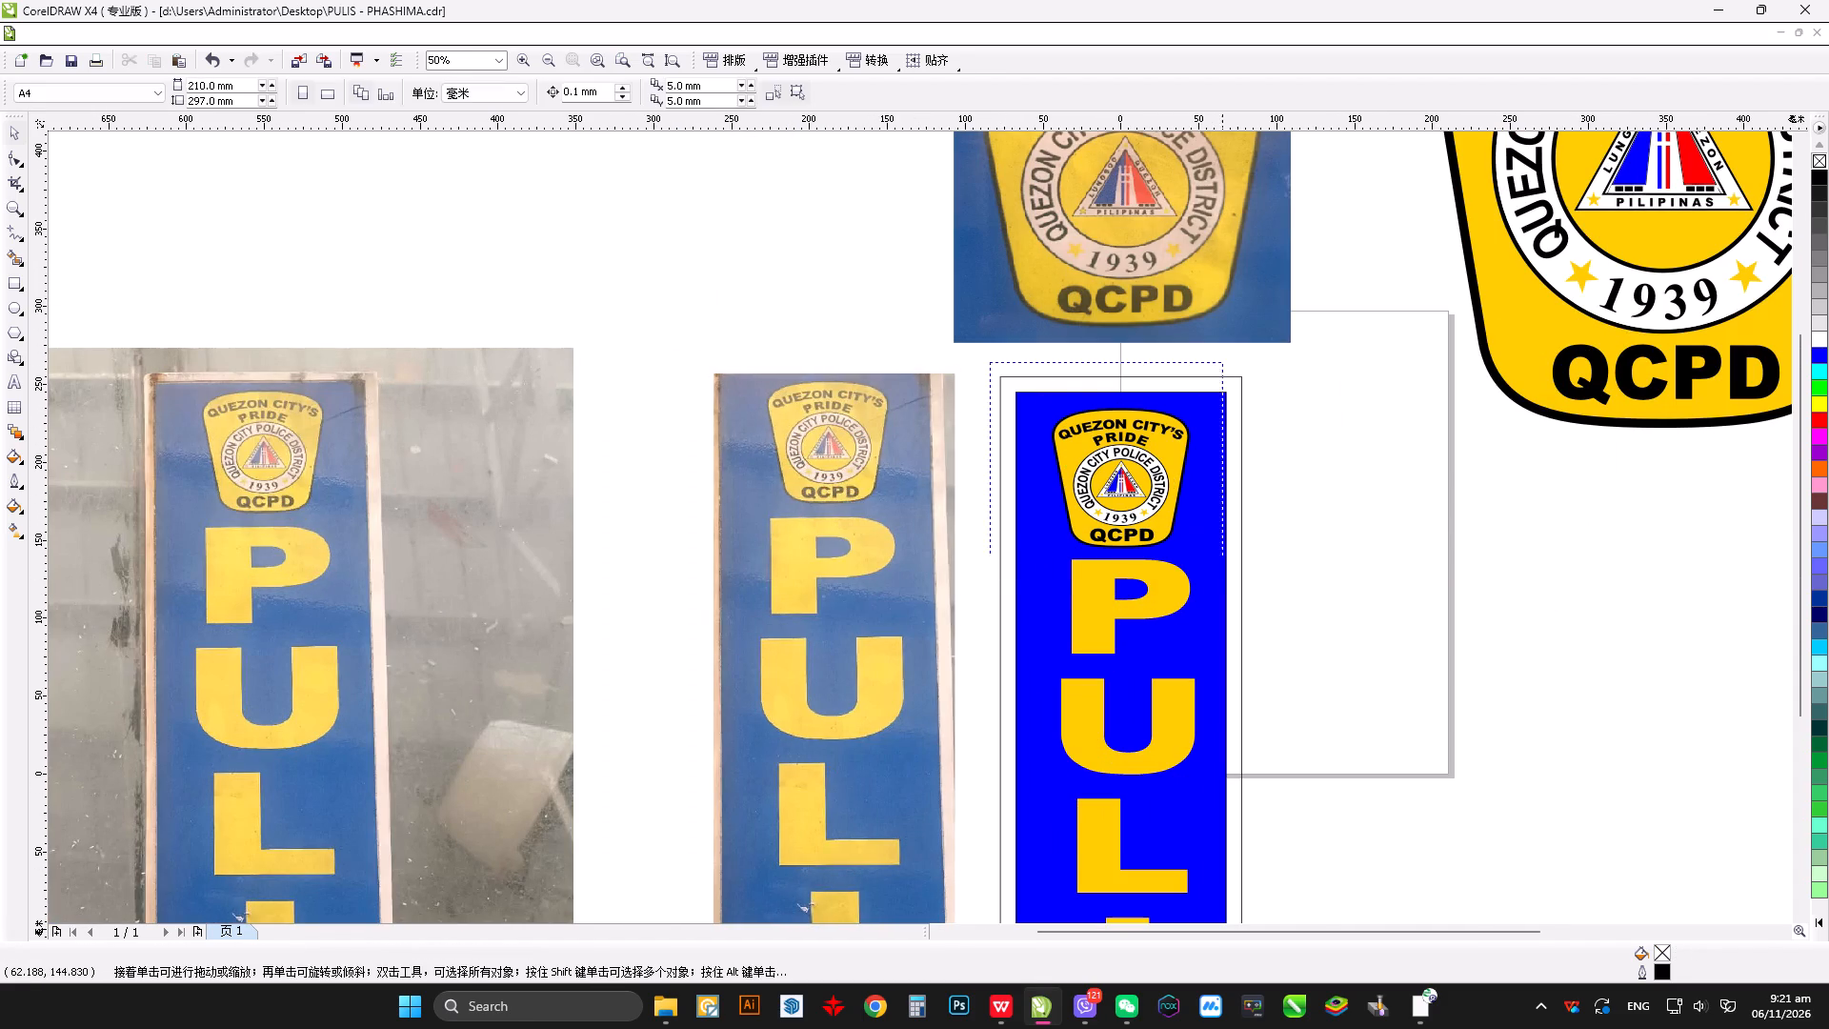
drag(1222, 559, 1107, 390)
Tighten the vertical letter spacing of the PULIS text slightly to a text height of about 358 mm.
scroll(1170, 575, down, 1)
click(882, 558)
scroll(904, 594, up, 1)
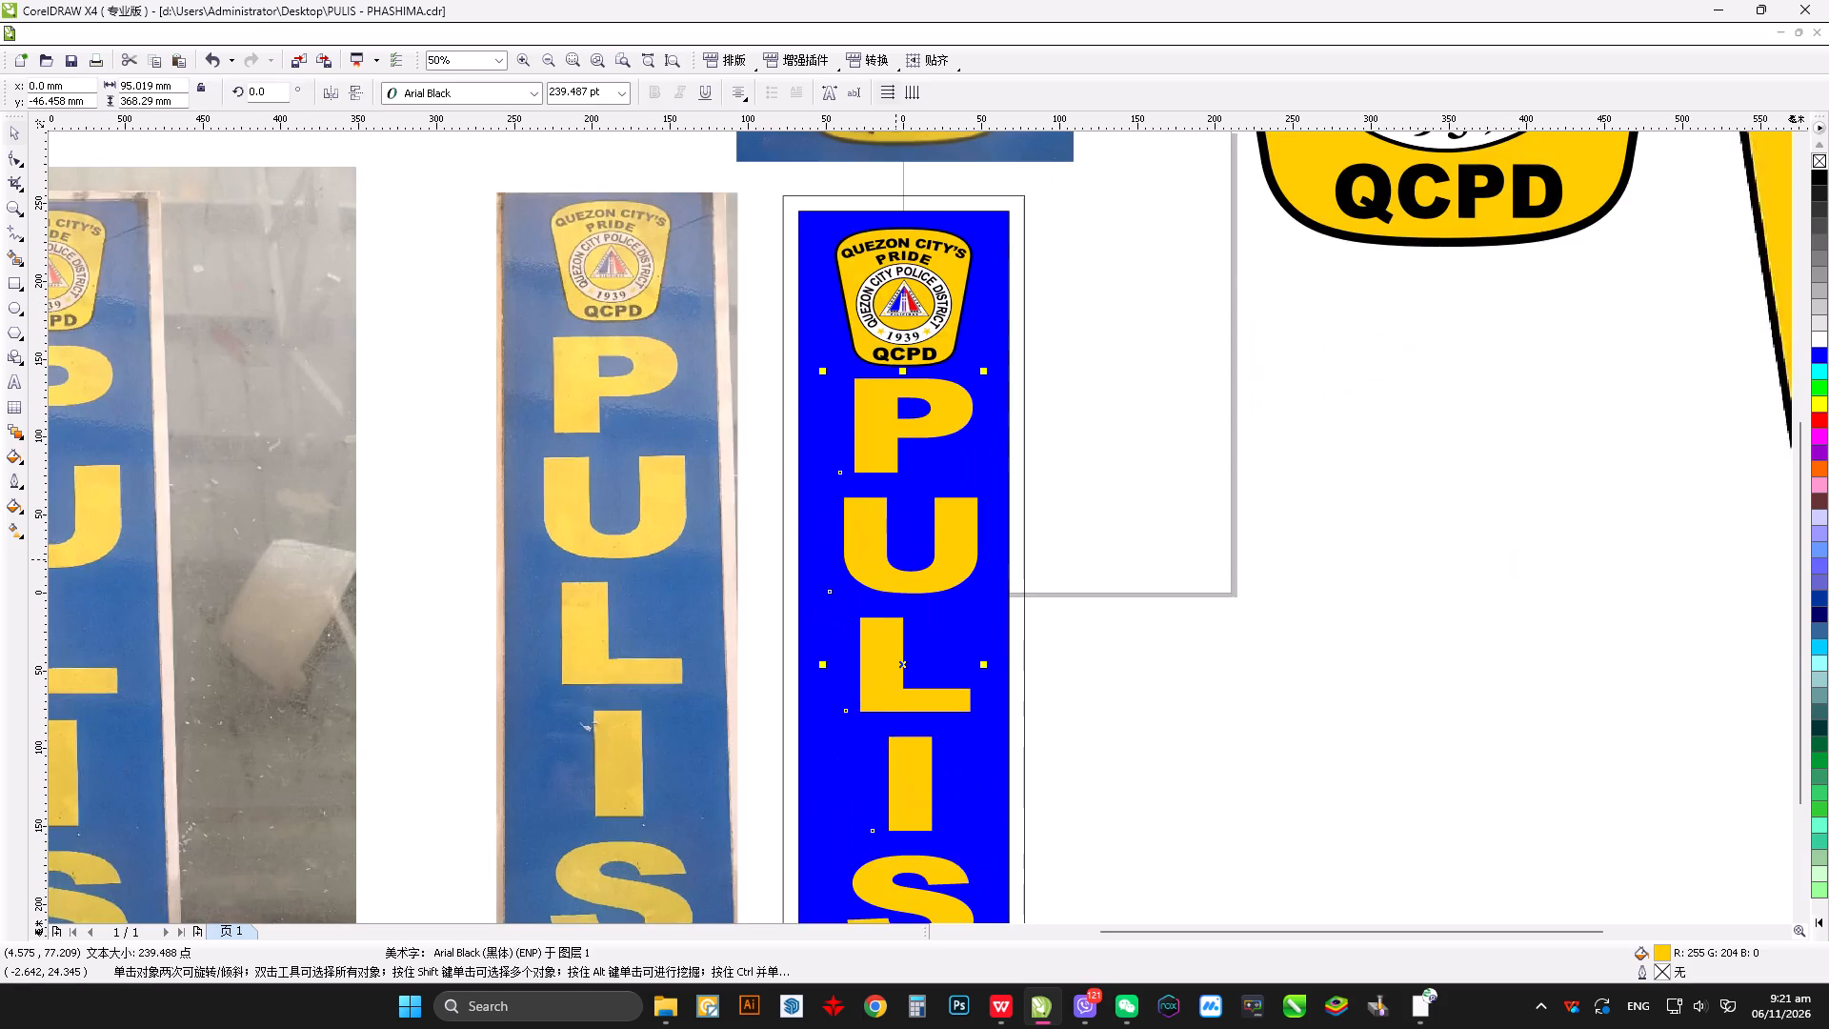
scroll(930, 544, down, 1)
scroll(915, 622, up, 1)
click(17, 151)
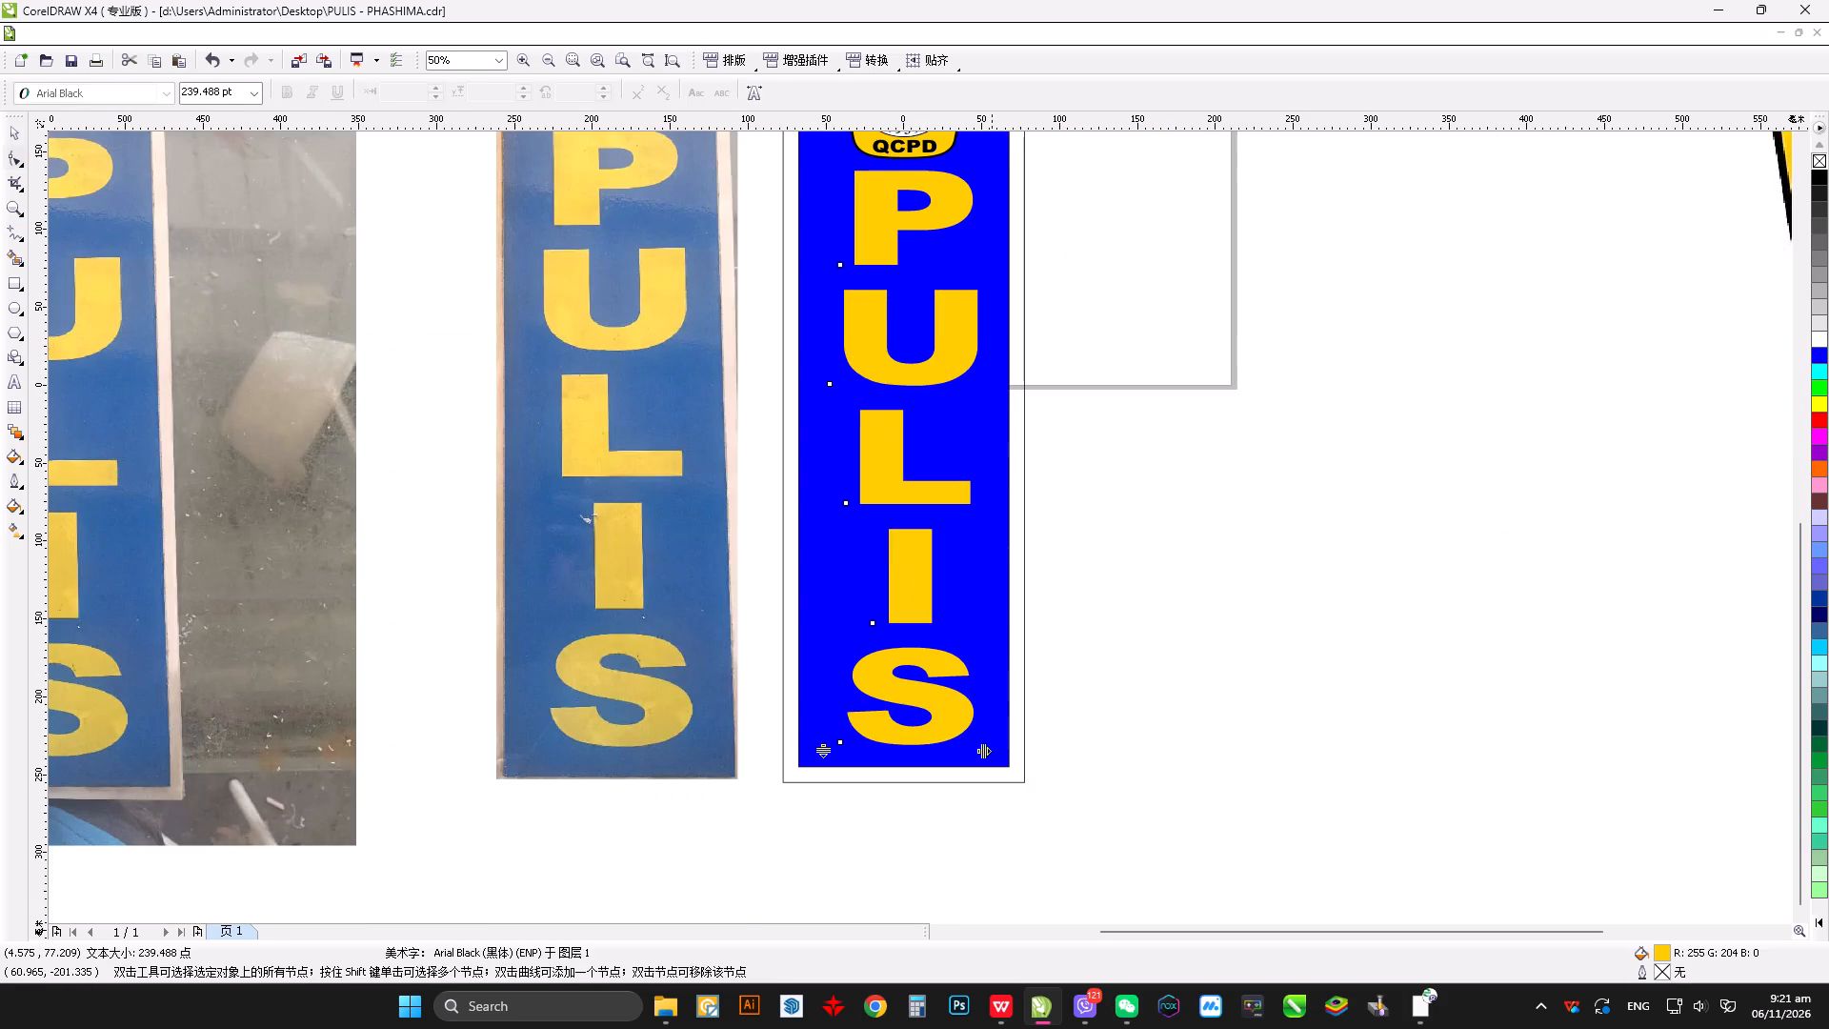
drag(819, 750, 830, 725)
click(11, 133)
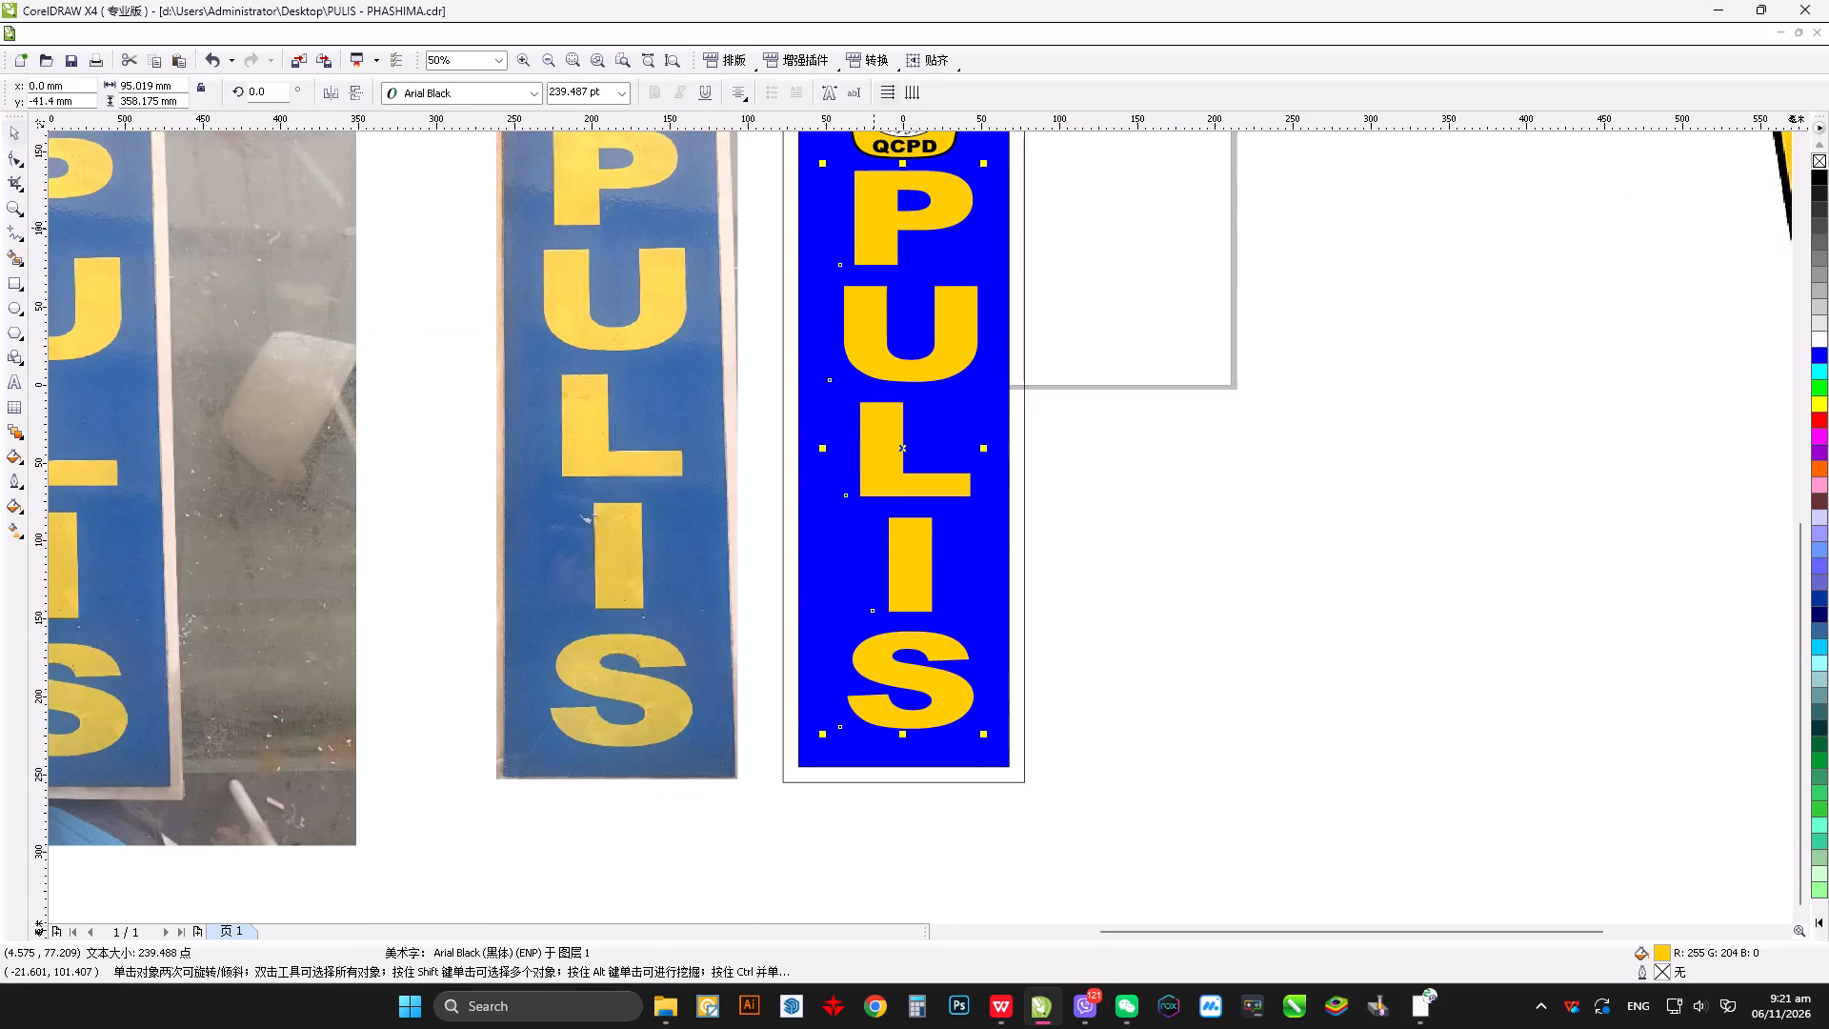
Move the PULIS text slightly down the blue panel, widening the gap beneath the badge.
drag(877, 228, 875, 236)
click(1395, 367)
scroll(938, 351, down, 1)
click(1242, 565)
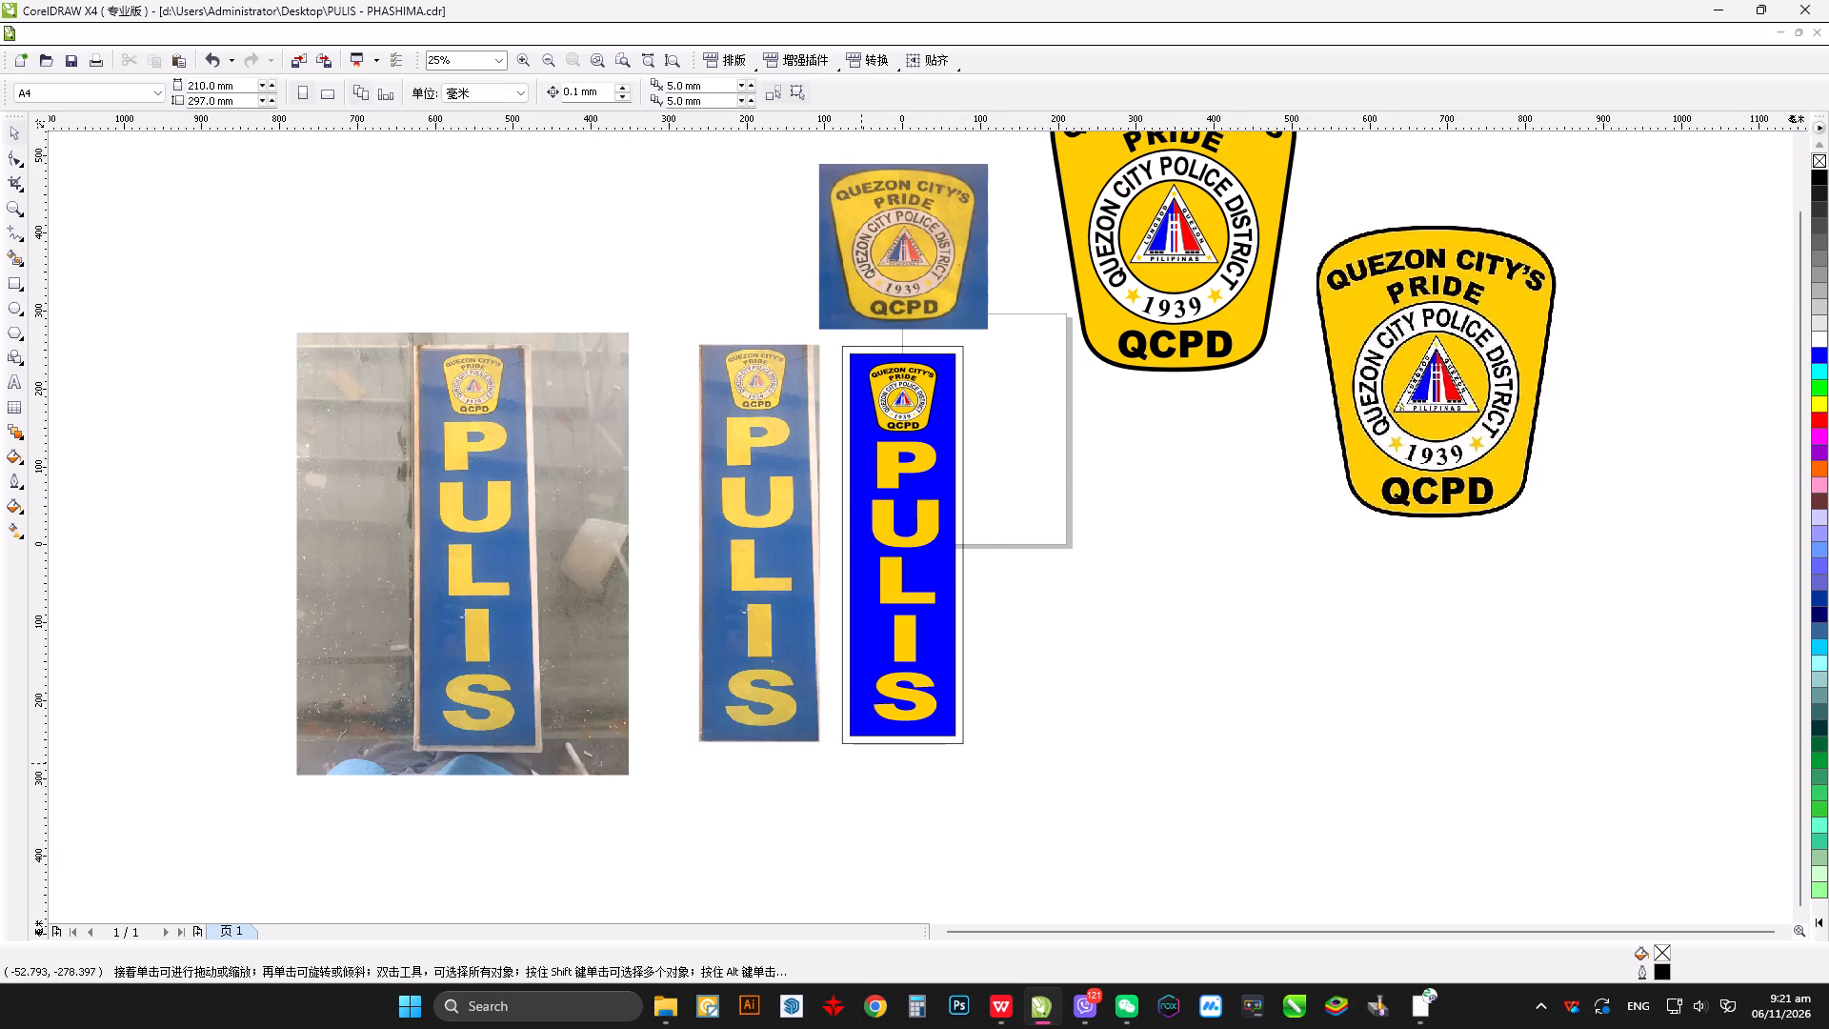
Stretch the small badge on the blue panel downward to a height of about 92.6 mm.
drag(861, 763, 975, 799)
scroll(895, 417, up, 2)
drag(759, 202, 1168, 624)
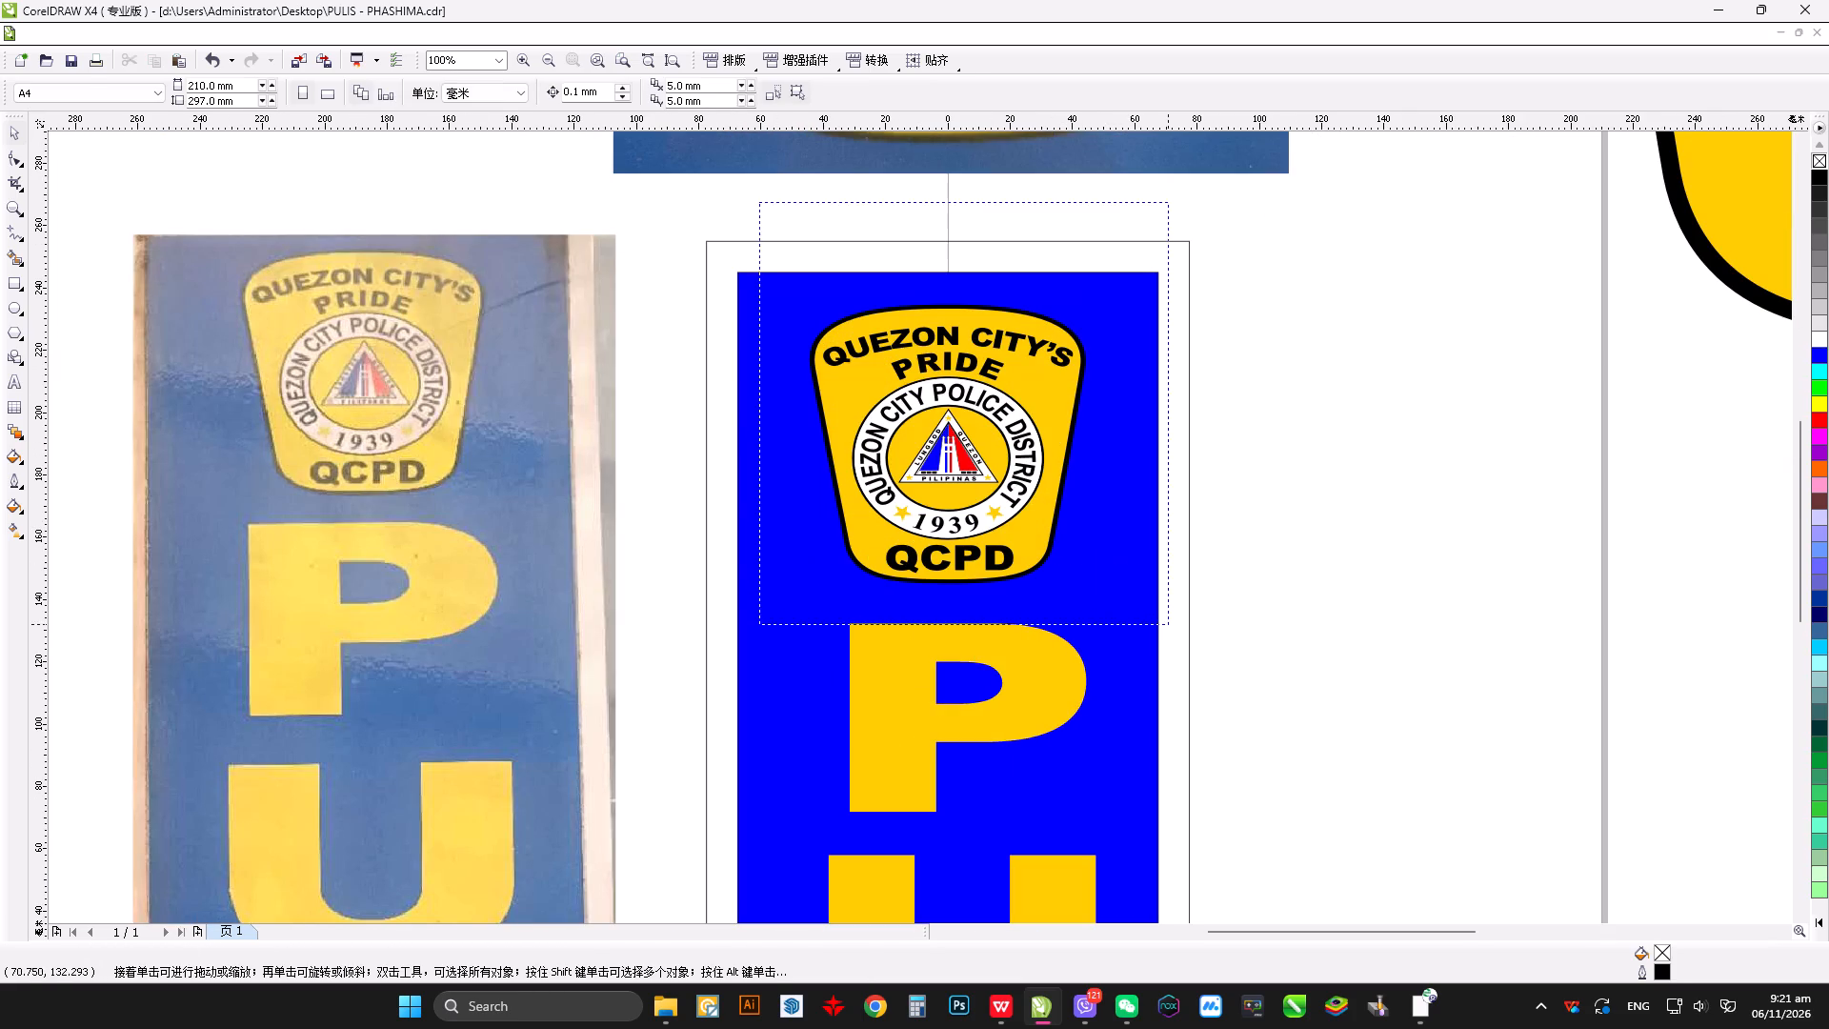
drag(1168, 624, 1165, 620)
drag(948, 590, 948, 599)
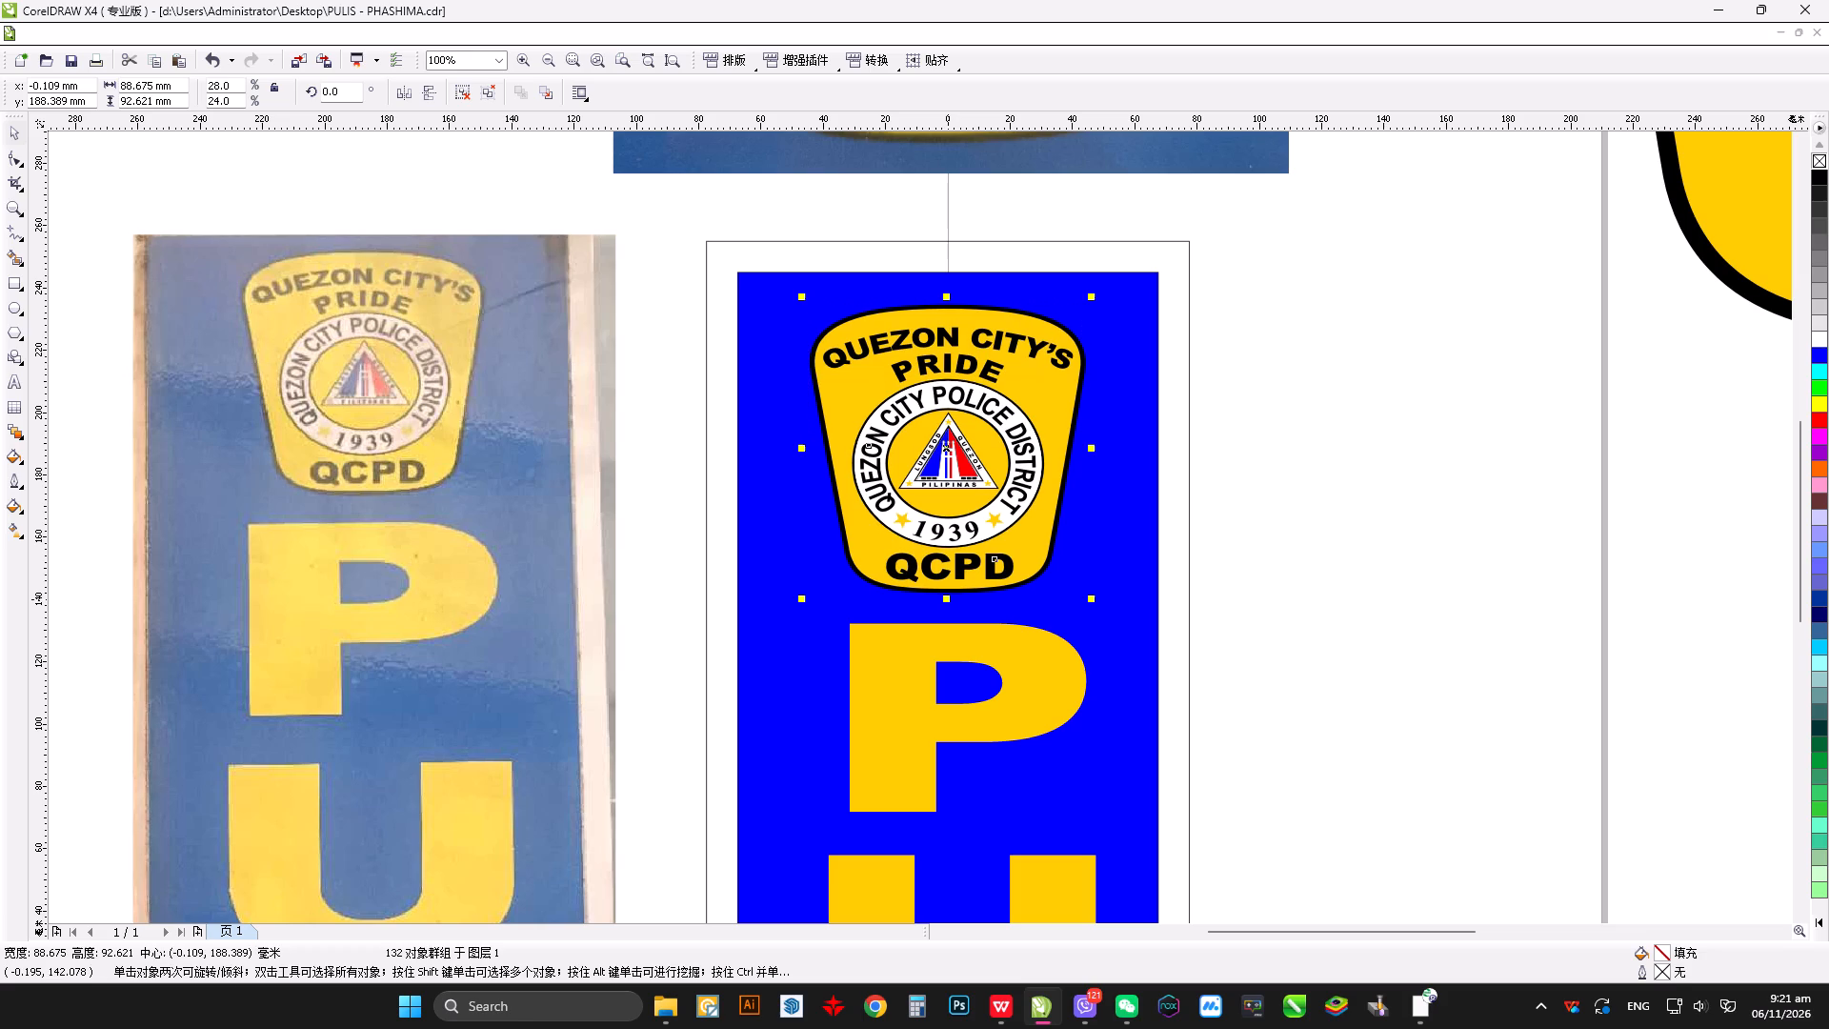
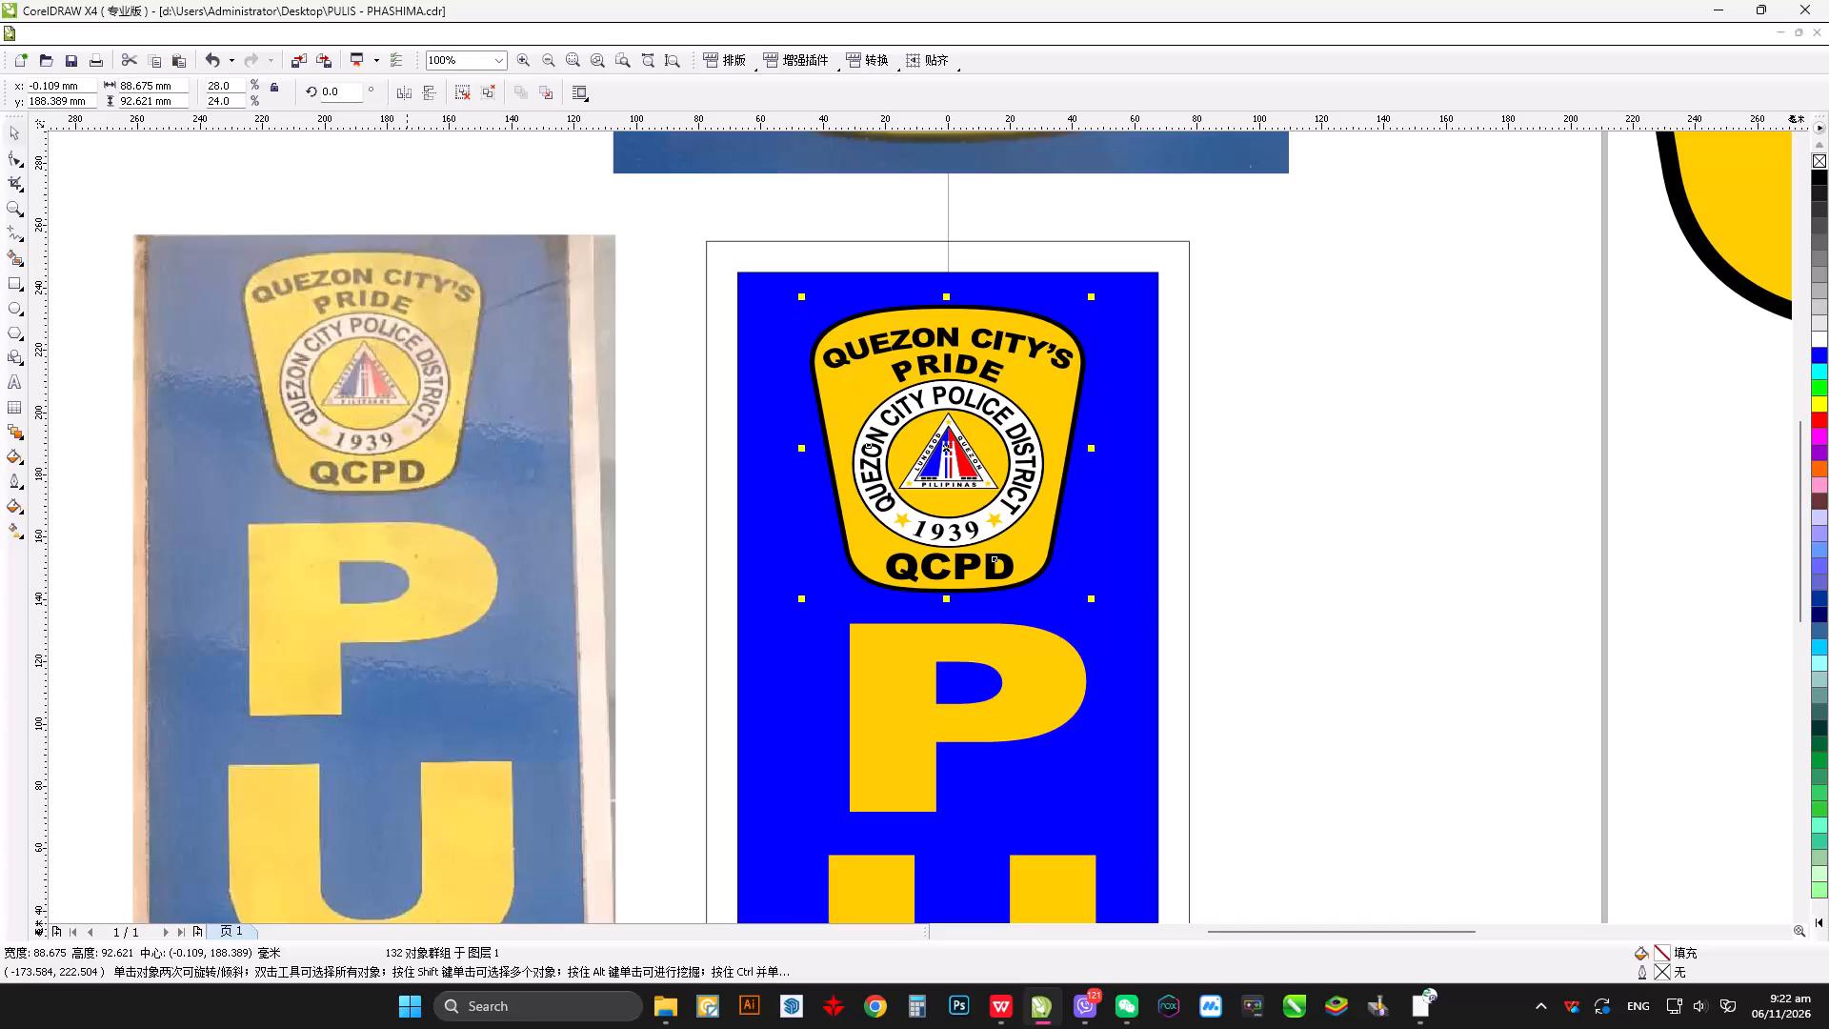
Examine the whole redrawn sign alongside the reference photos, comparing the badge and lettering proportions.
click(12, 139)
click(1297, 464)
scroll(1118, 548, down, 2)
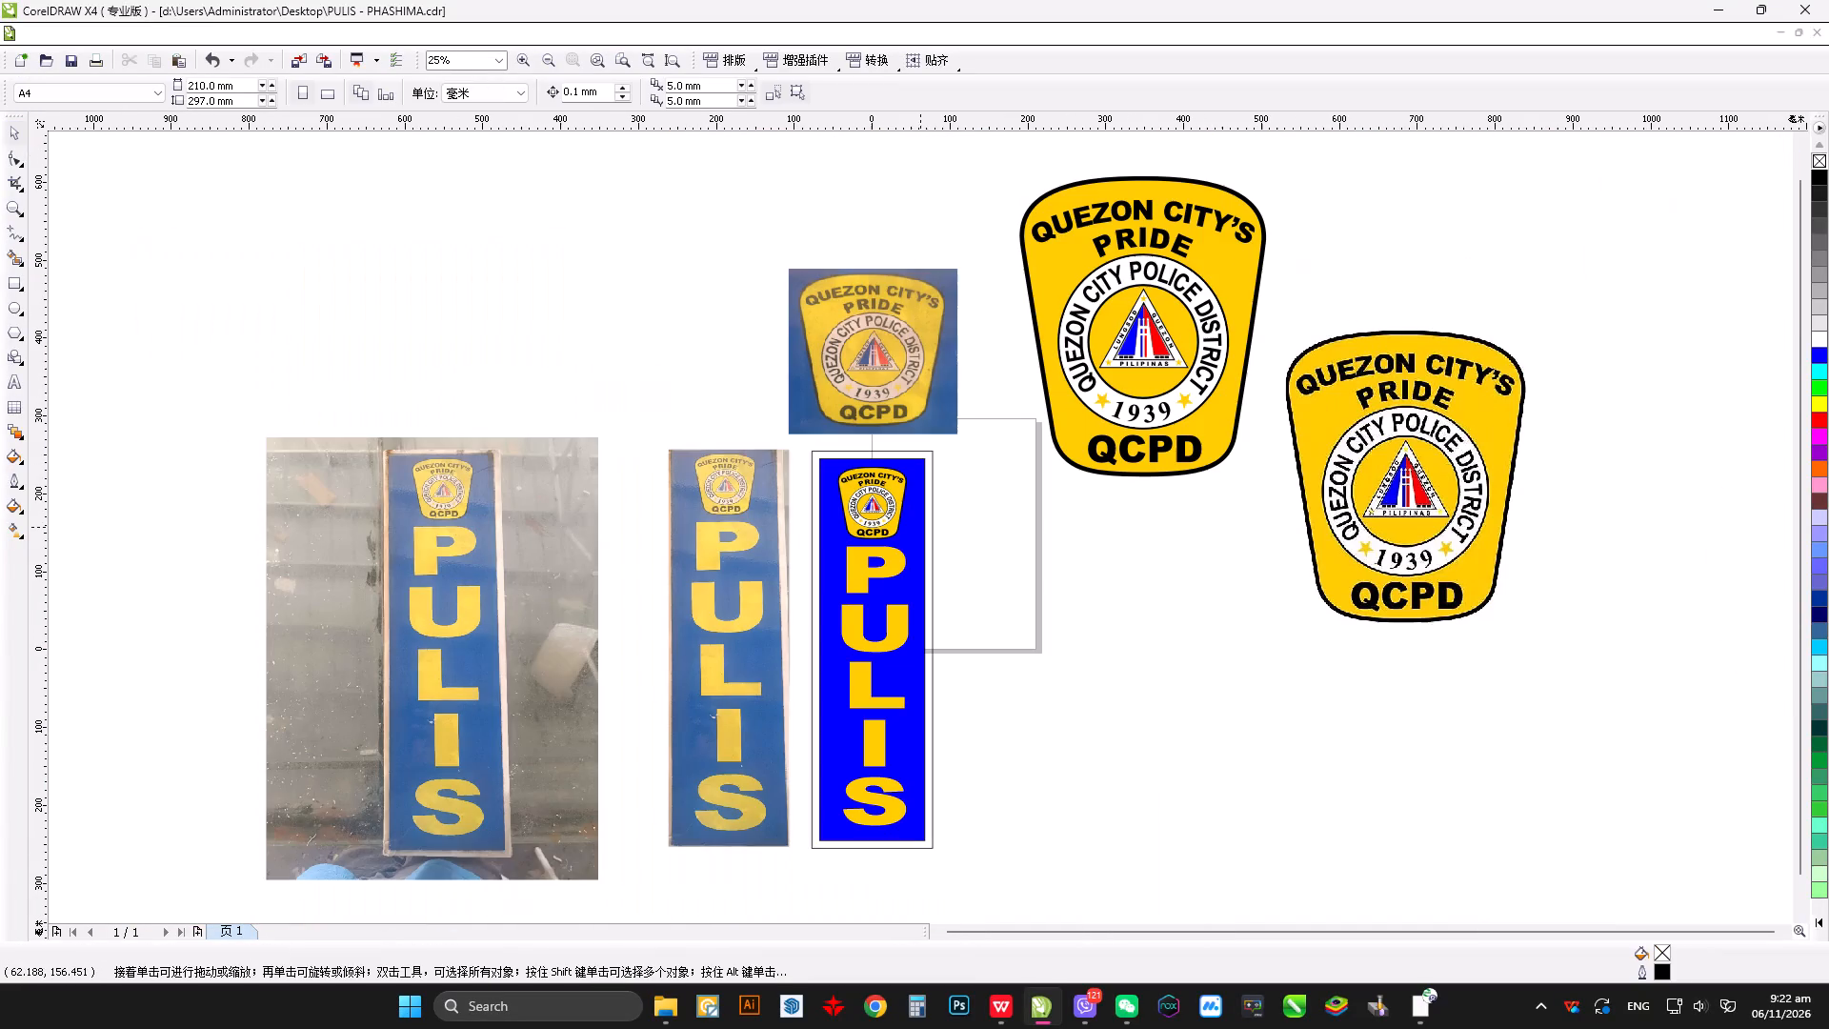
scroll(849, 762, up, 1)
scroll(933, 520, down, 1)
scroll(983, 429, up, 1)
scroll(908, 510, down, 2)
scroll(902, 503, up, 1)
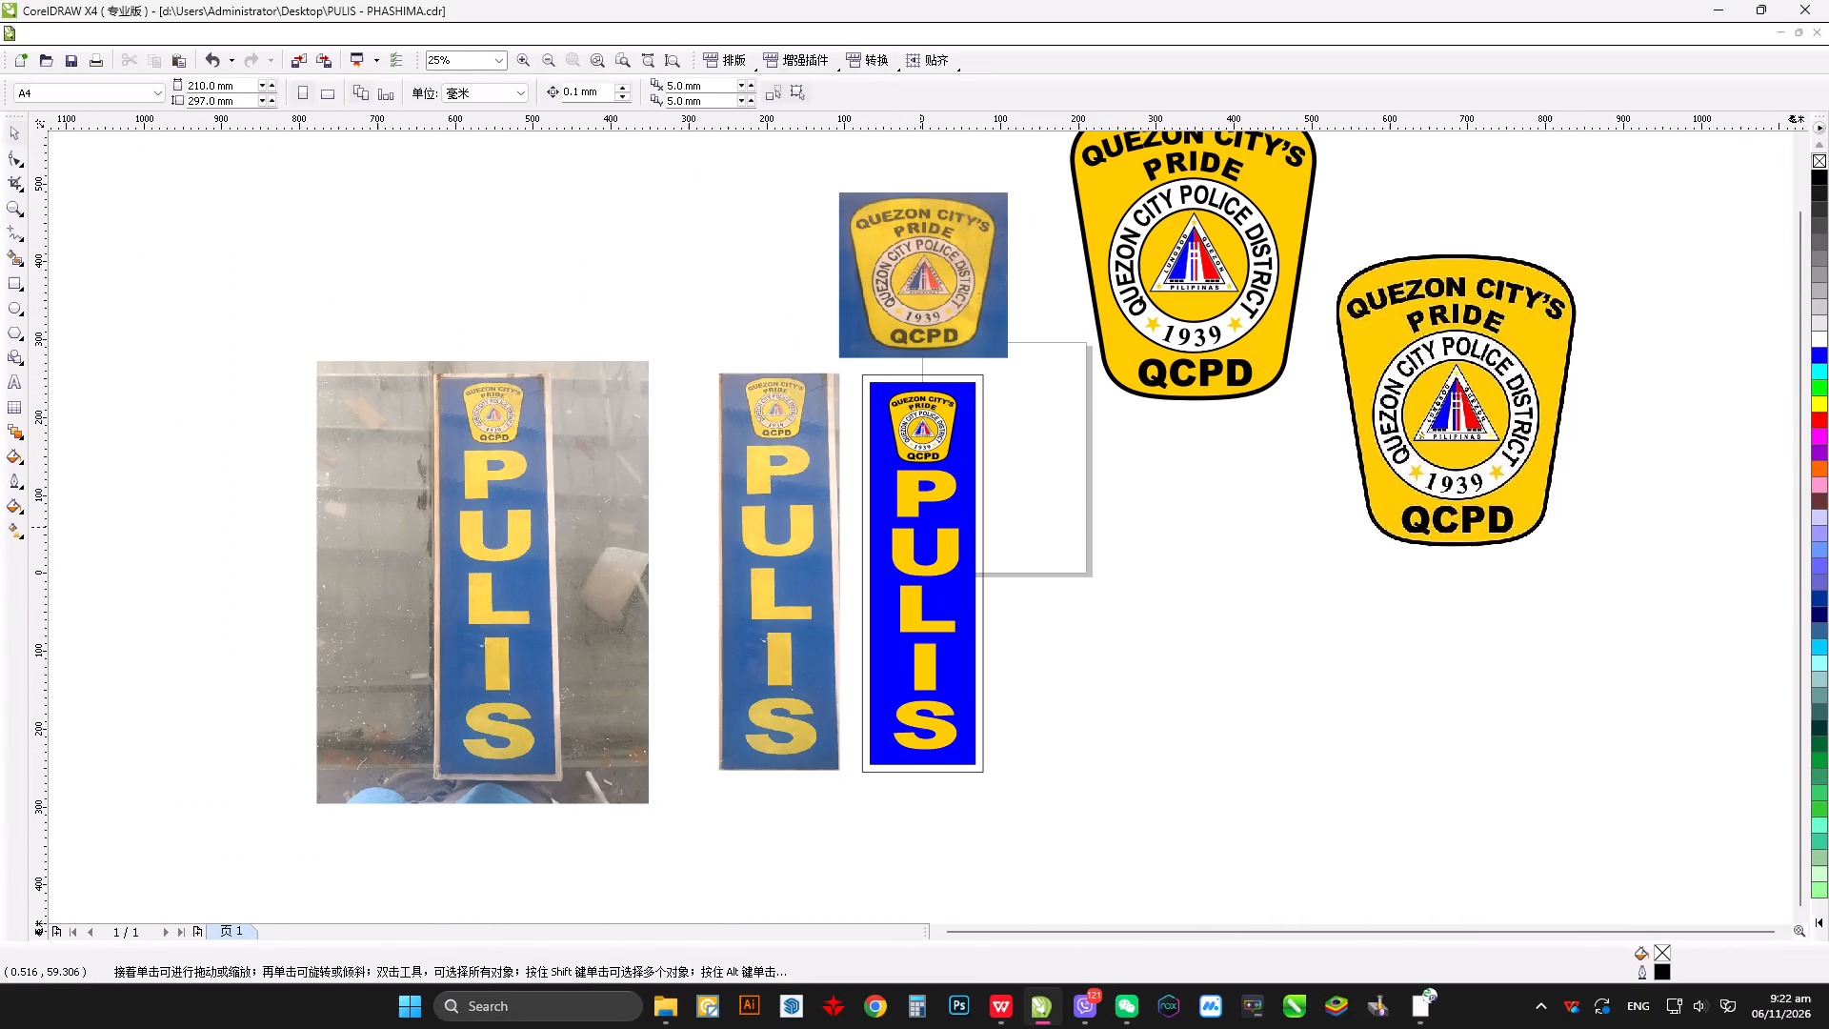
scroll(915, 456, up, 1)
Convert the vertical PULIS text on the blue panel to curves and break it apart into separate letters.
click(920, 583)
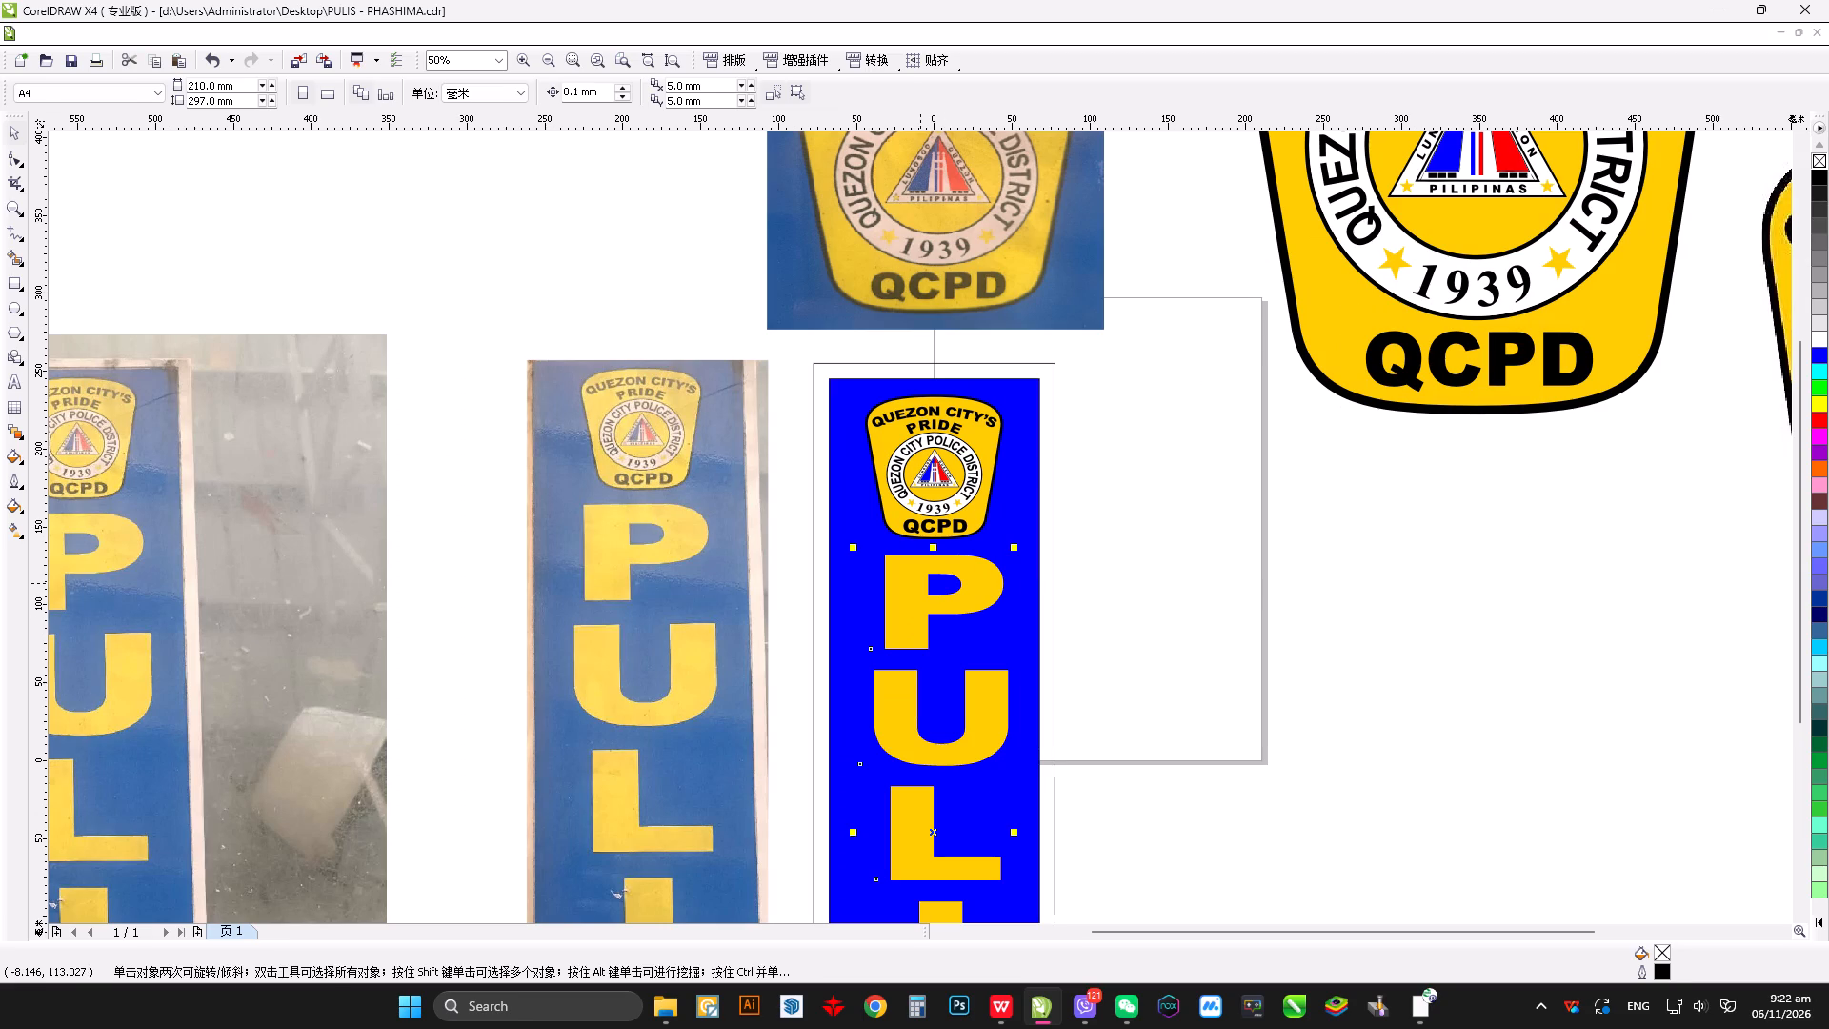
key(ctrl+q)
click(1294, 716)
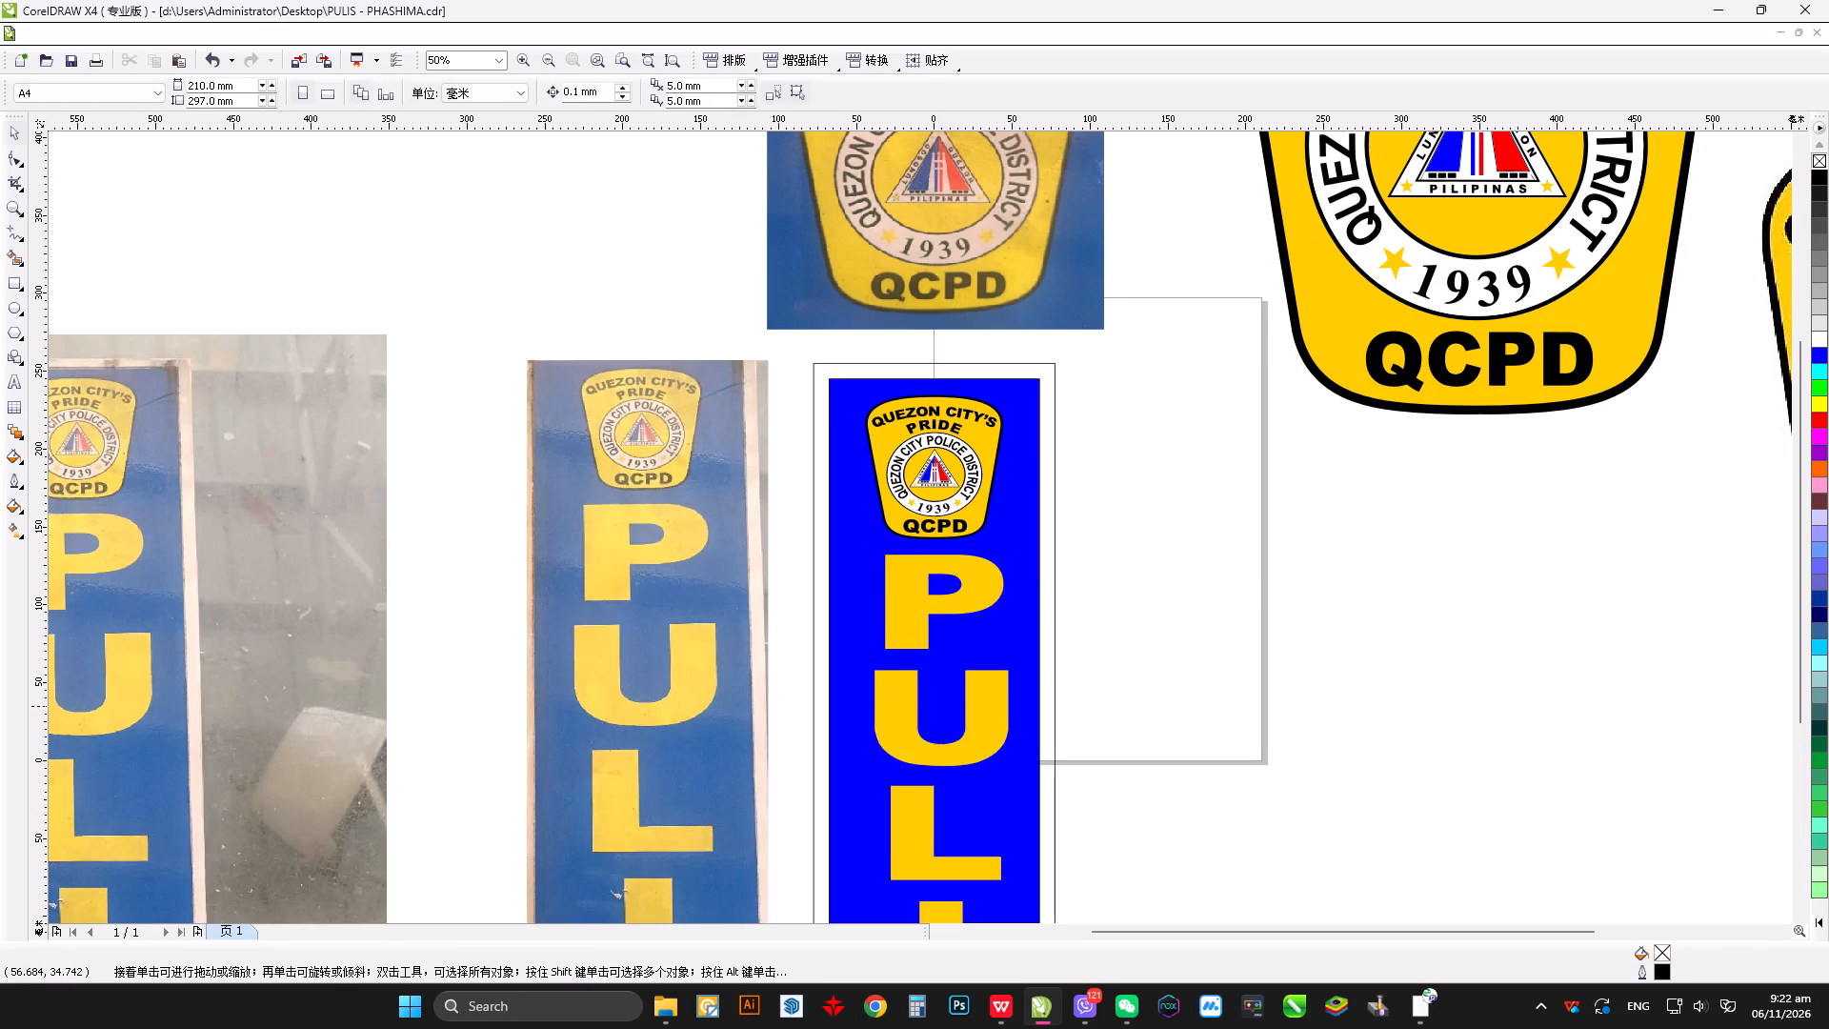
scroll(988, 706, down, 1)
scroll(860, 535, up, 1)
click(955, 529)
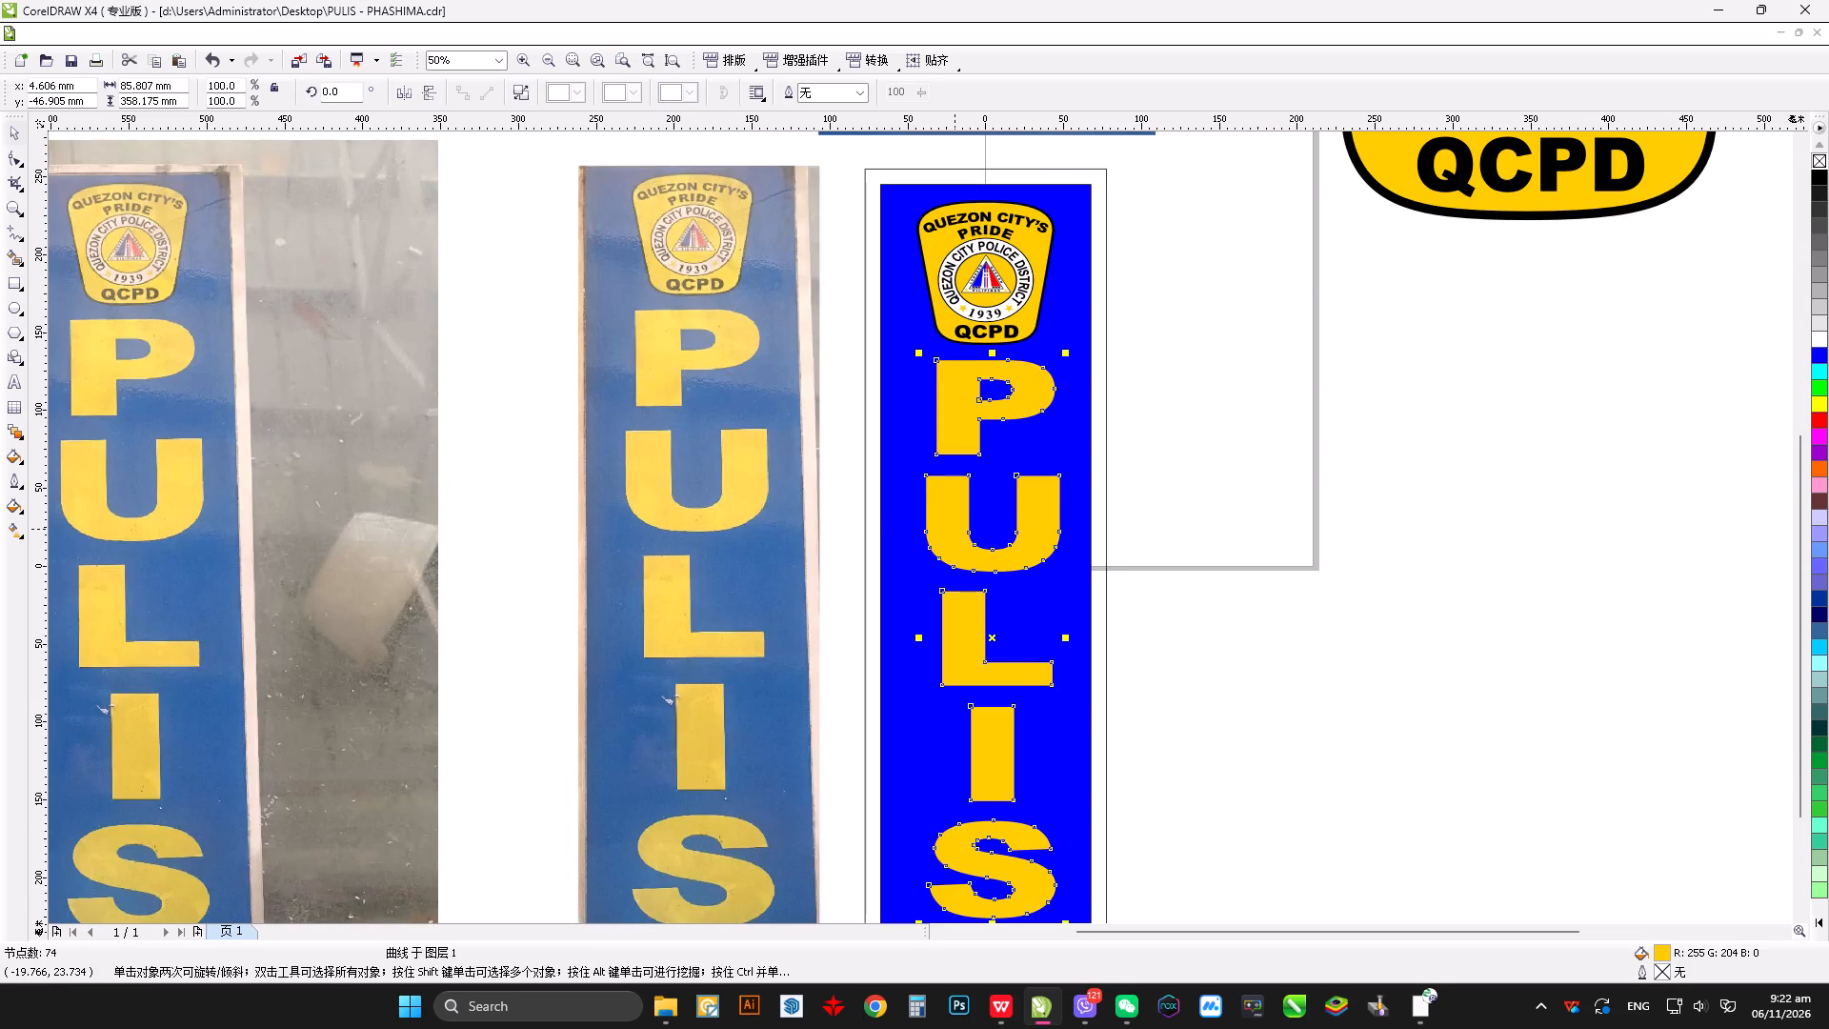
key(ctrl+q)
key(ctrl+u)
key(ctrl+k)
click(1341, 591)
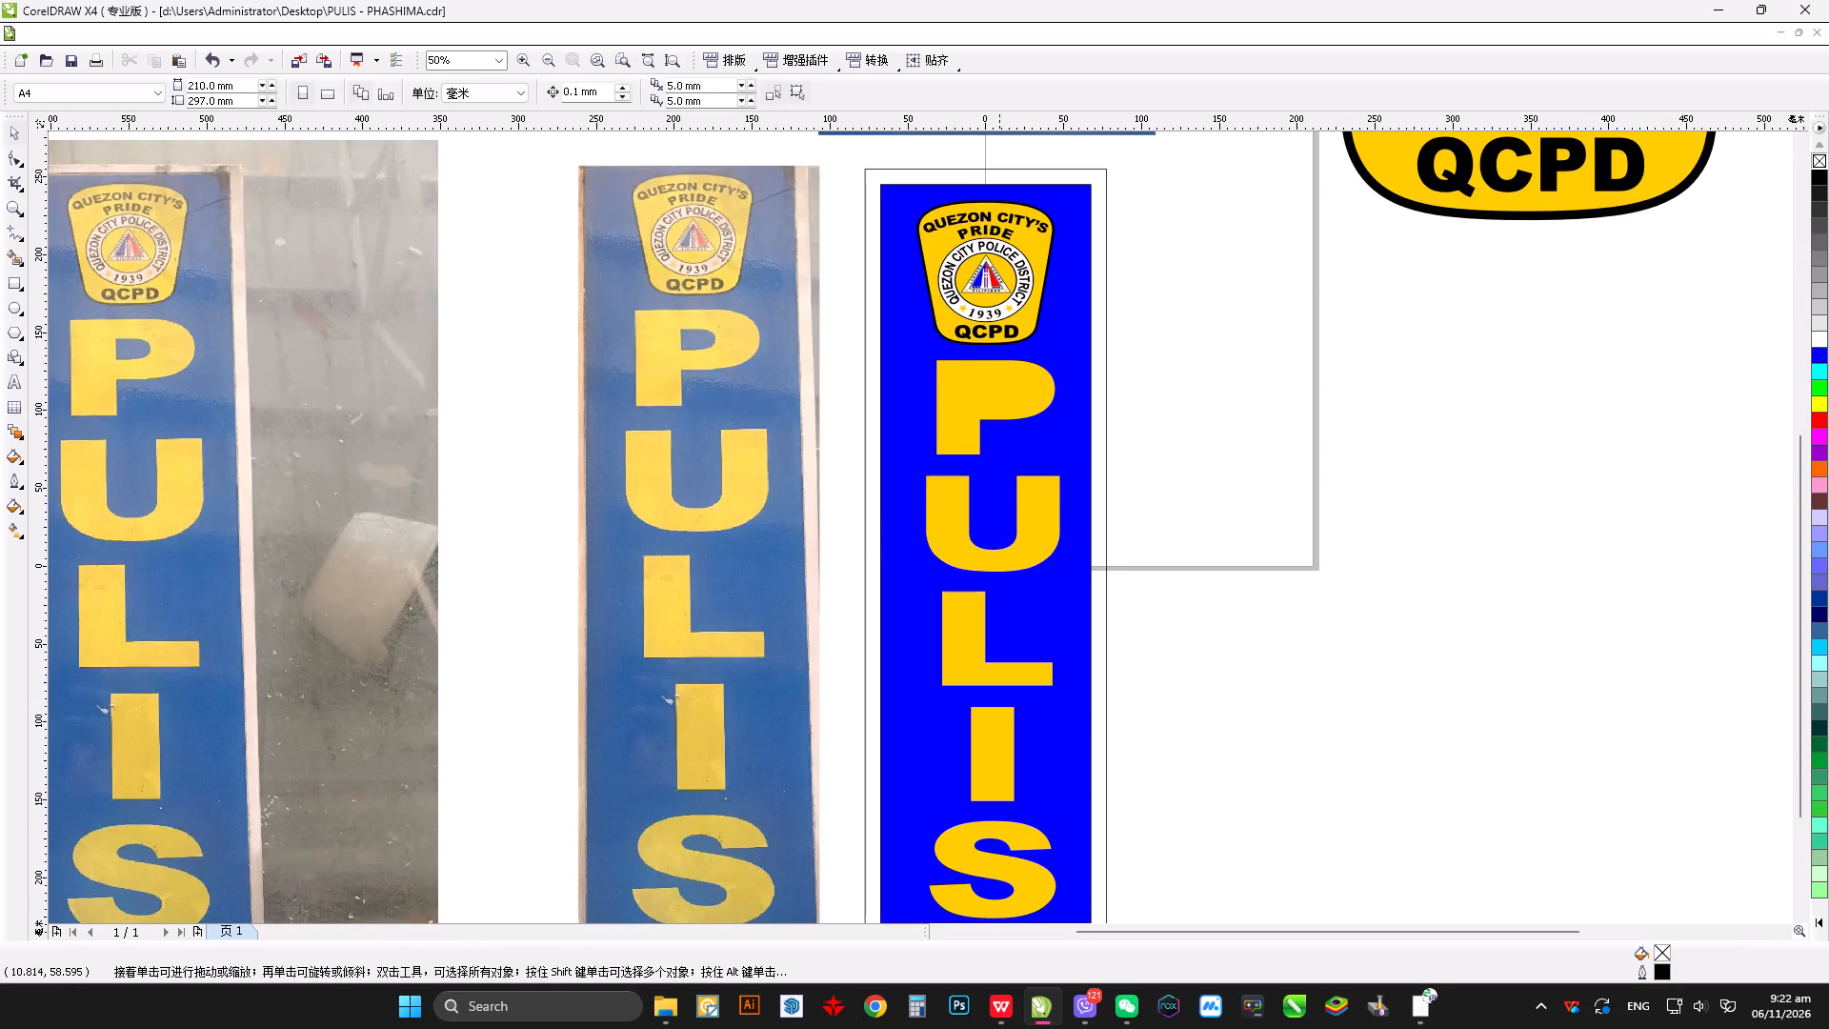
Bring the inner counter shape of the letter P to the front and fill it with the panel's blue.
scroll(1013, 542, down, 1)
scroll(918, 518, up, 1)
drag(1084, 471, 869, 350)
key(ctrl+Home)
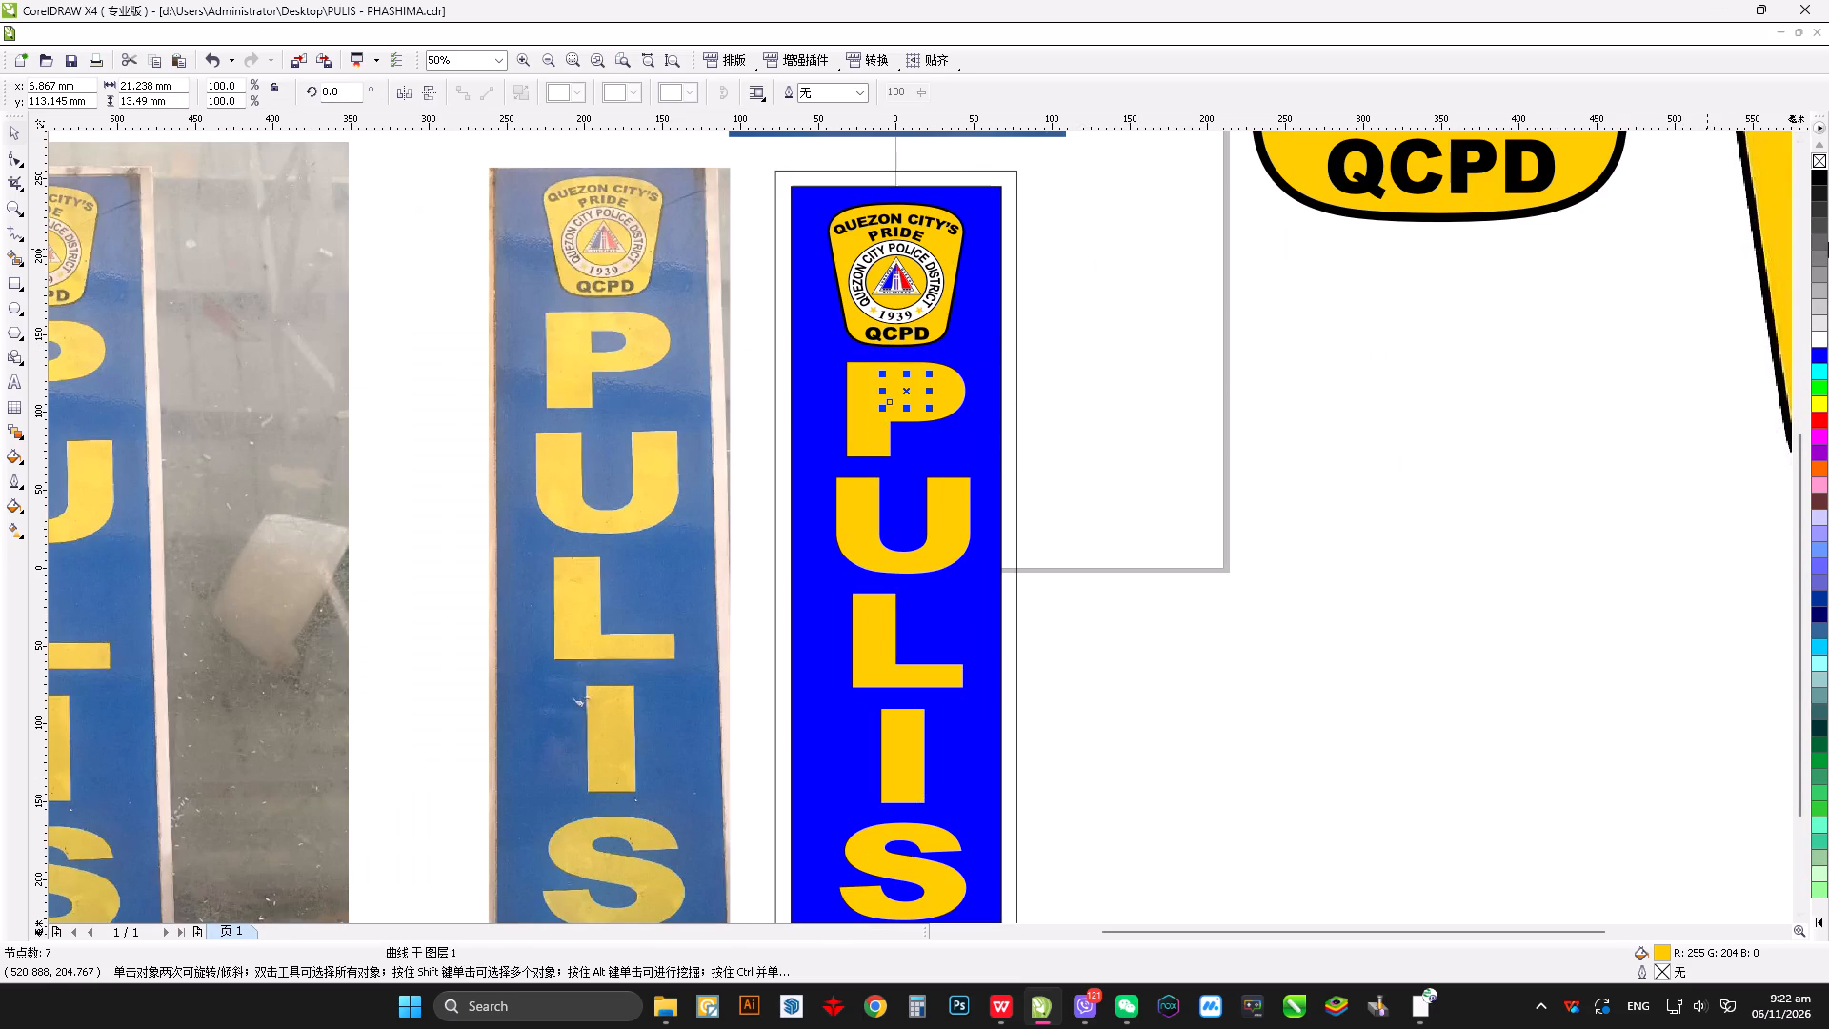
click(1821, 352)
click(1362, 428)
Group the letter P with its blue counter and center the group horizontally on the blue panel.
scroll(980, 659, down, 1)
scroll(872, 490, up, 1)
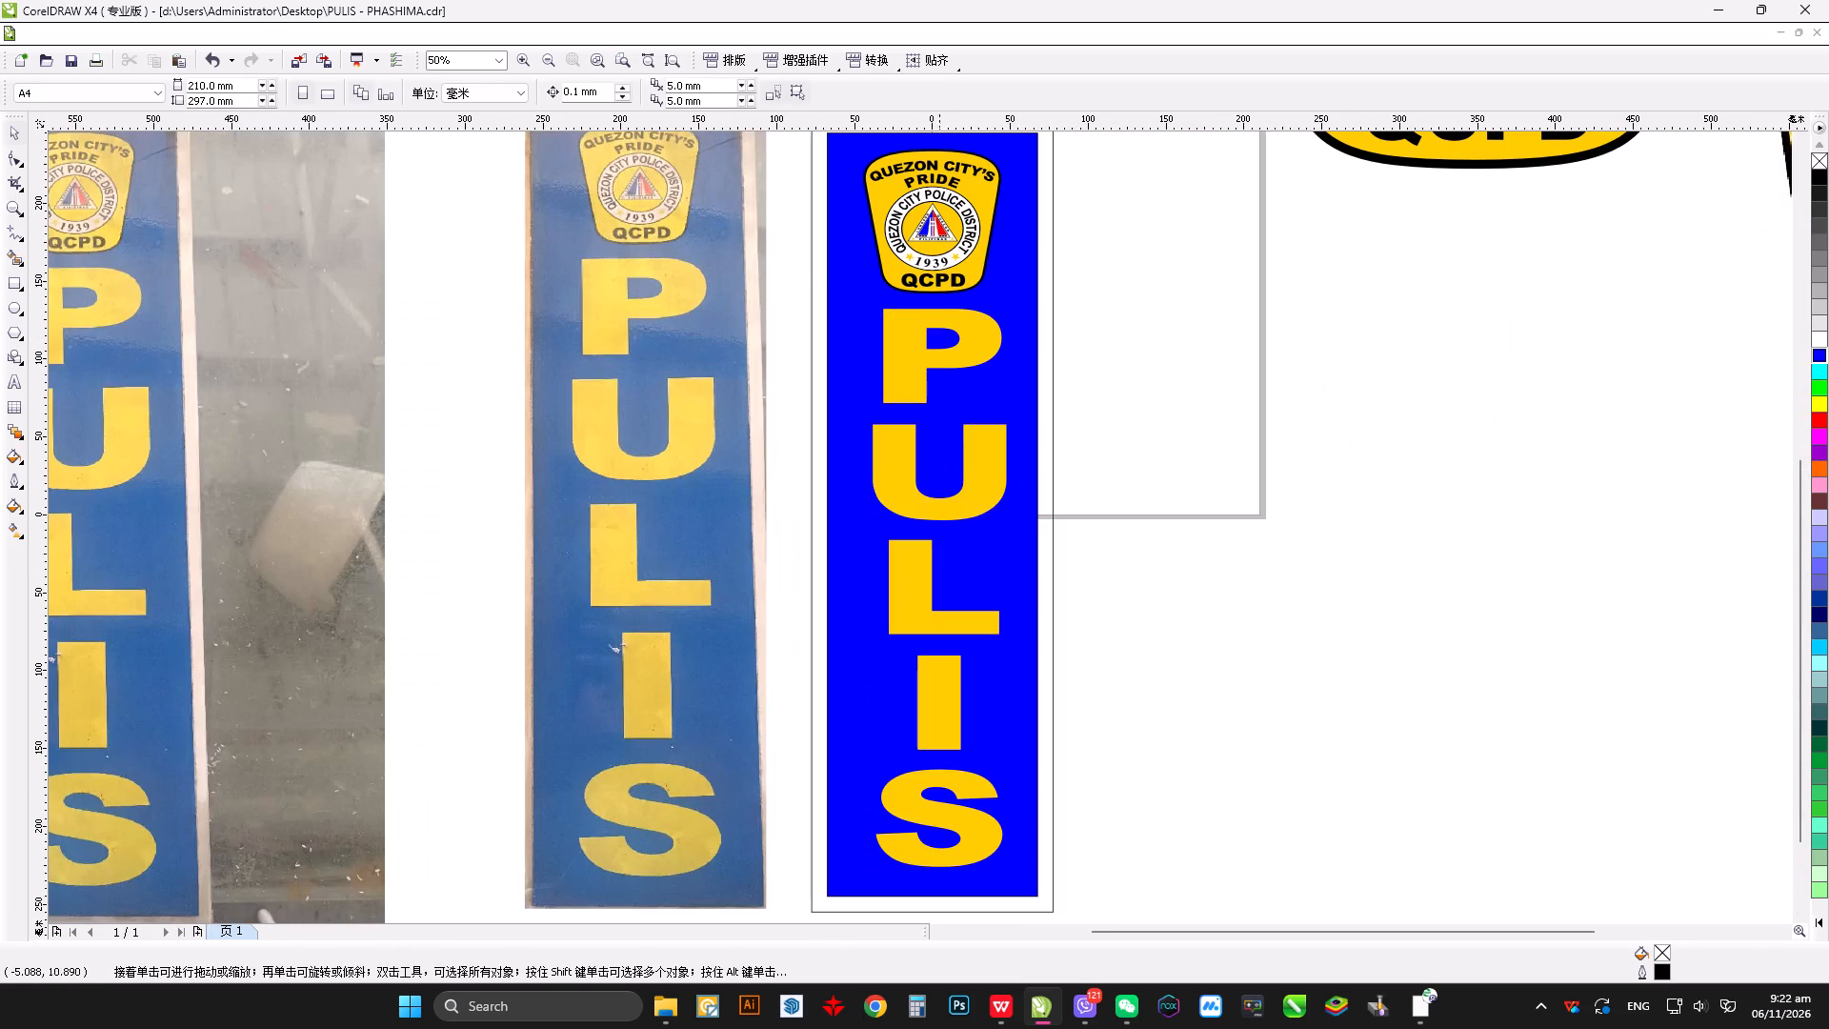
drag(1201, 392, 1114, 405)
drag(1218, 422, 781, 316)
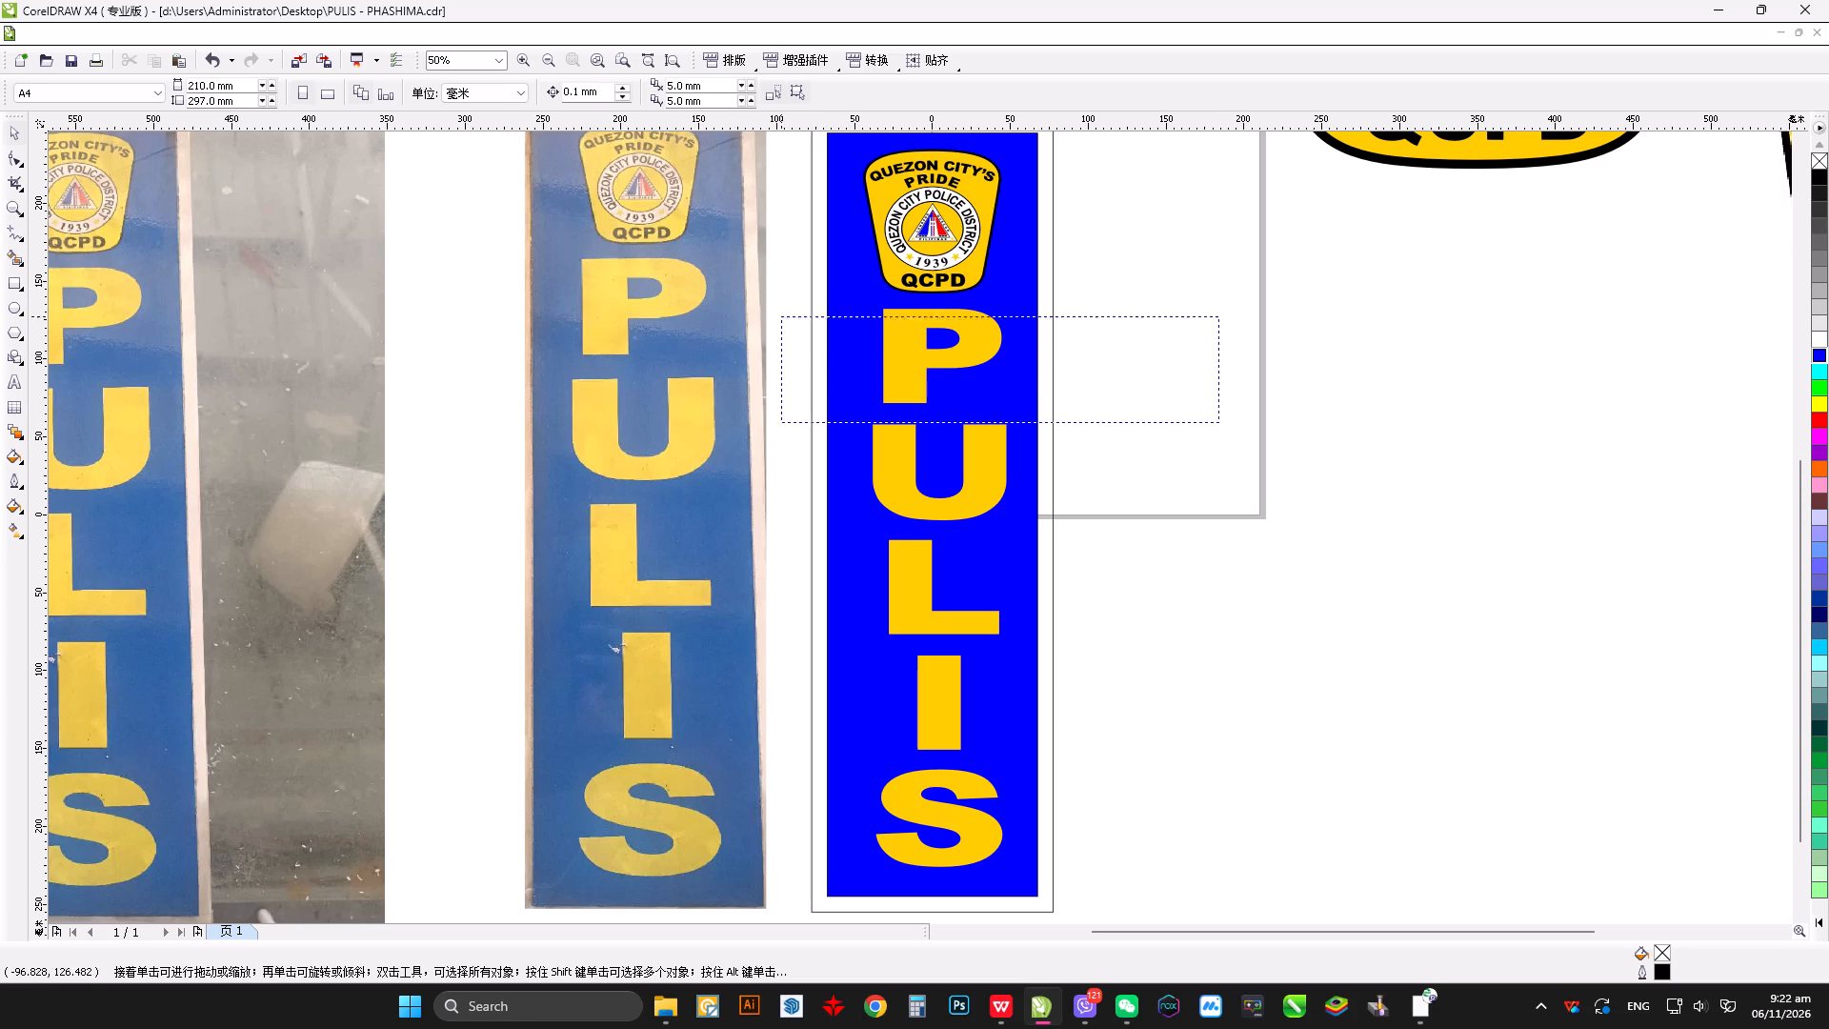
drag(781, 316, 787, 298)
key(ctrl+g)
shift+click(856, 379)
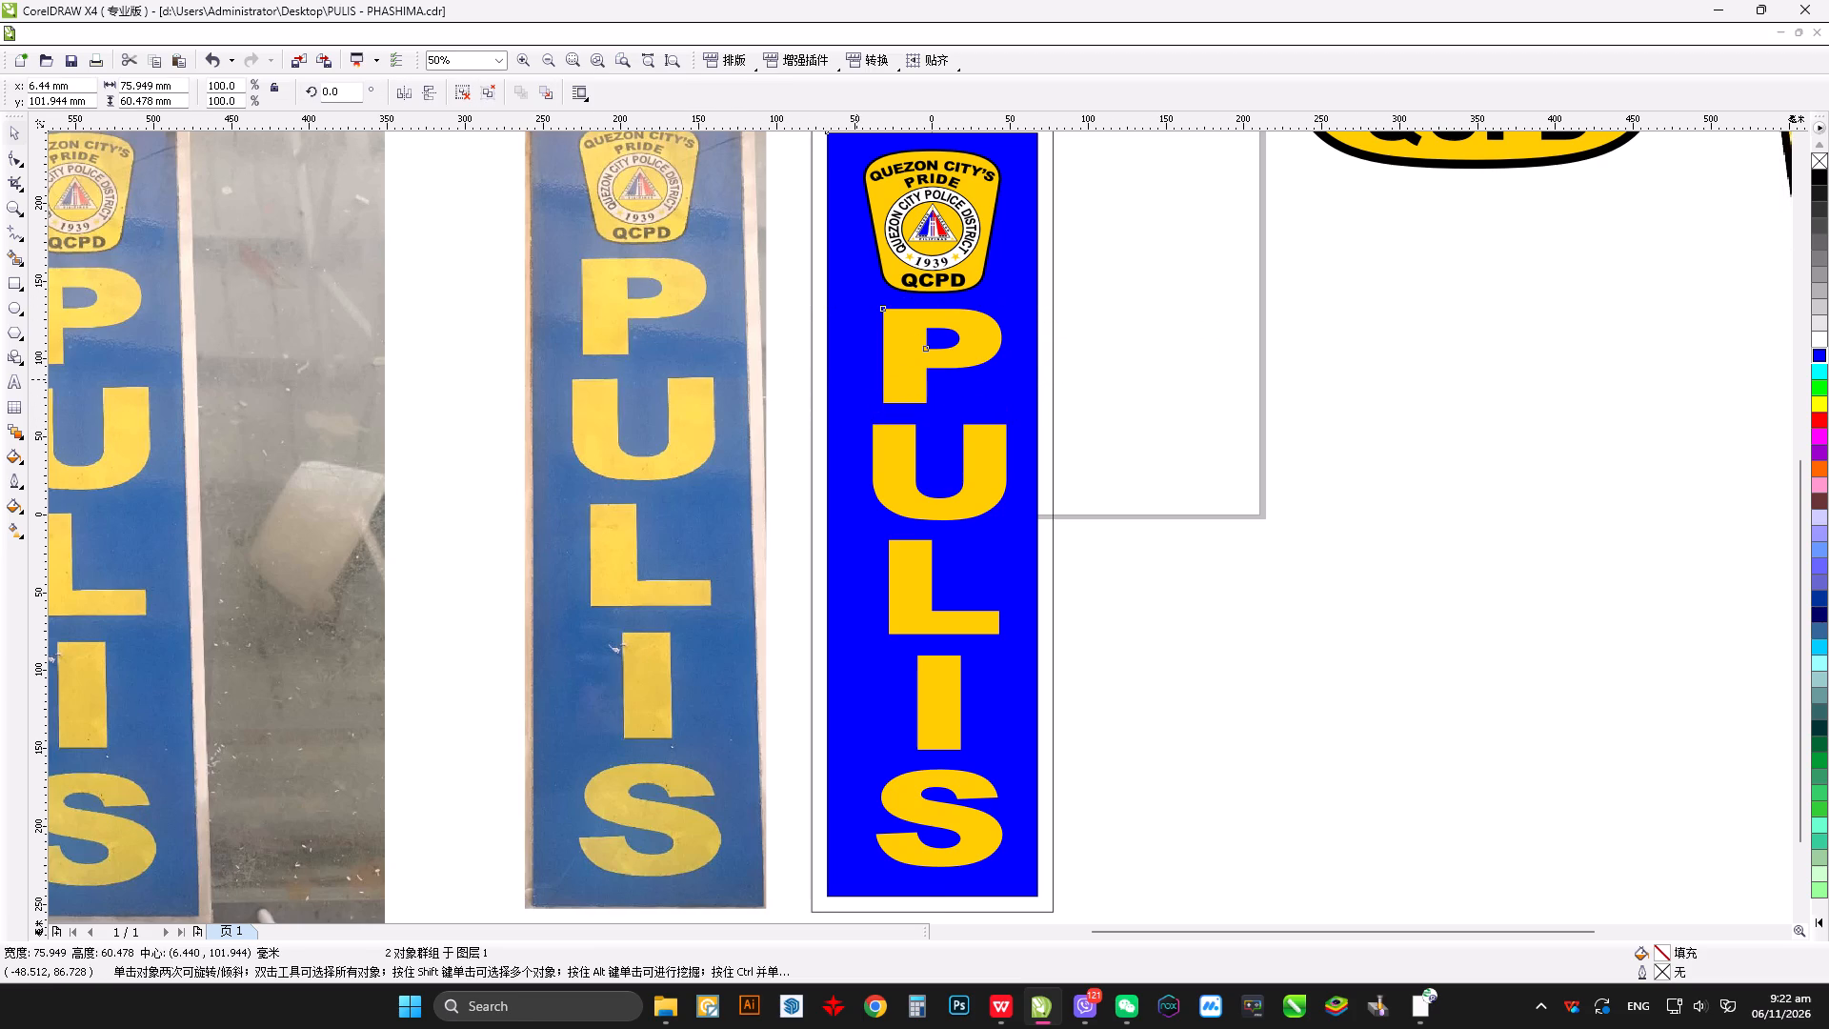
key(e)
key(ctrl+z)
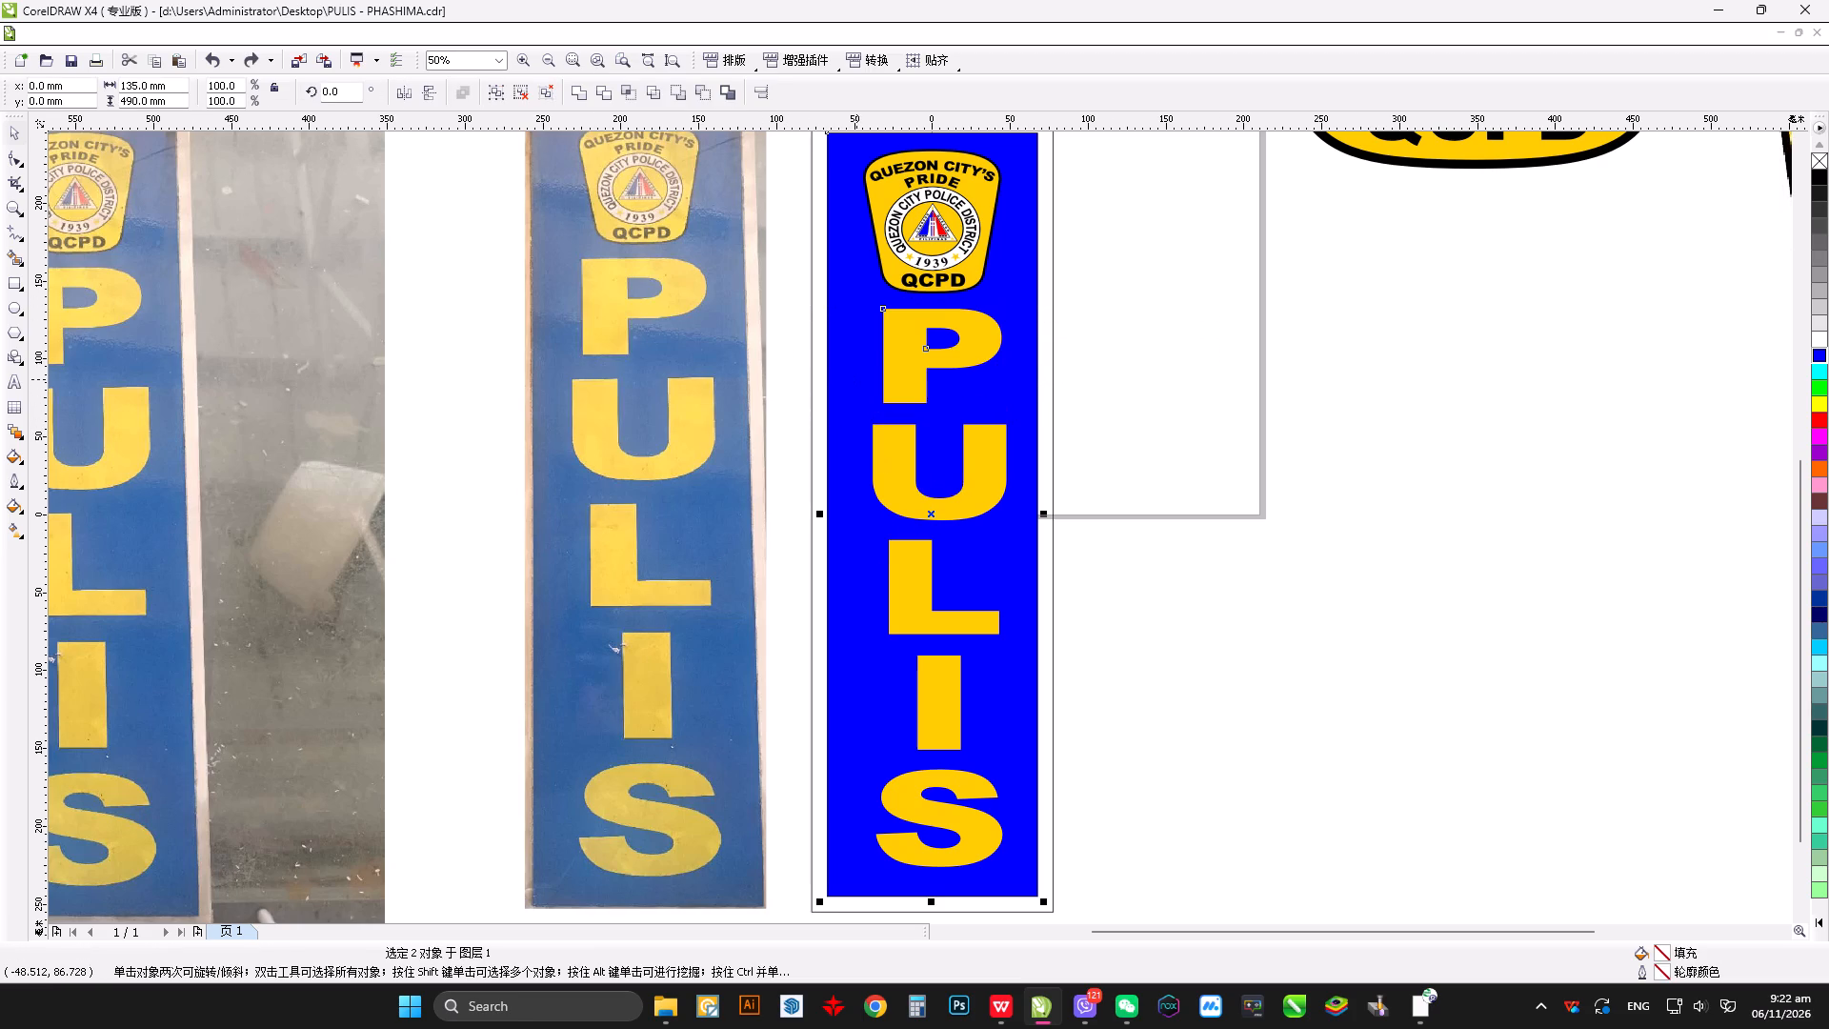
key(c)
click(1241, 544)
Center the letters U and L horizontally on the blue panel, aligning each one individually.
click(981, 449)
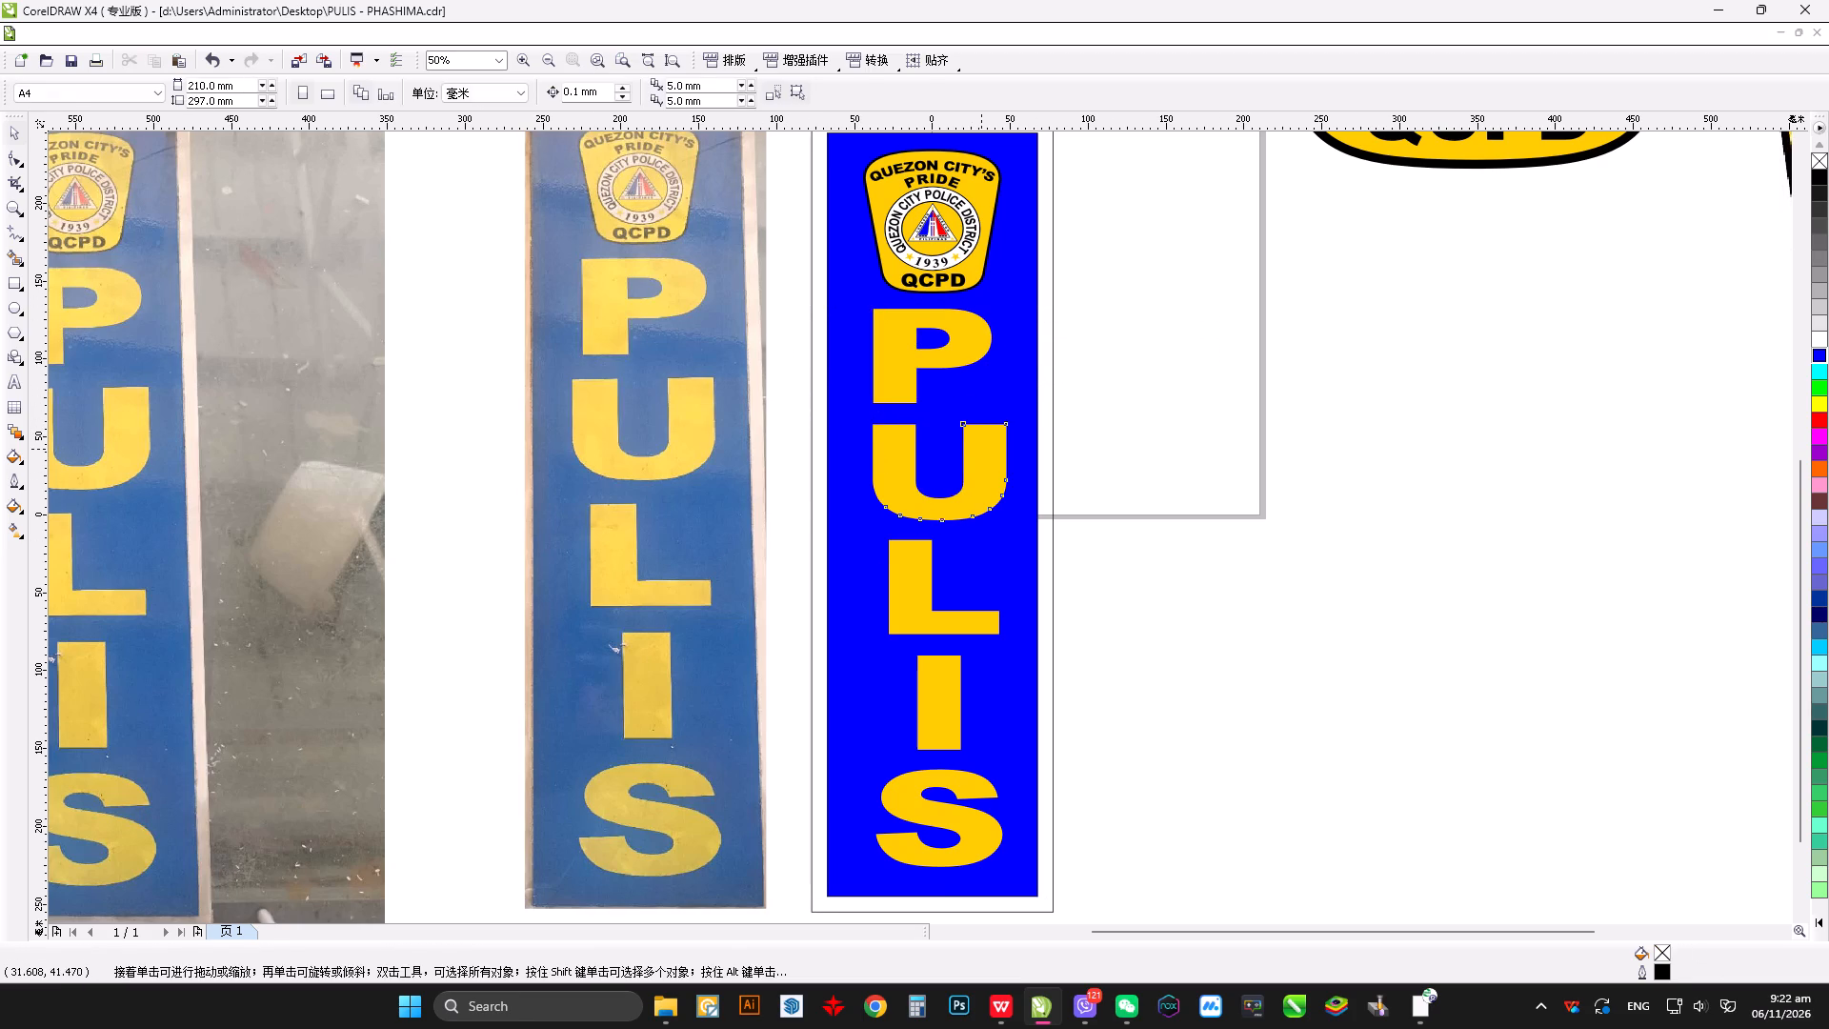
shift+click(1008, 378)
key(c)
click(1189, 481)
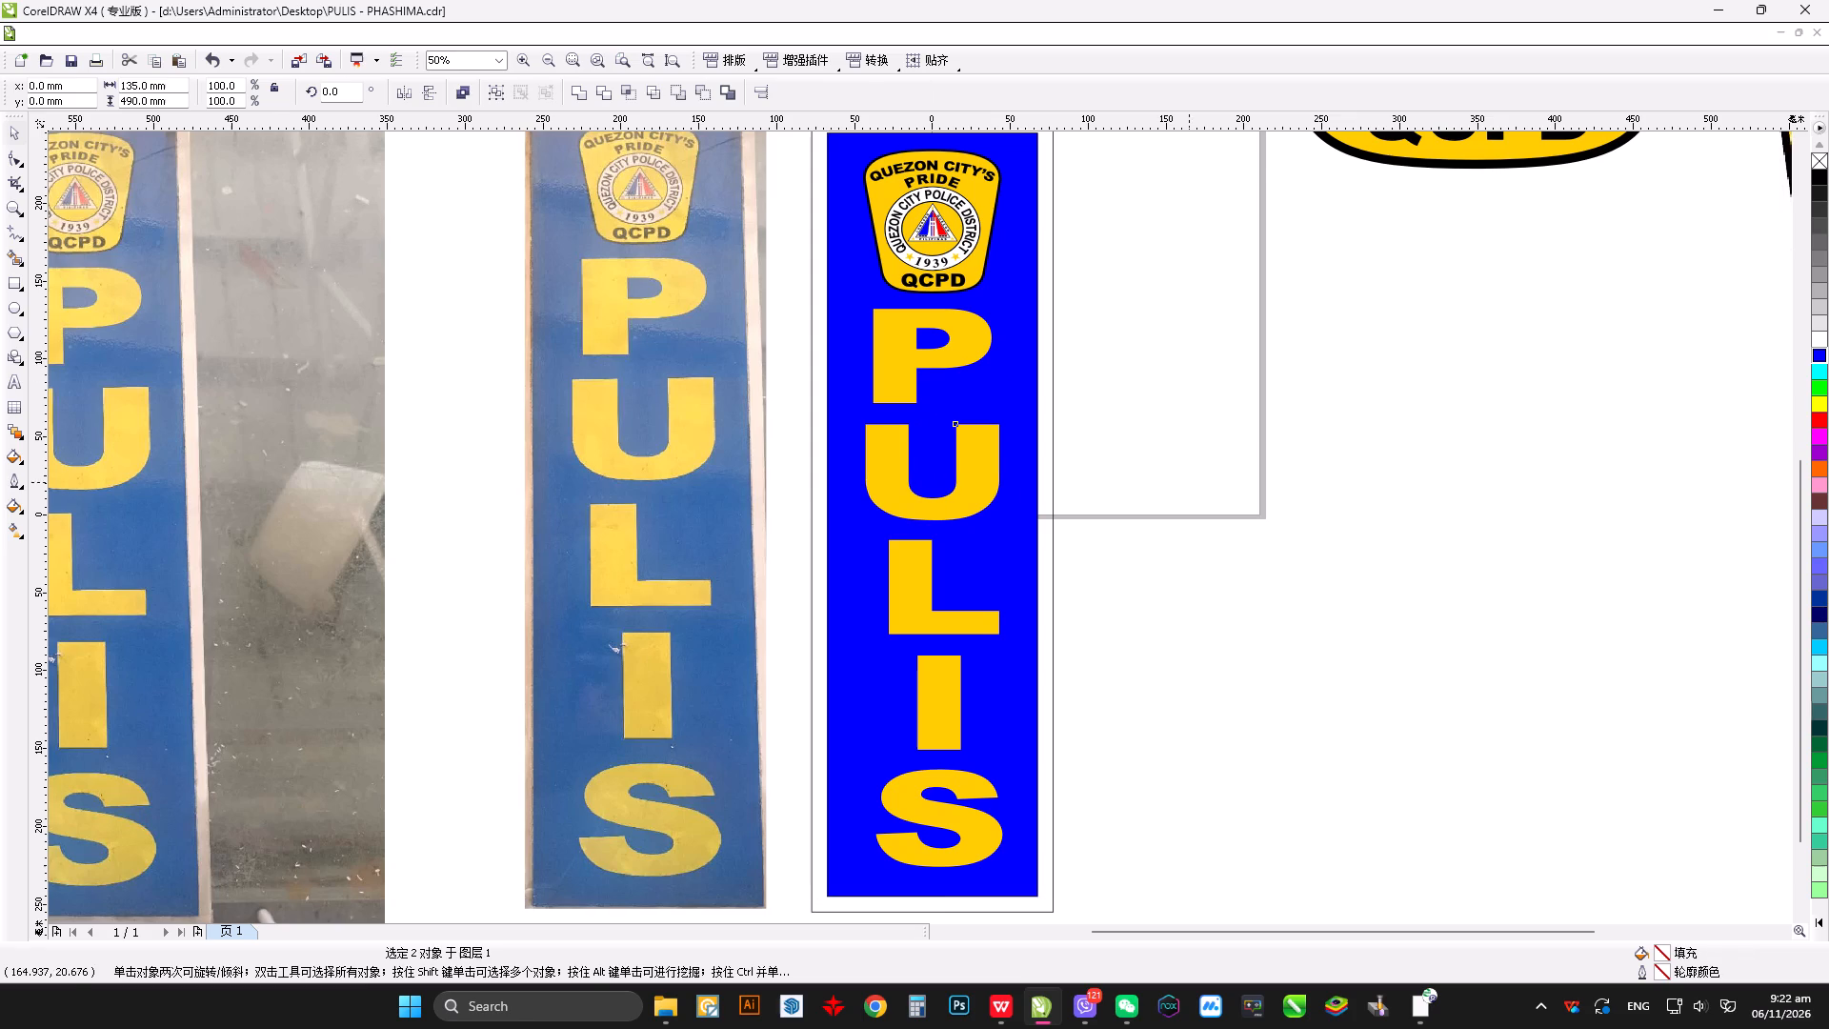
click(919, 561)
shift+click(1022, 496)
key(c)
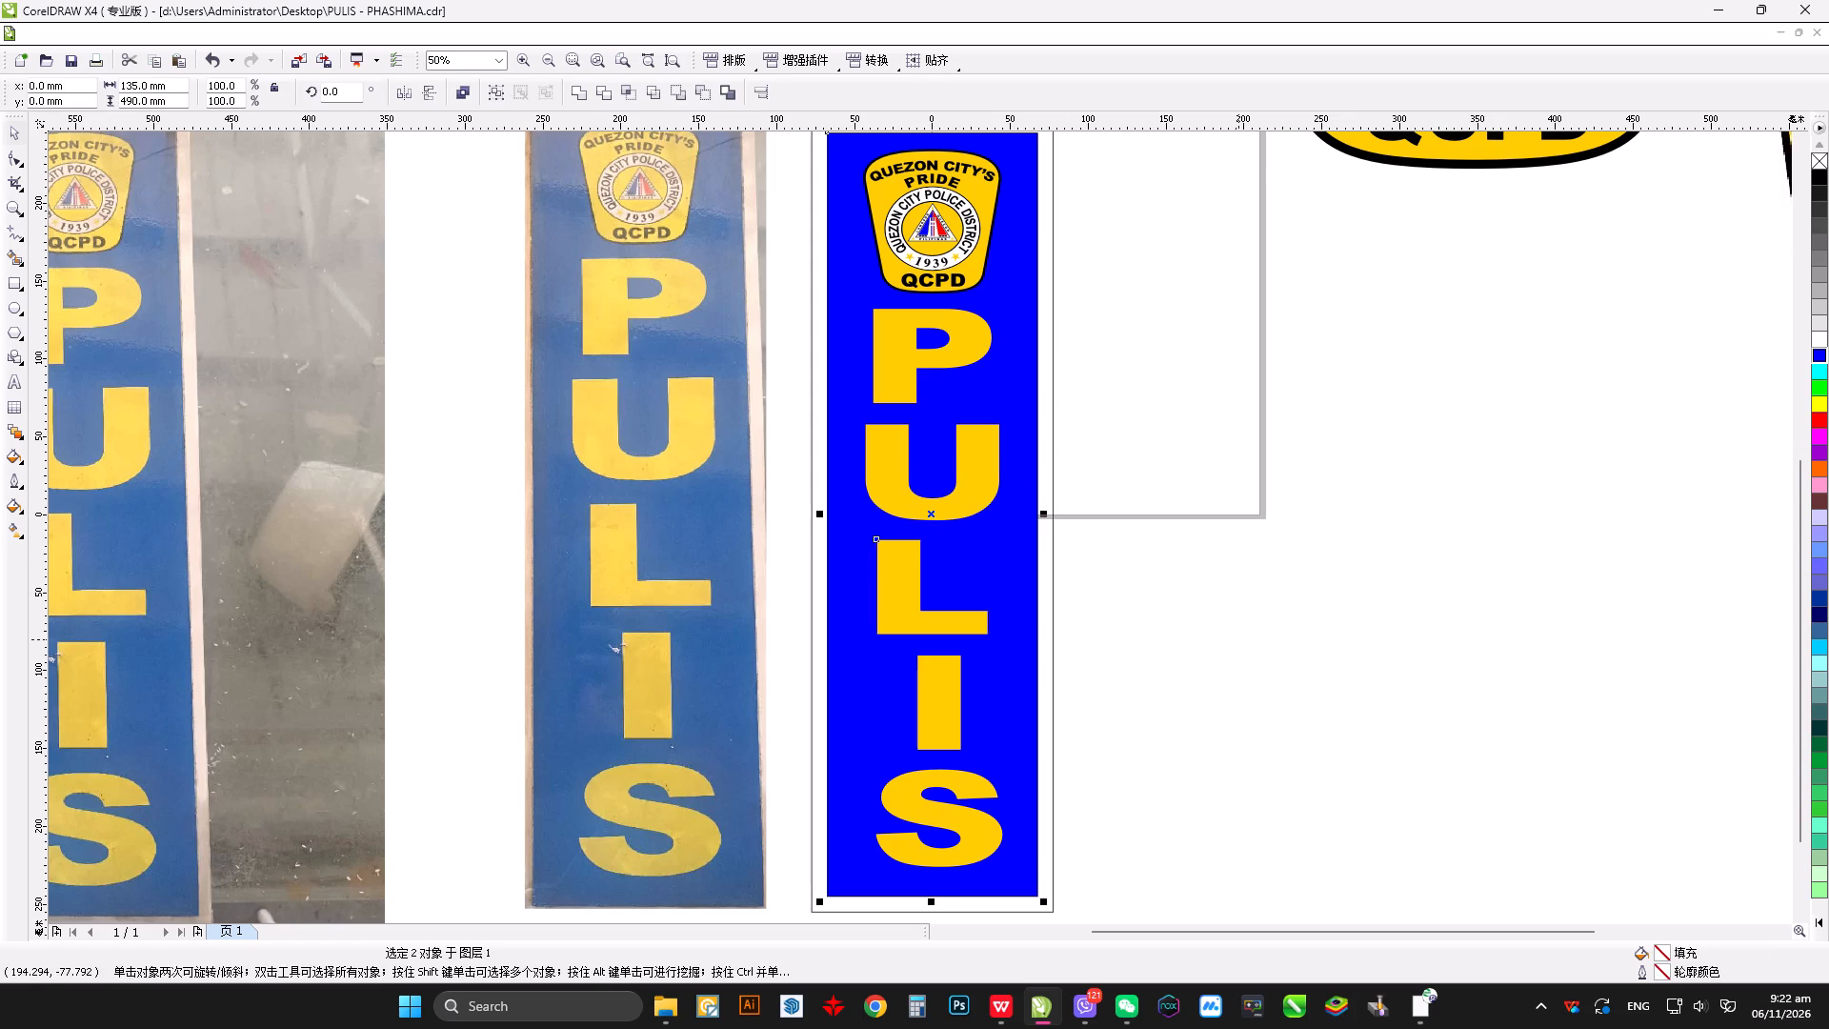
click(1238, 639)
Center the letters I and S horizontally on the blue panel, aligning each one individually.
click(938, 689)
shift+click(1008, 565)
key(c)
drag(1161, 748, 1147, 746)
click(937, 779)
shift+click(1005, 678)
key(c)
click(1227, 641)
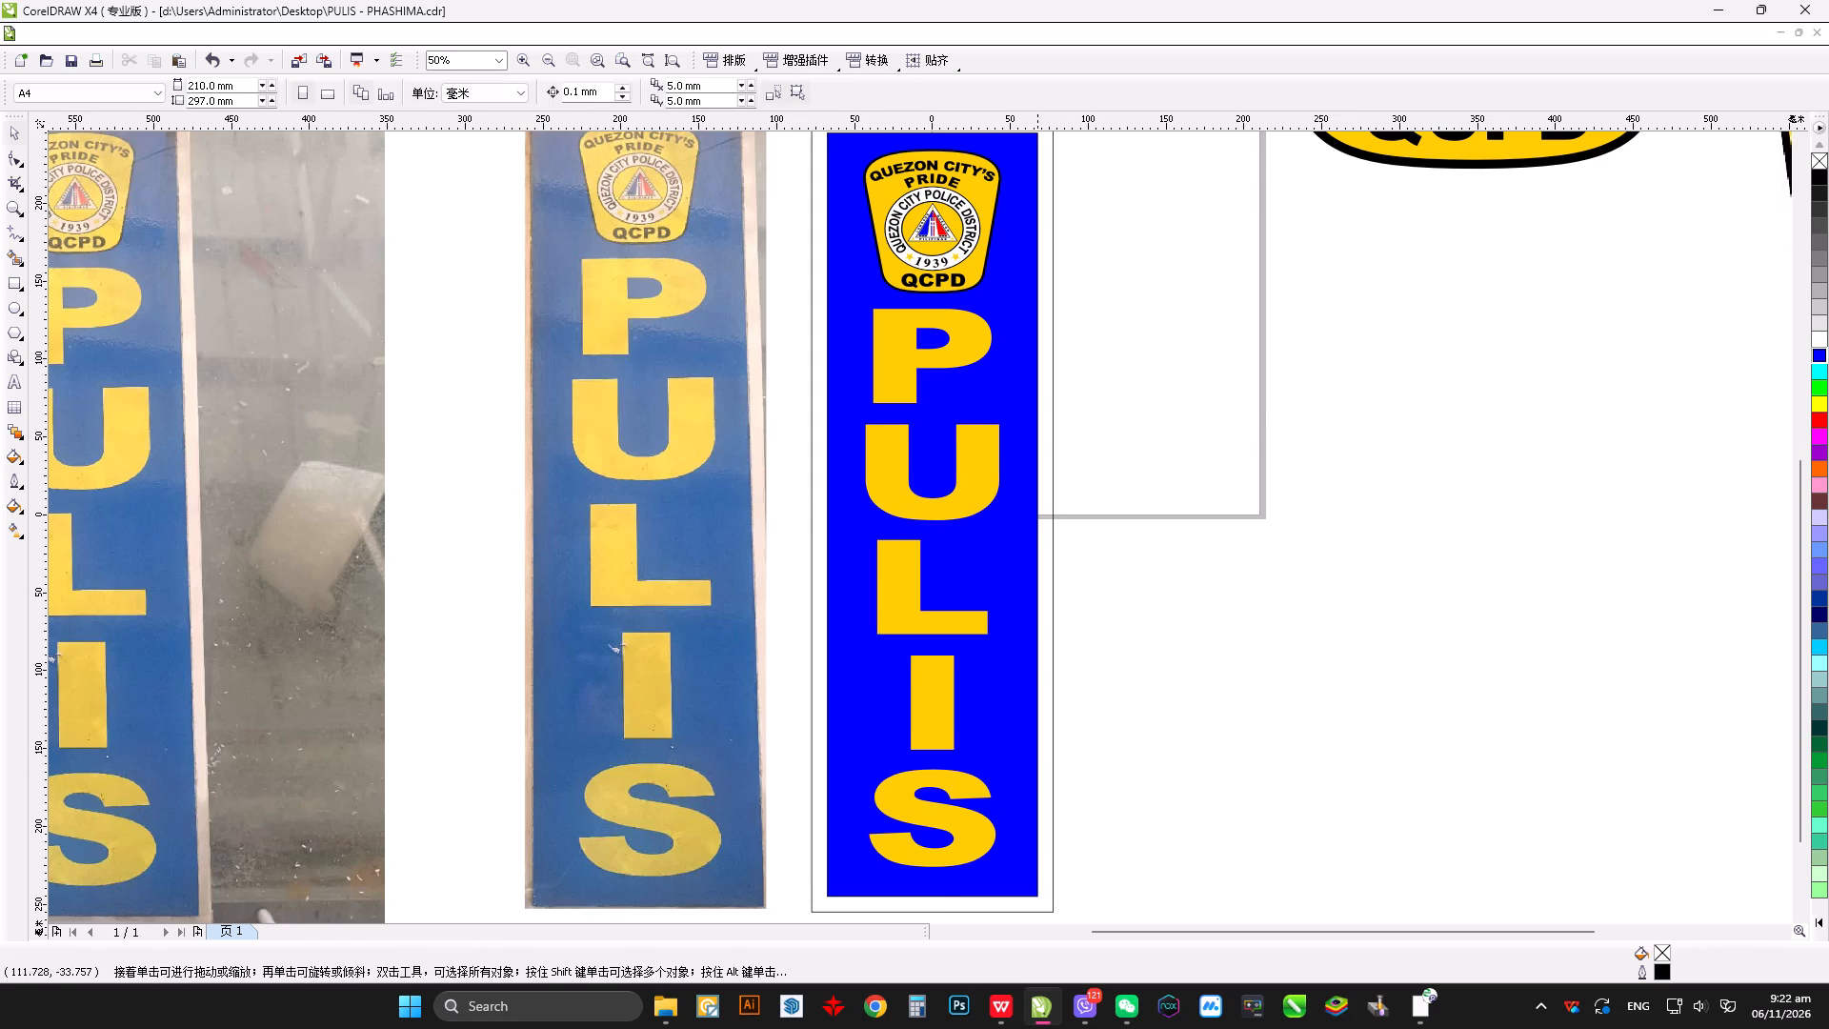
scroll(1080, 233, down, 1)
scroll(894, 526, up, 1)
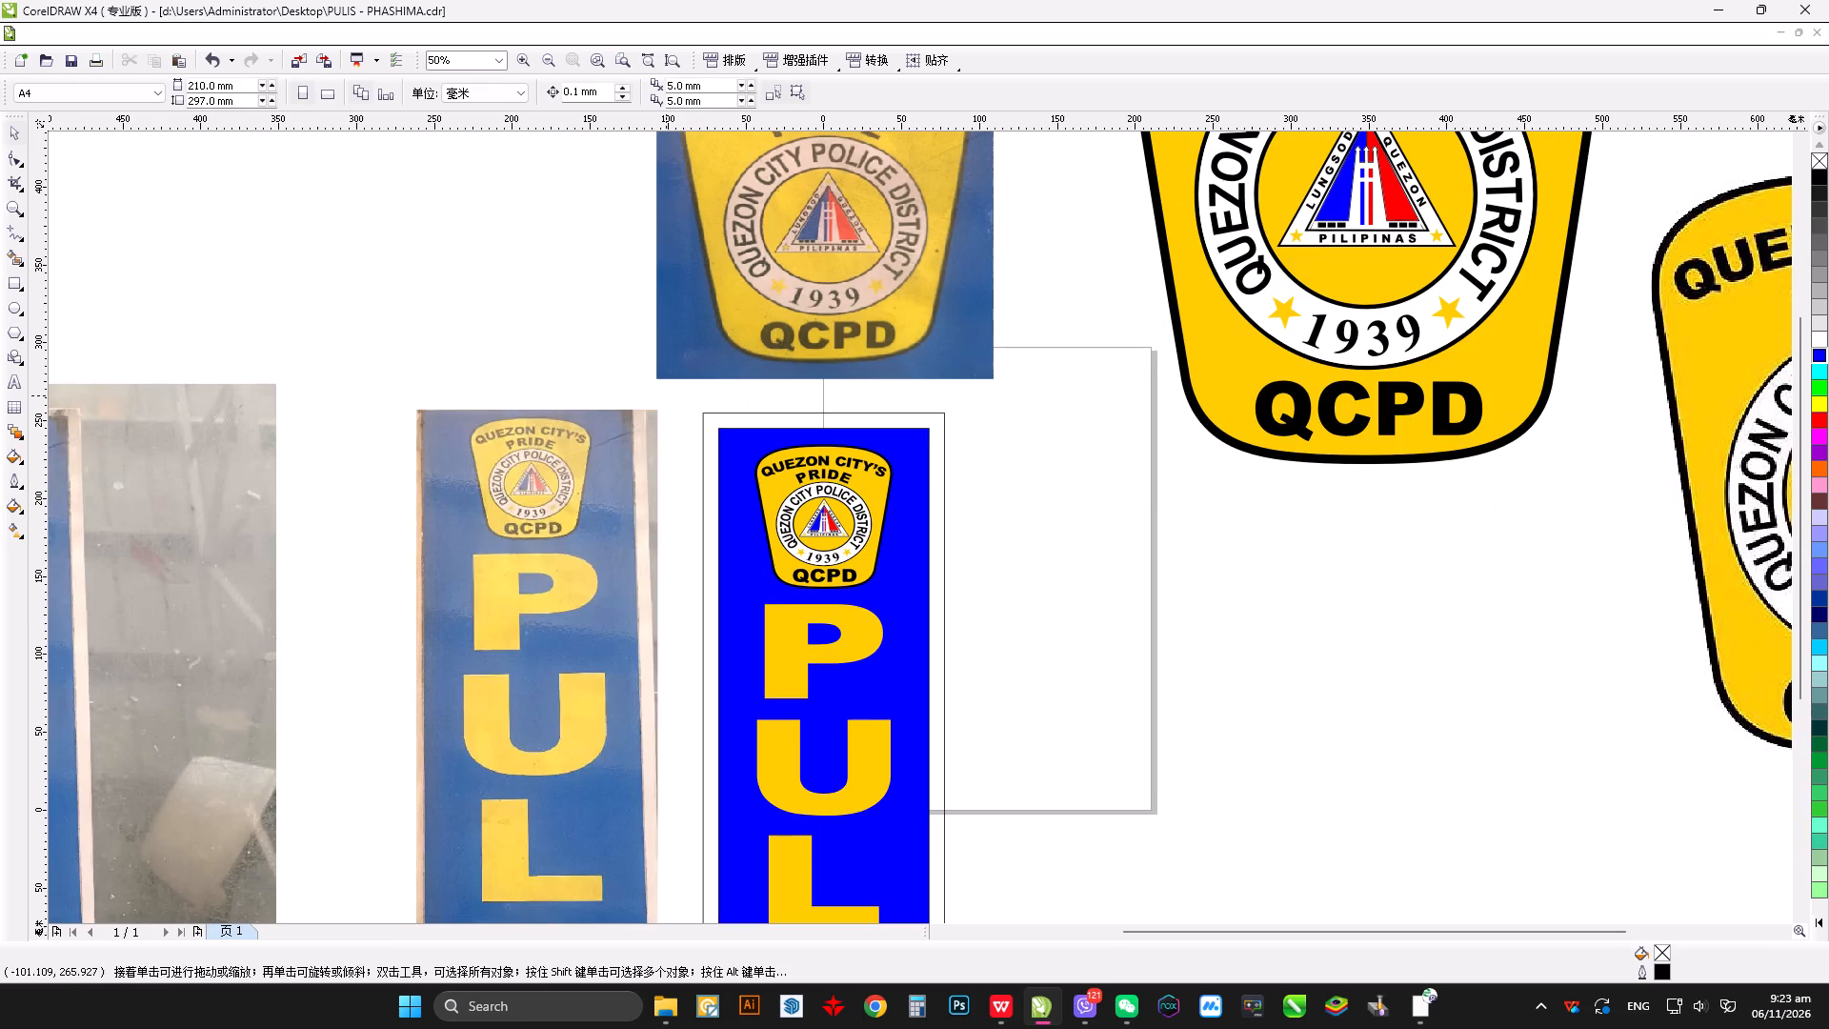
Group the shield emblem at the top of the PULIS sign and center it horizontally on the blue panel.
drag(666, 395, 982, 607)
key(ctrl+g)
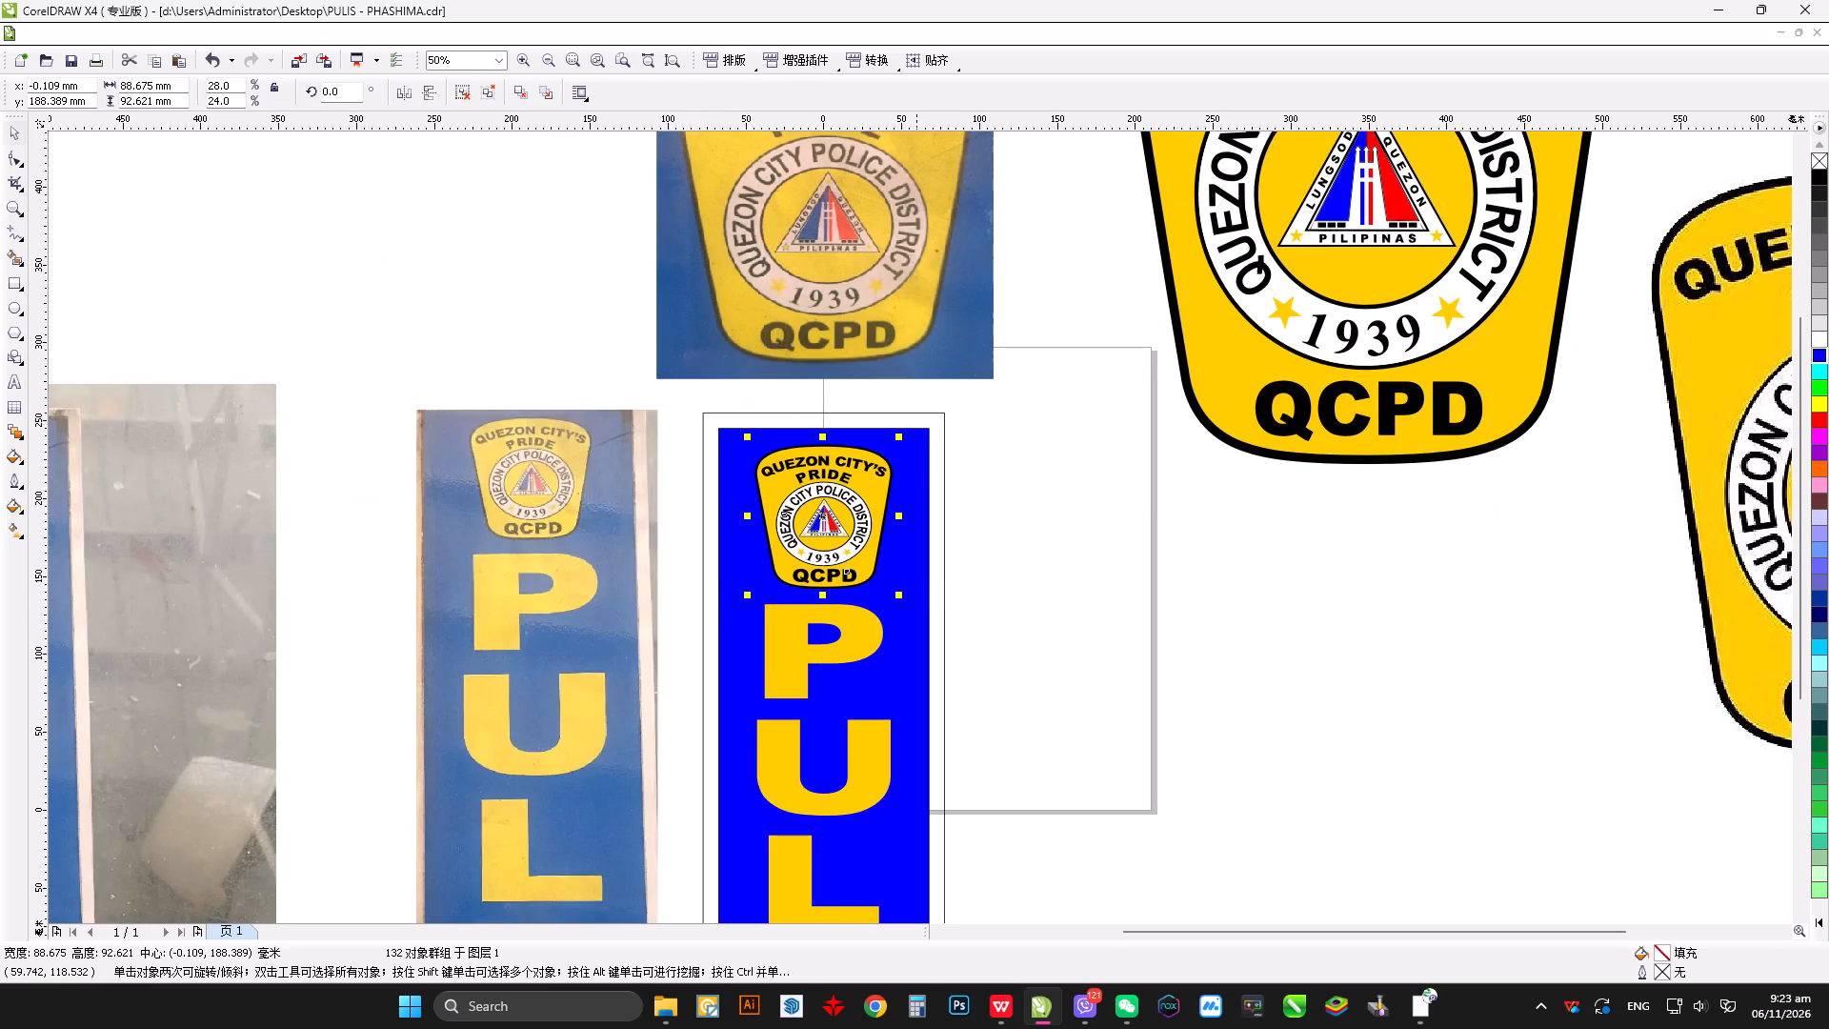
shift+click(916, 625)
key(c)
click(1057, 574)
Group the shield emblem with the letters P, U, L, I and S, and center the group vertically and horizontally on the blue panel.
scroll(781, 678, down, 1)
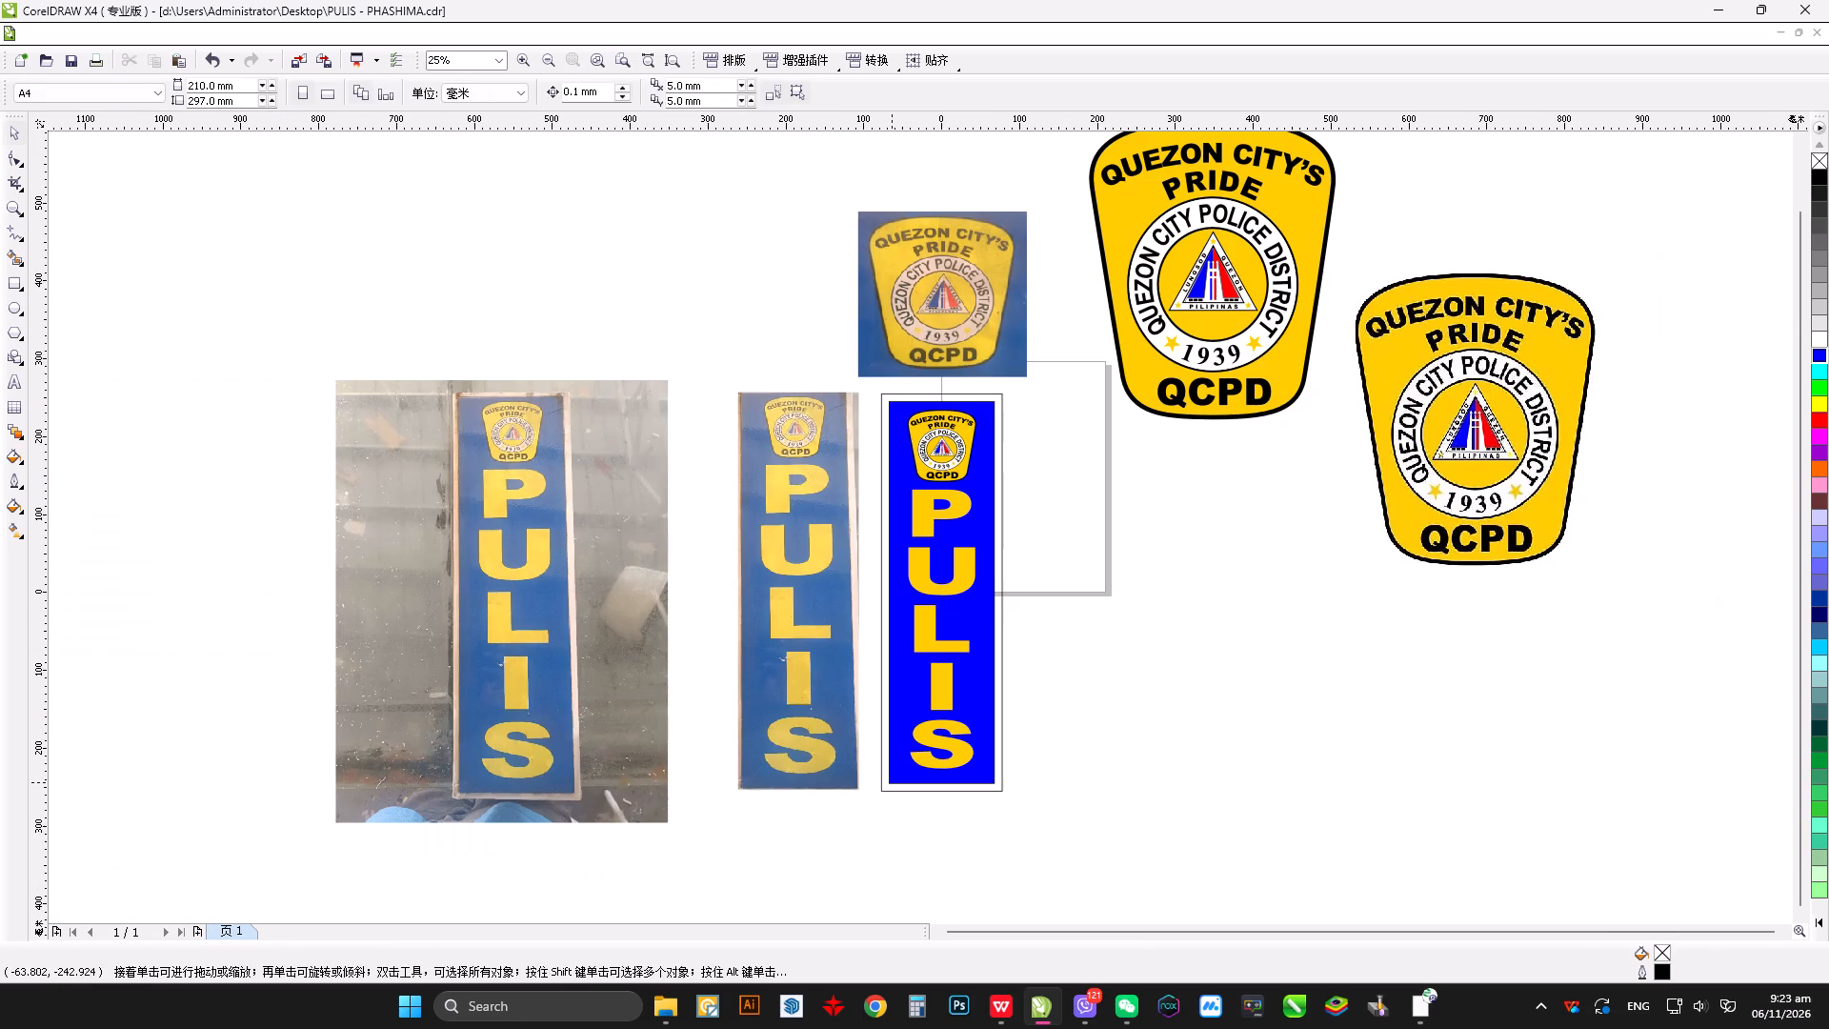
drag(884, 835, 1062, 406)
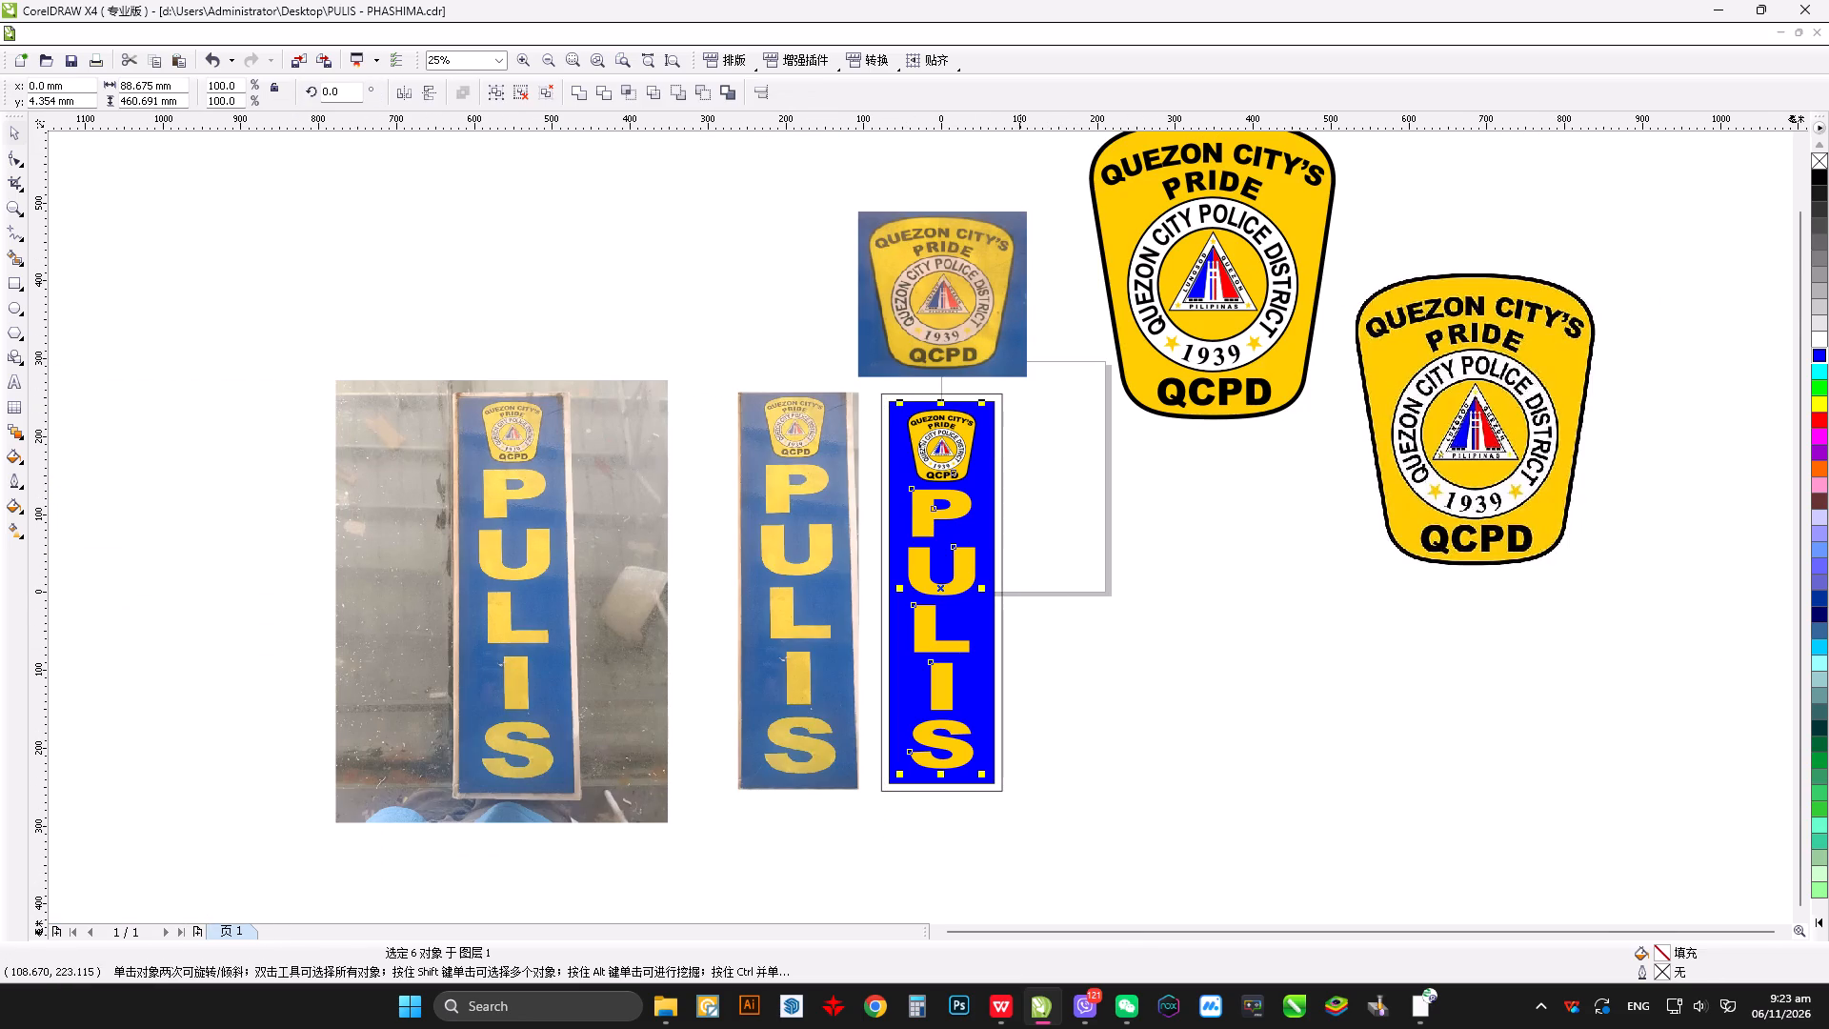
key(ctrl+g)
shift+click(986, 677)
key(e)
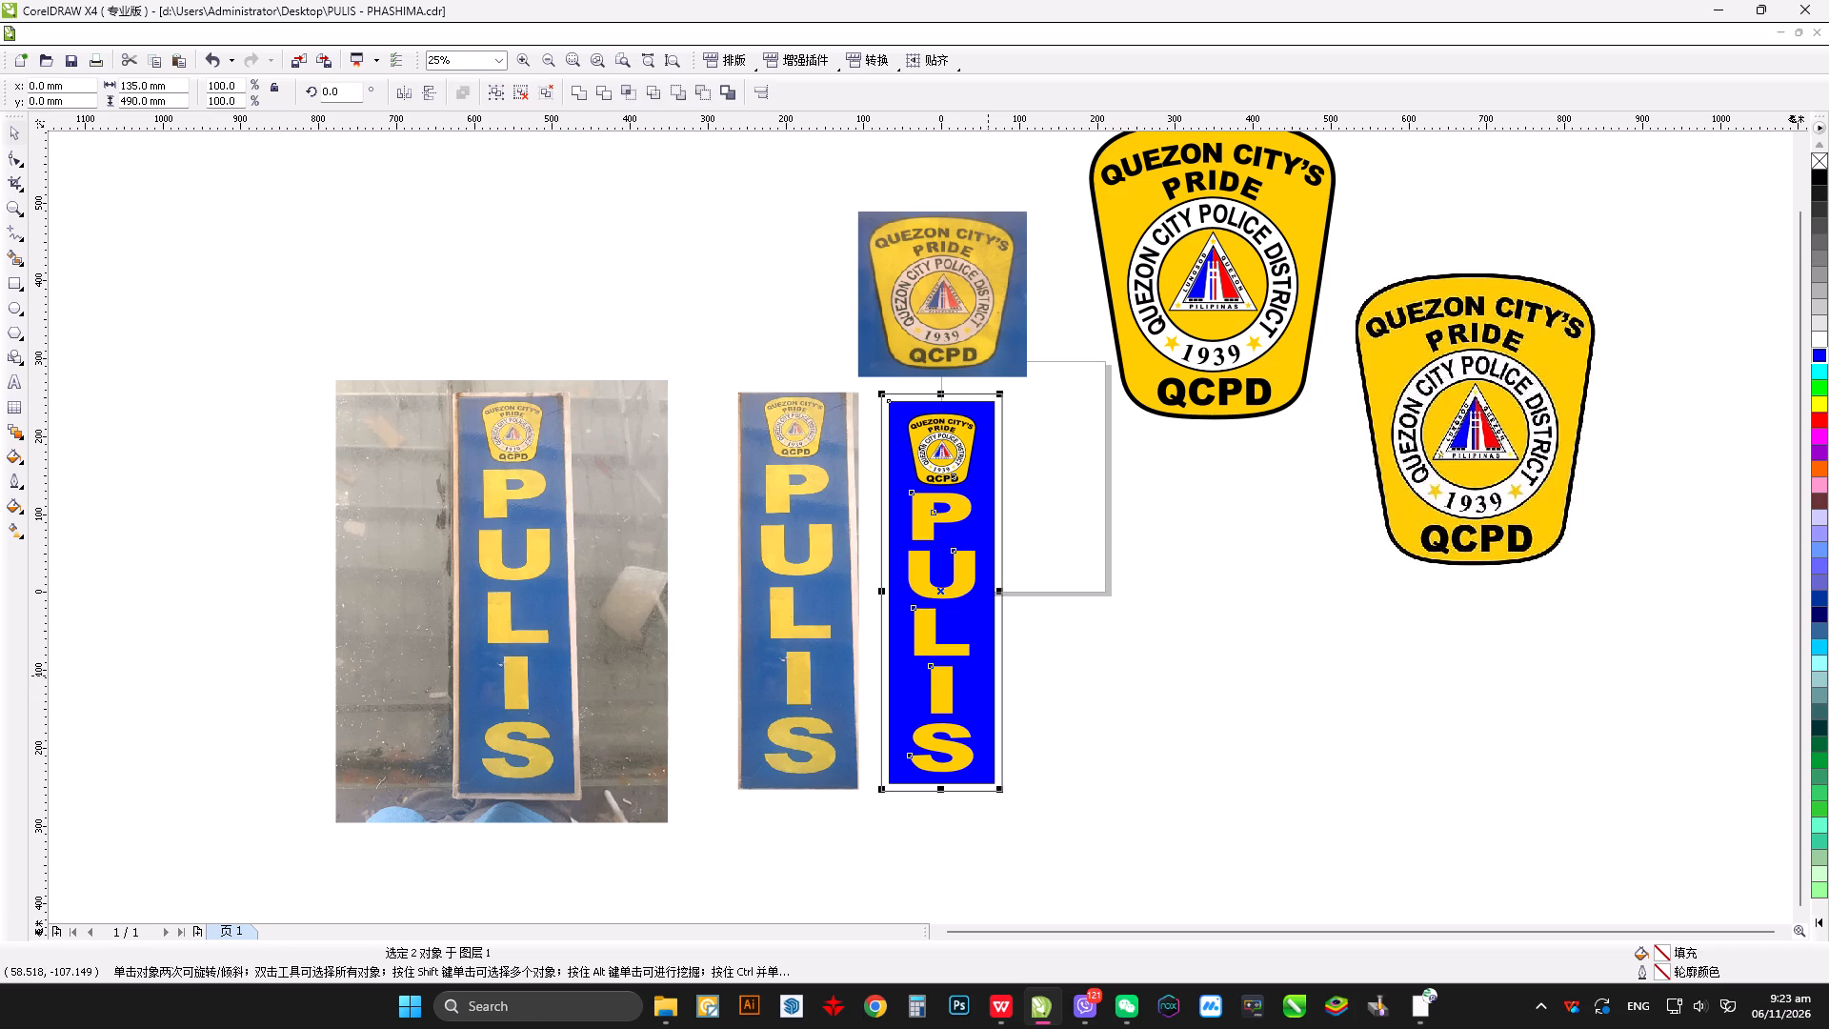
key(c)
click(1138, 620)
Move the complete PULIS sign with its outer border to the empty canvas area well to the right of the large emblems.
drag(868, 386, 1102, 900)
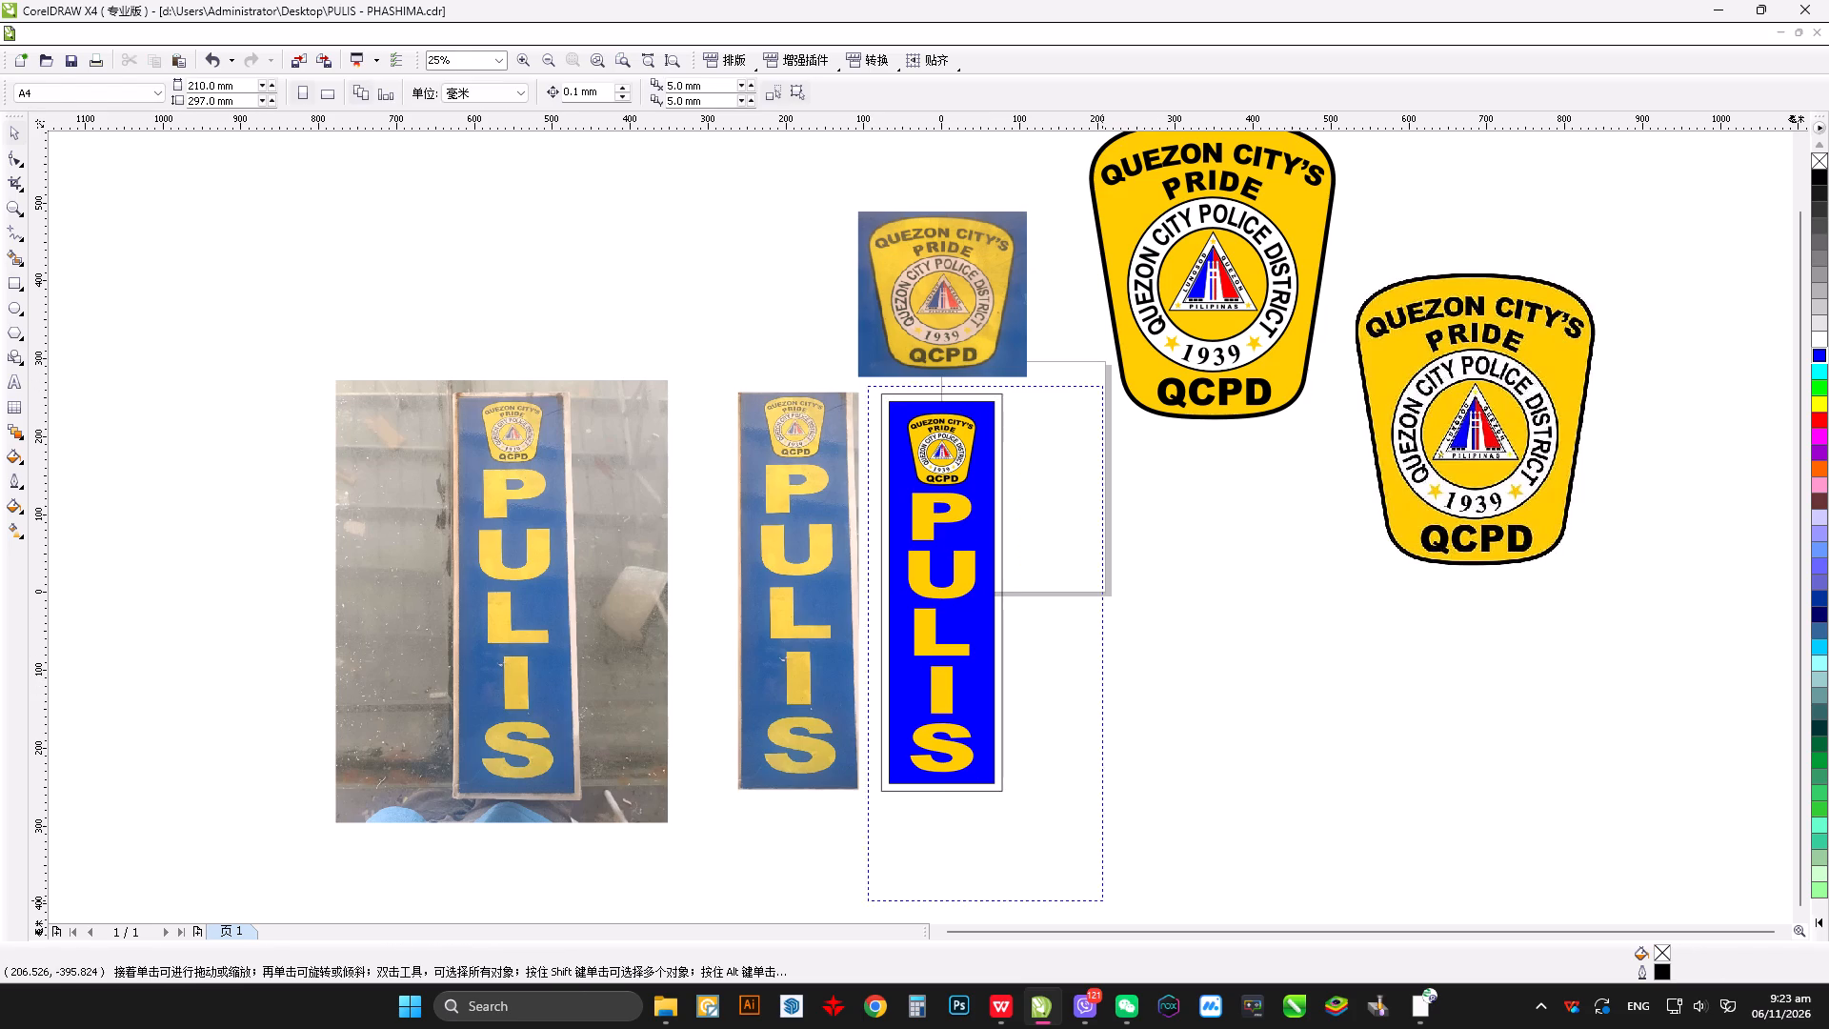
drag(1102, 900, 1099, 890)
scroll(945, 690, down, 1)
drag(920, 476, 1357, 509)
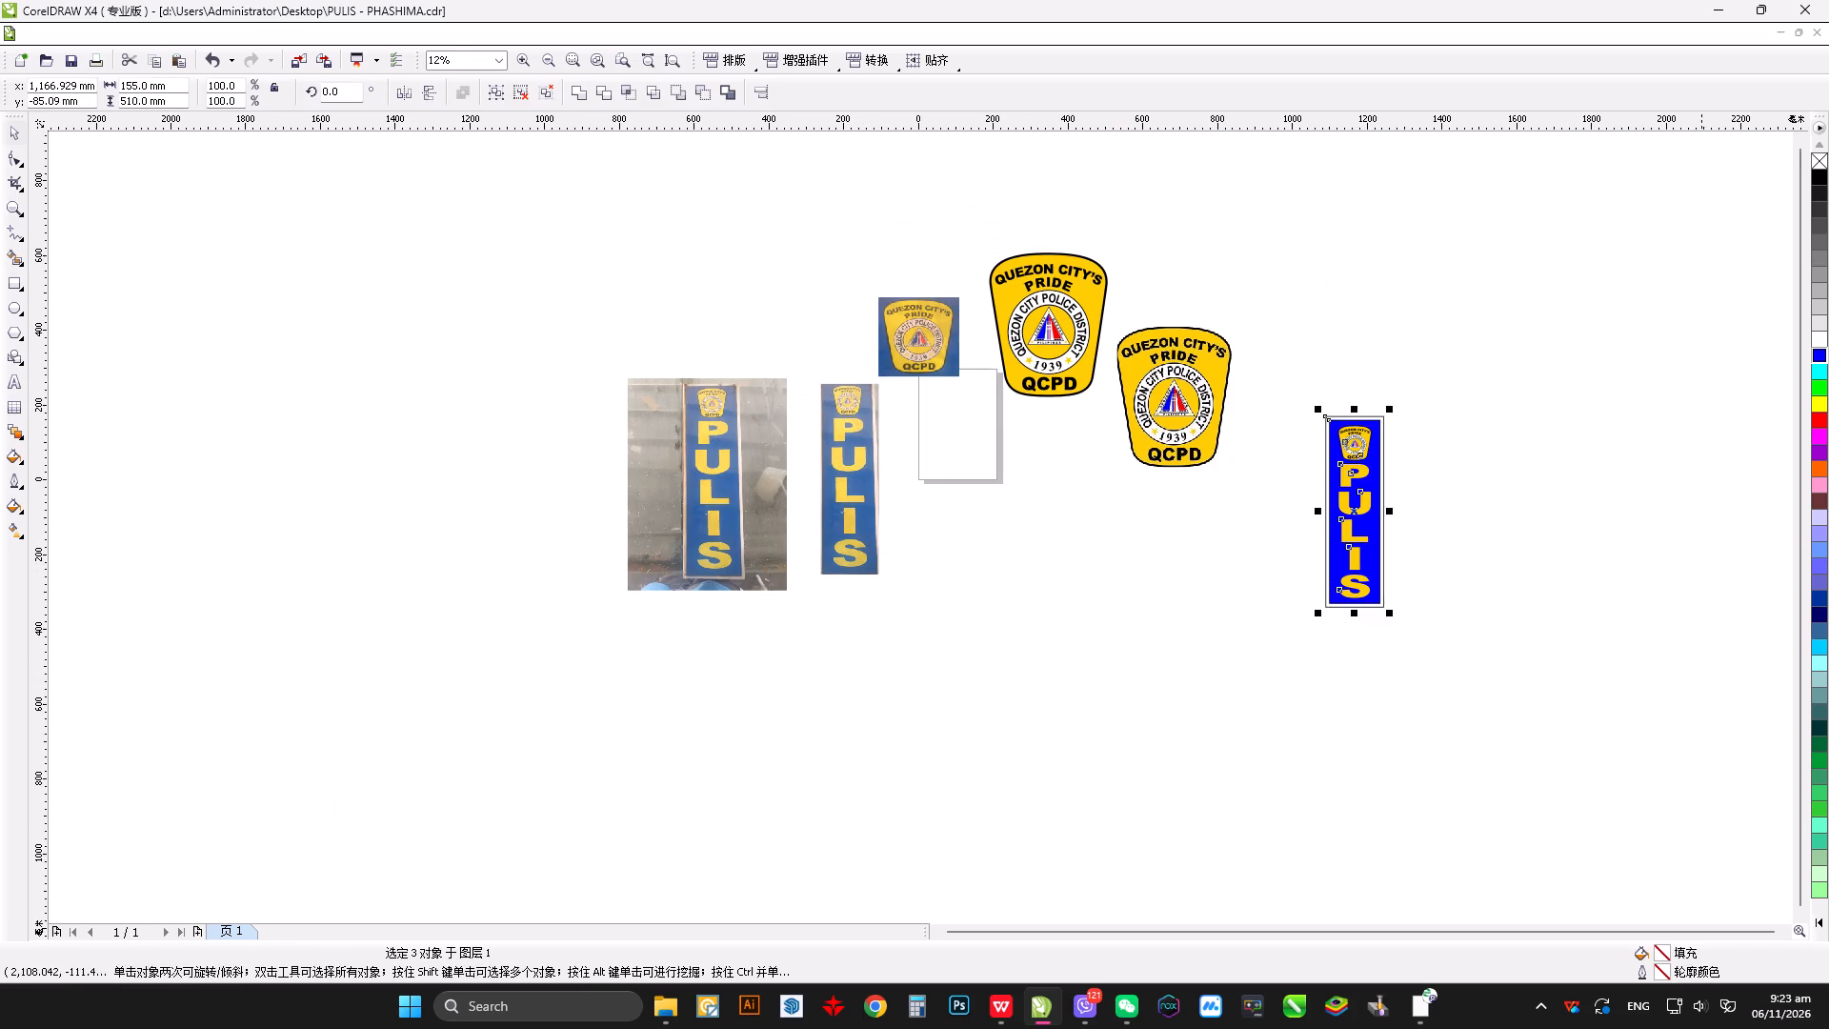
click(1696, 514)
Move the complete PULIS sign with its outer border back toward the references, into the empty area below the large shield emblems.
scroll(1376, 513, up, 2)
scroll(901, 499, up, 1)
scroll(920, 528, down, 2)
drag(765, 304, 1151, 900)
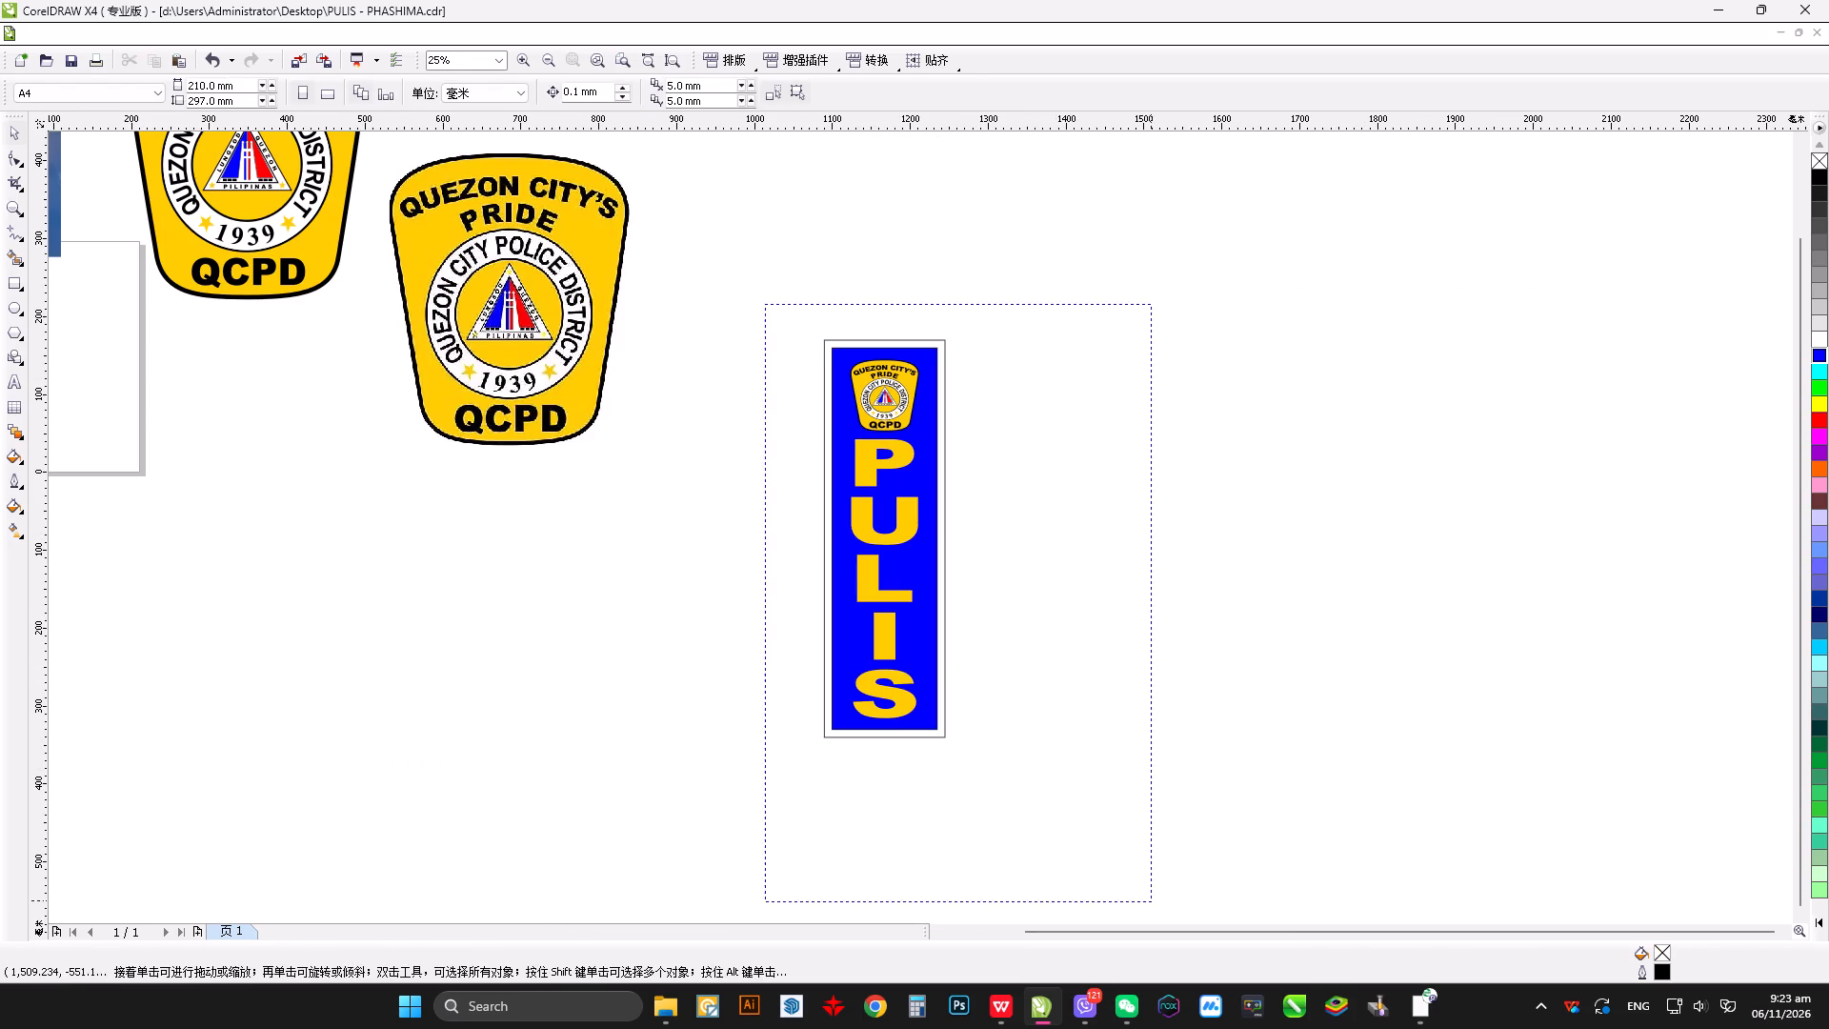
drag(1151, 900, 1144, 855)
scroll(856, 592, up, 1)
scroll(923, 516, down, 2)
drag(930, 522, 674, 609)
click(1069, 586)
scroll(615, 576, up, 1)
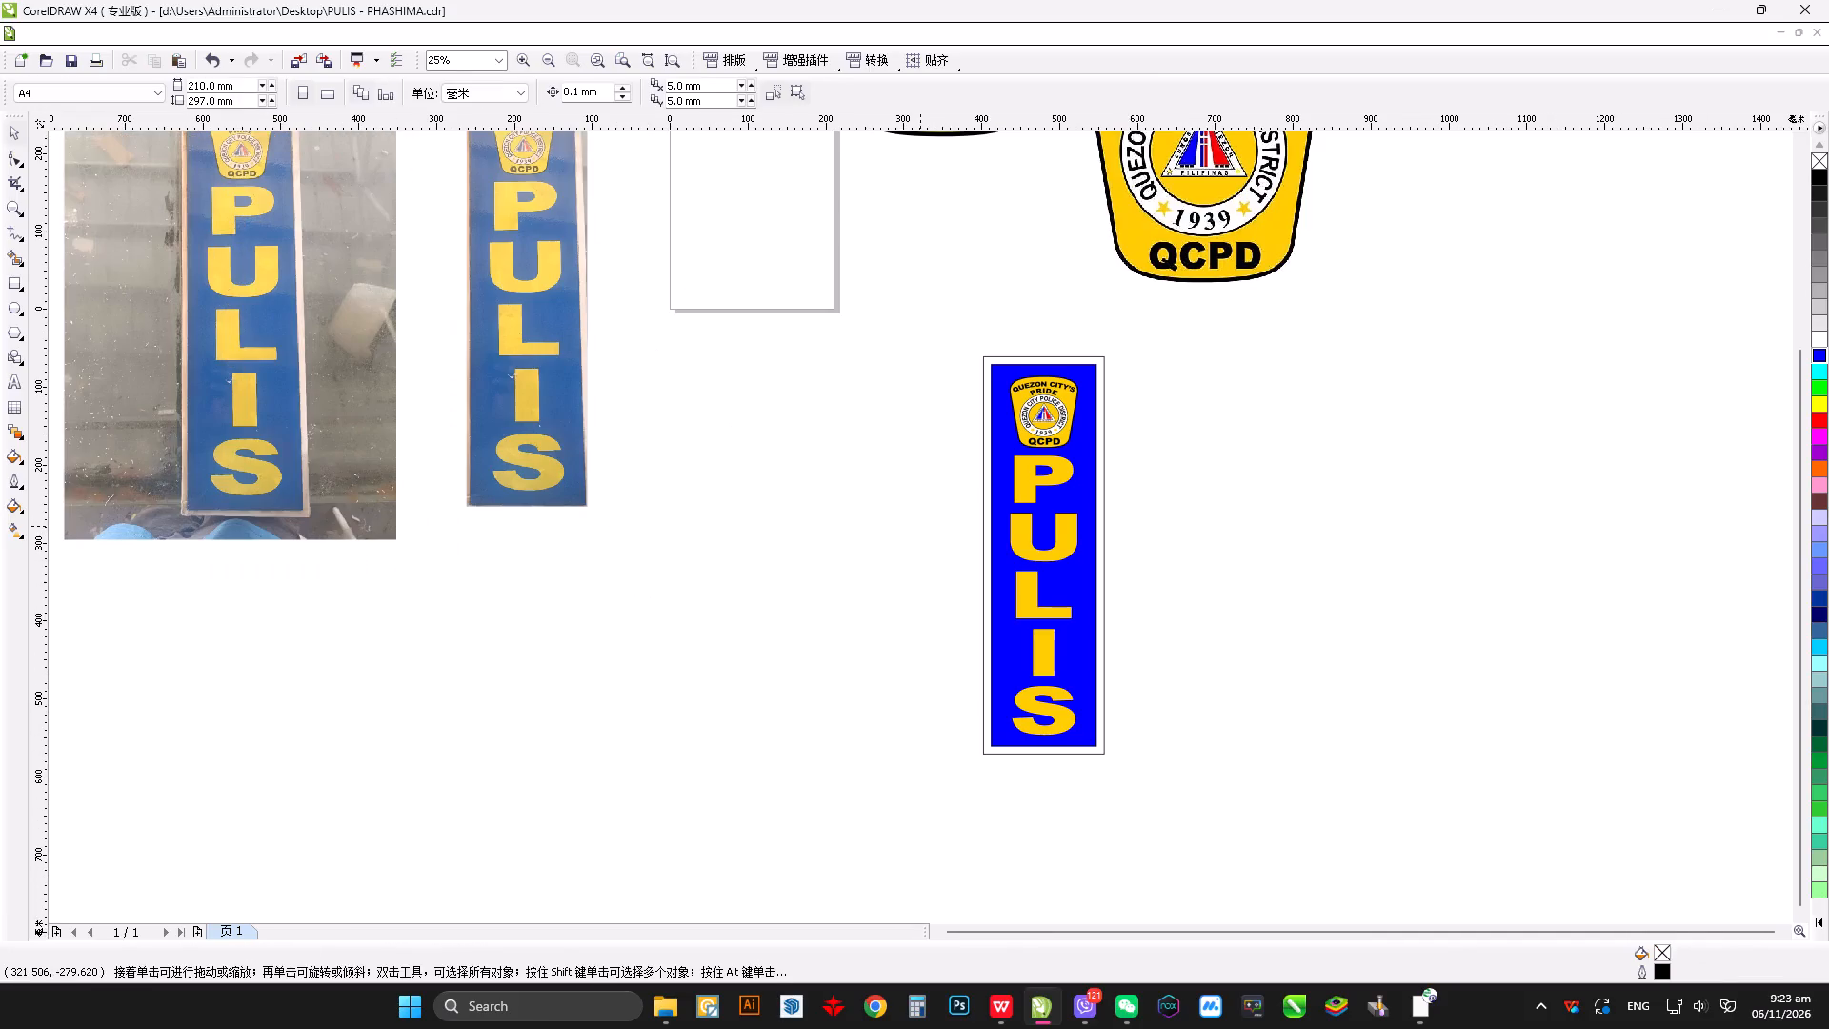
Save the PULIS - PHASHIMA document.
key(ctrl+s)
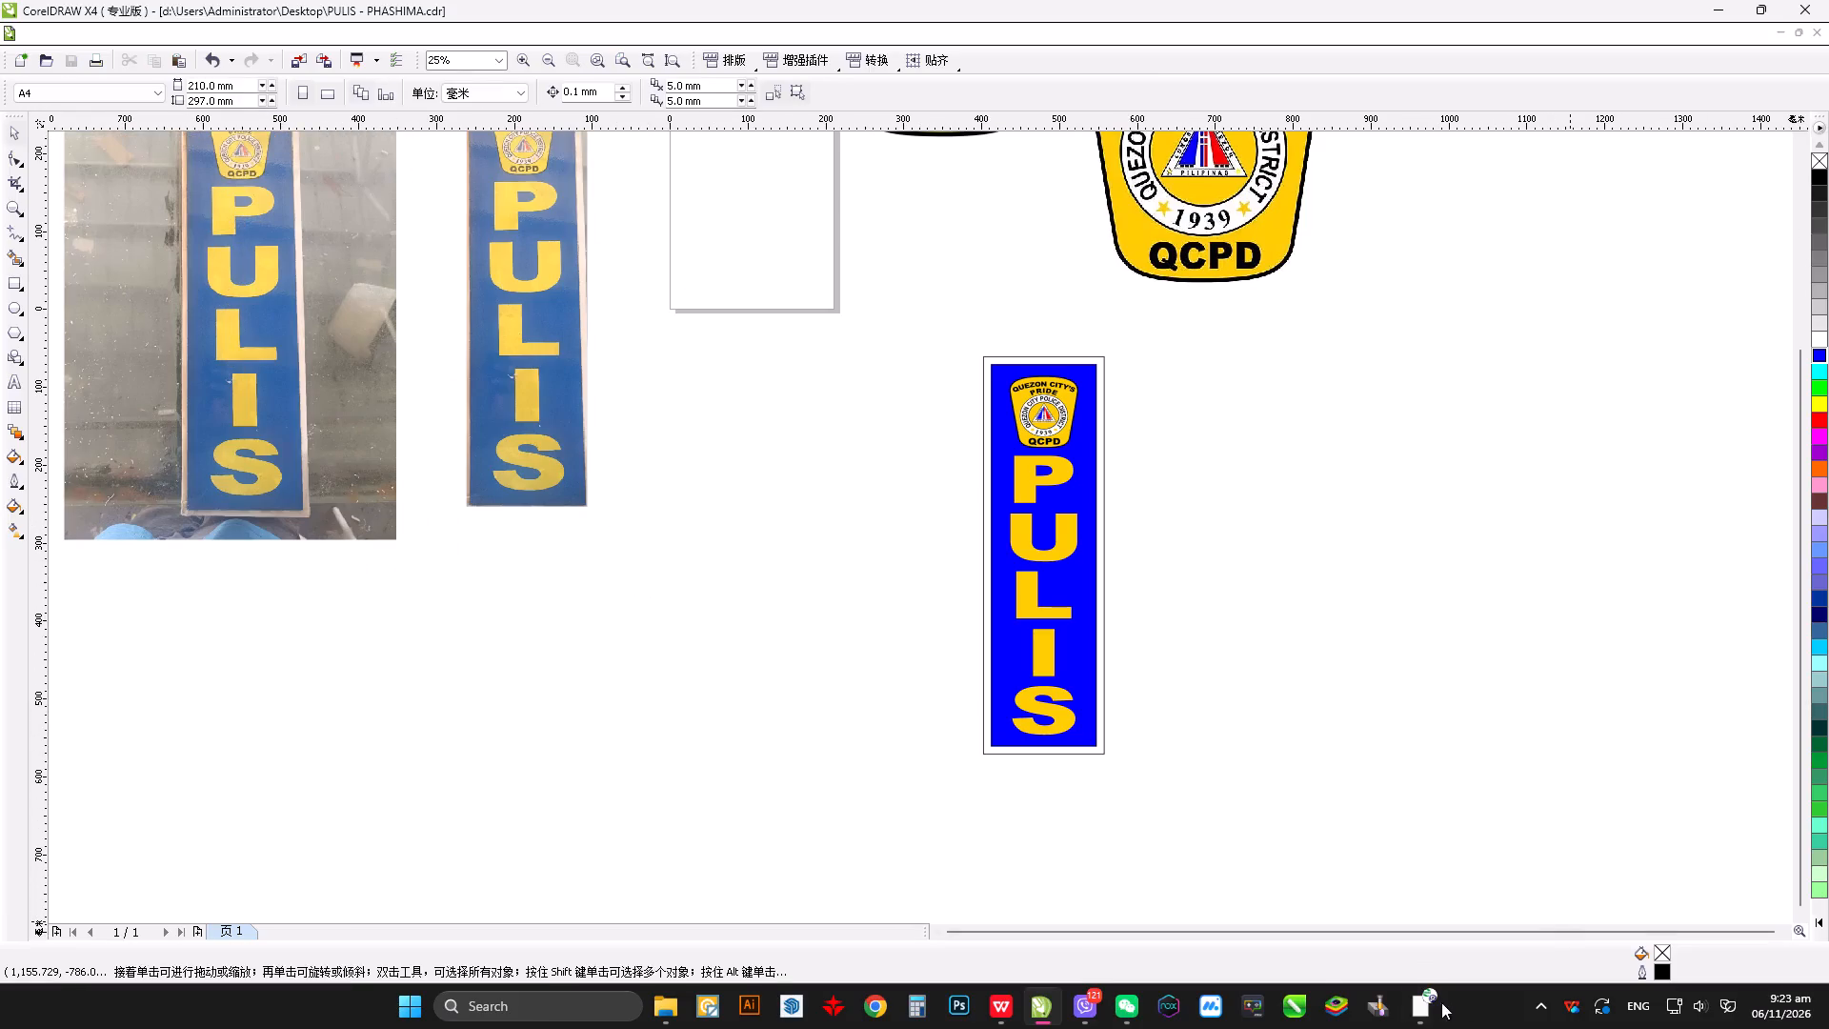
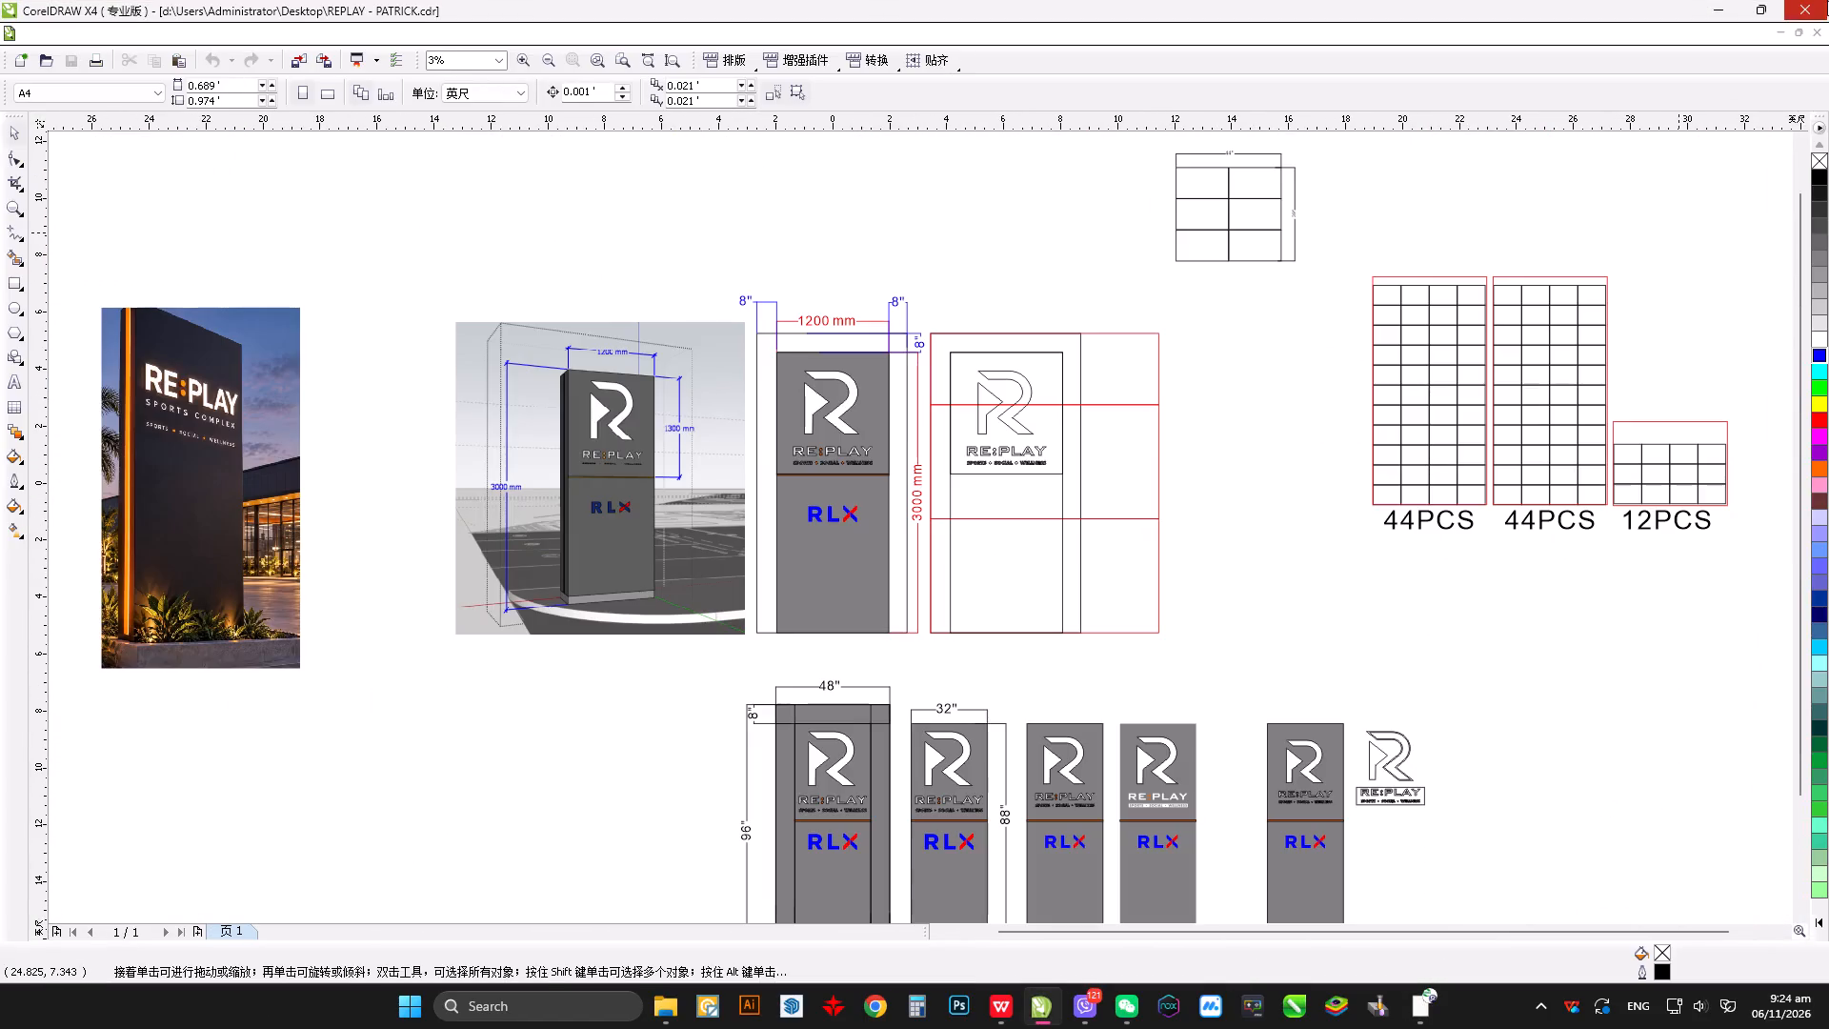
Close the REPLAY - PATRICK drawing and minimize CorelDRAW to reveal the desktop.
click(1821, 36)
click(1716, 0)
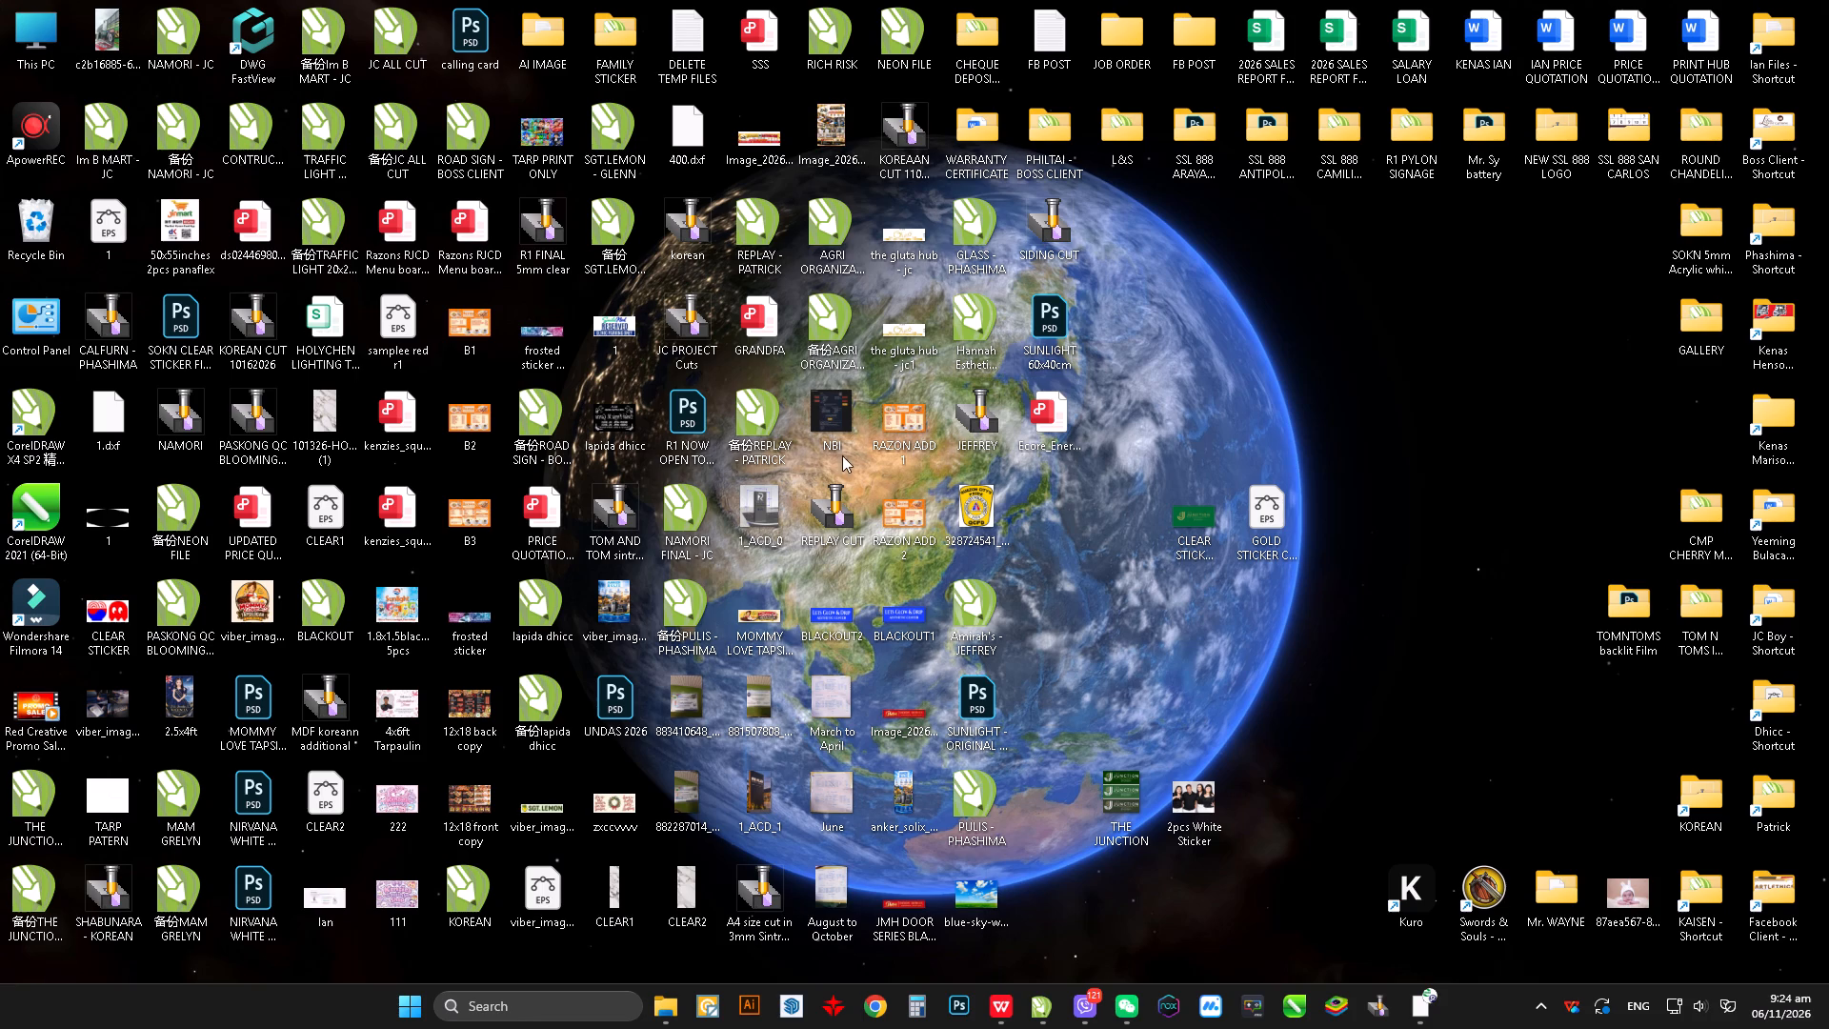
Open the REPLAY CUT file from the desktop in JDPaint and bring its cladding and acrylic cutting layouts into view.
double_click(834, 528)
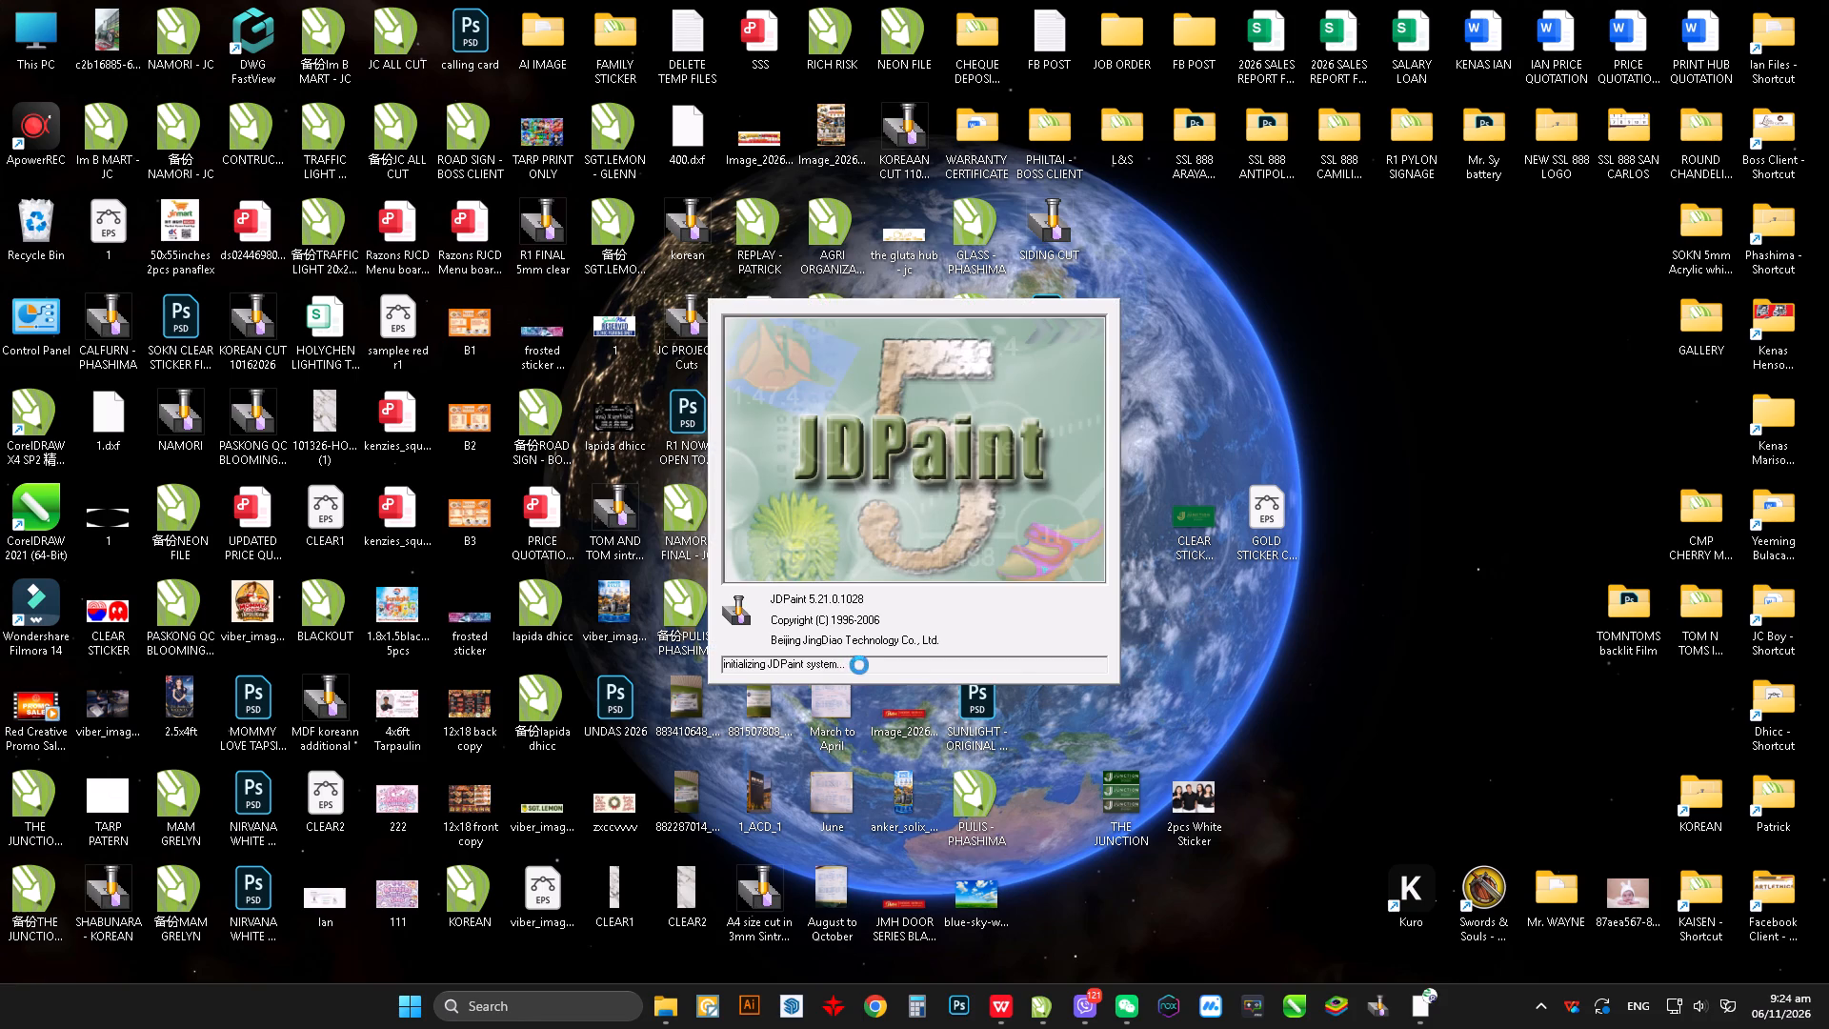
scroll(854, 657, up, 12)
scroll(692, 424, down, 3)
scroll(1077, 521, up, 2)
scroll(931, 461, down, 1)
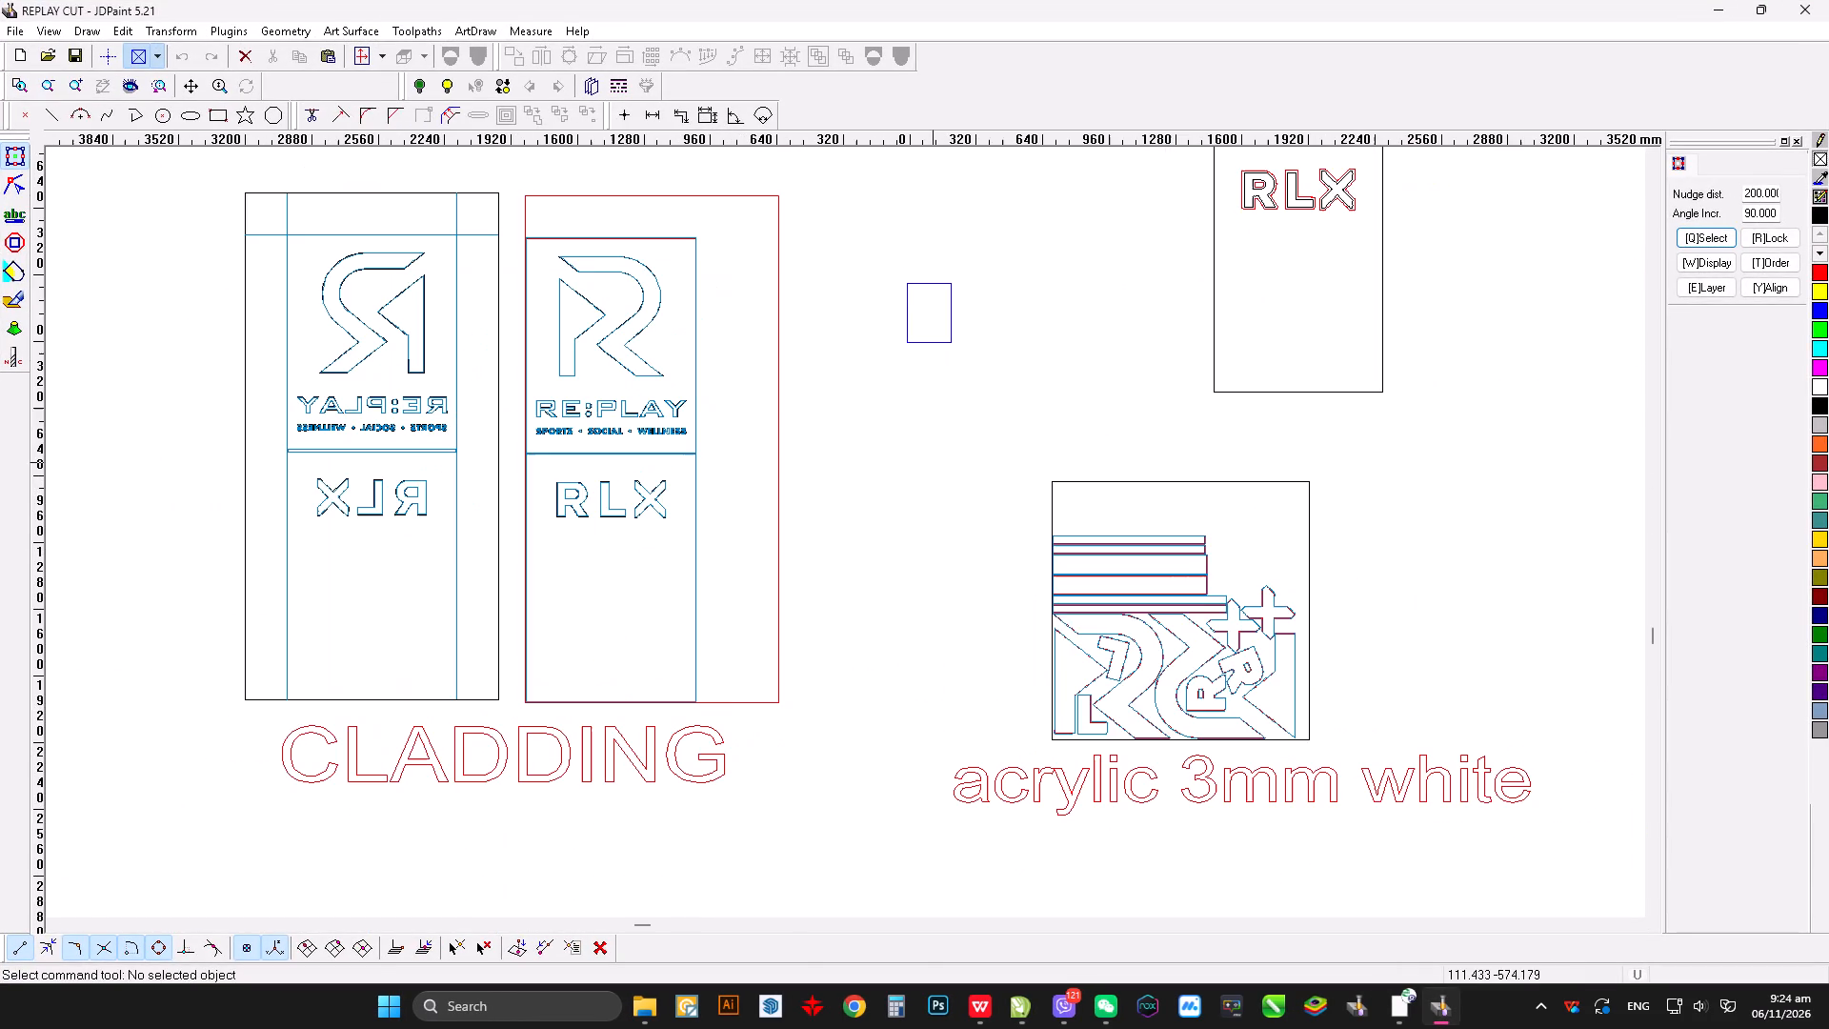
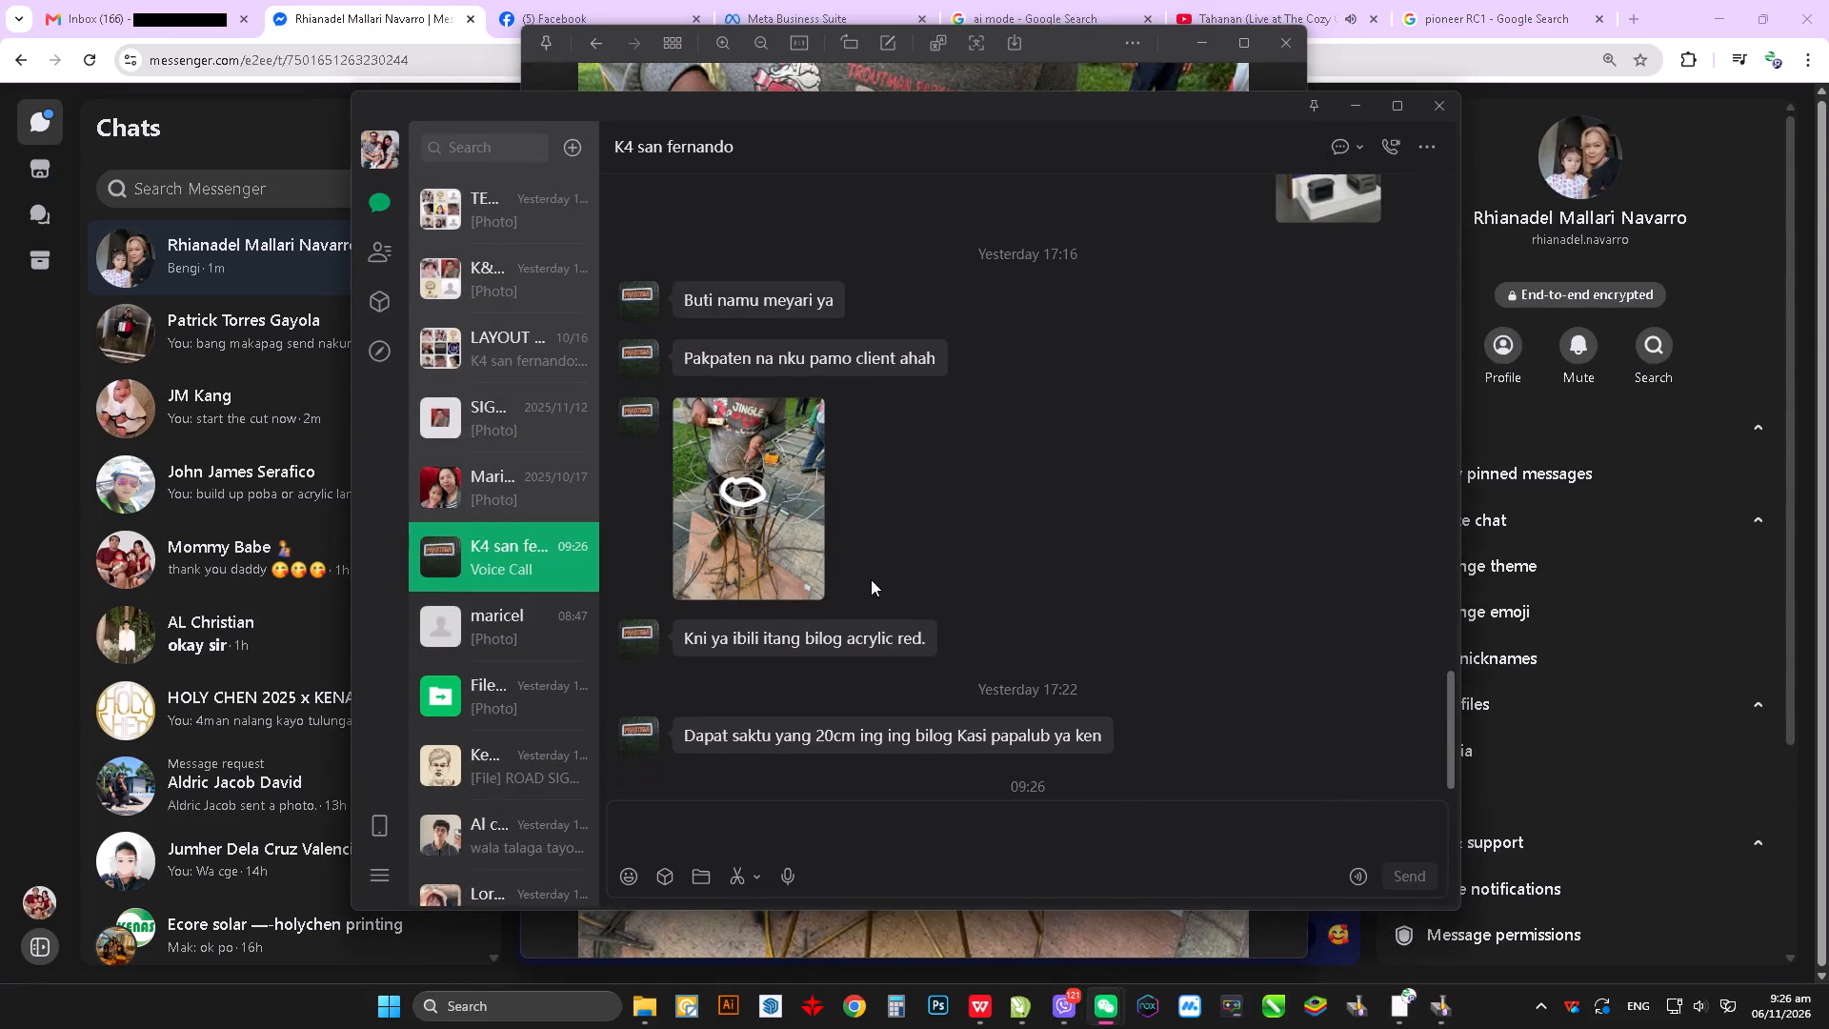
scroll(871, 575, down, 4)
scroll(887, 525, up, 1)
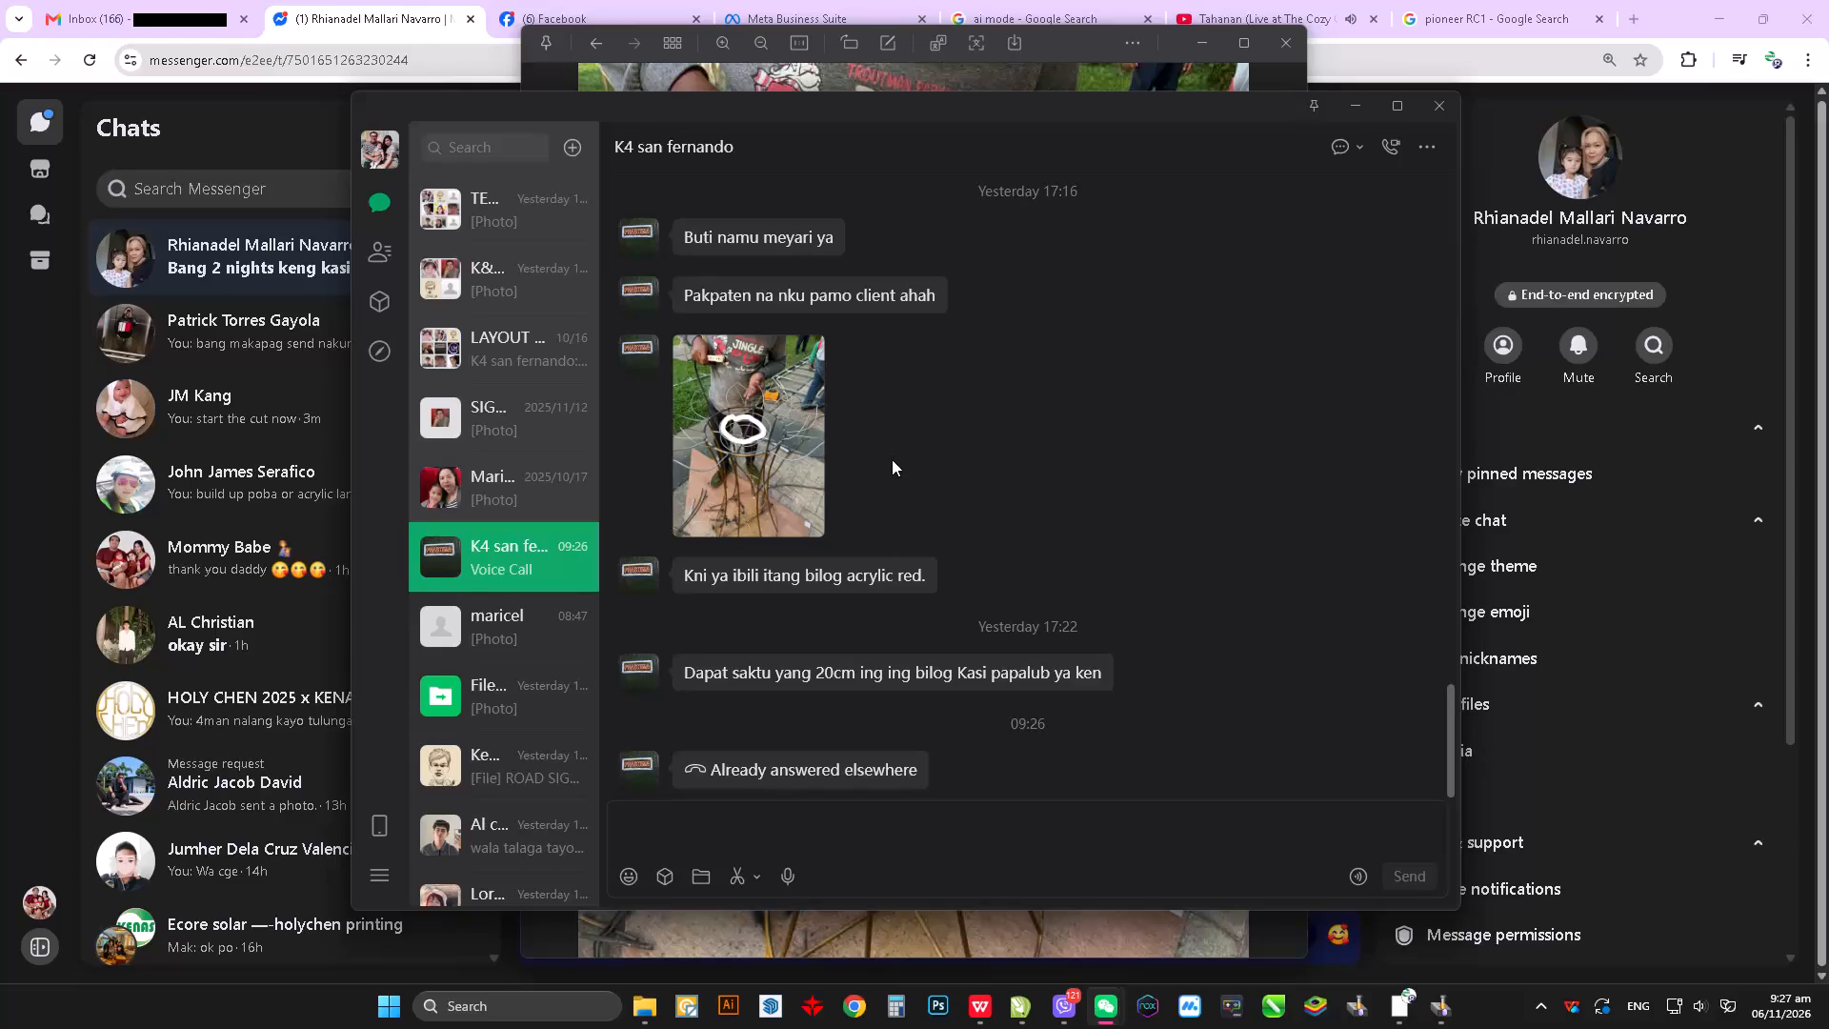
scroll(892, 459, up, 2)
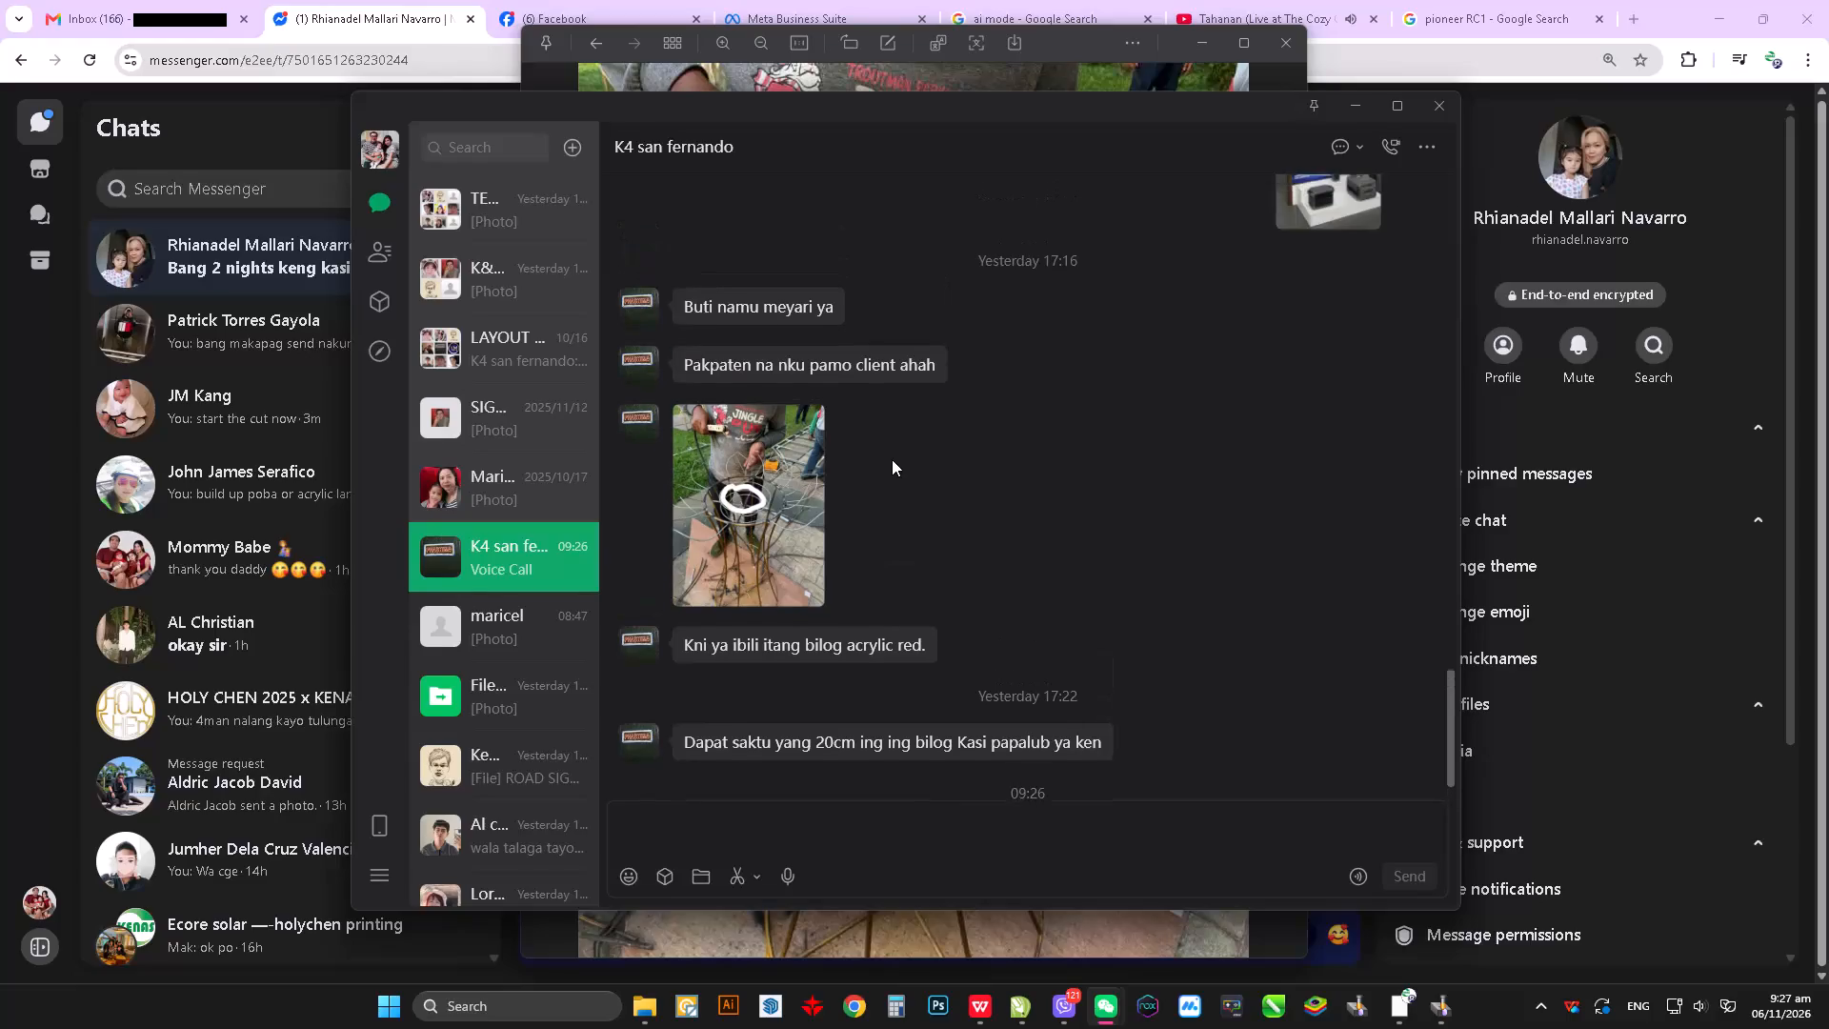
Review the K4 san fernando conversation in Weixin and open the photo of the metal frame with the circled area for viewing.
scroll(892, 459, up, 2)
scroll(892, 459, down, 6)
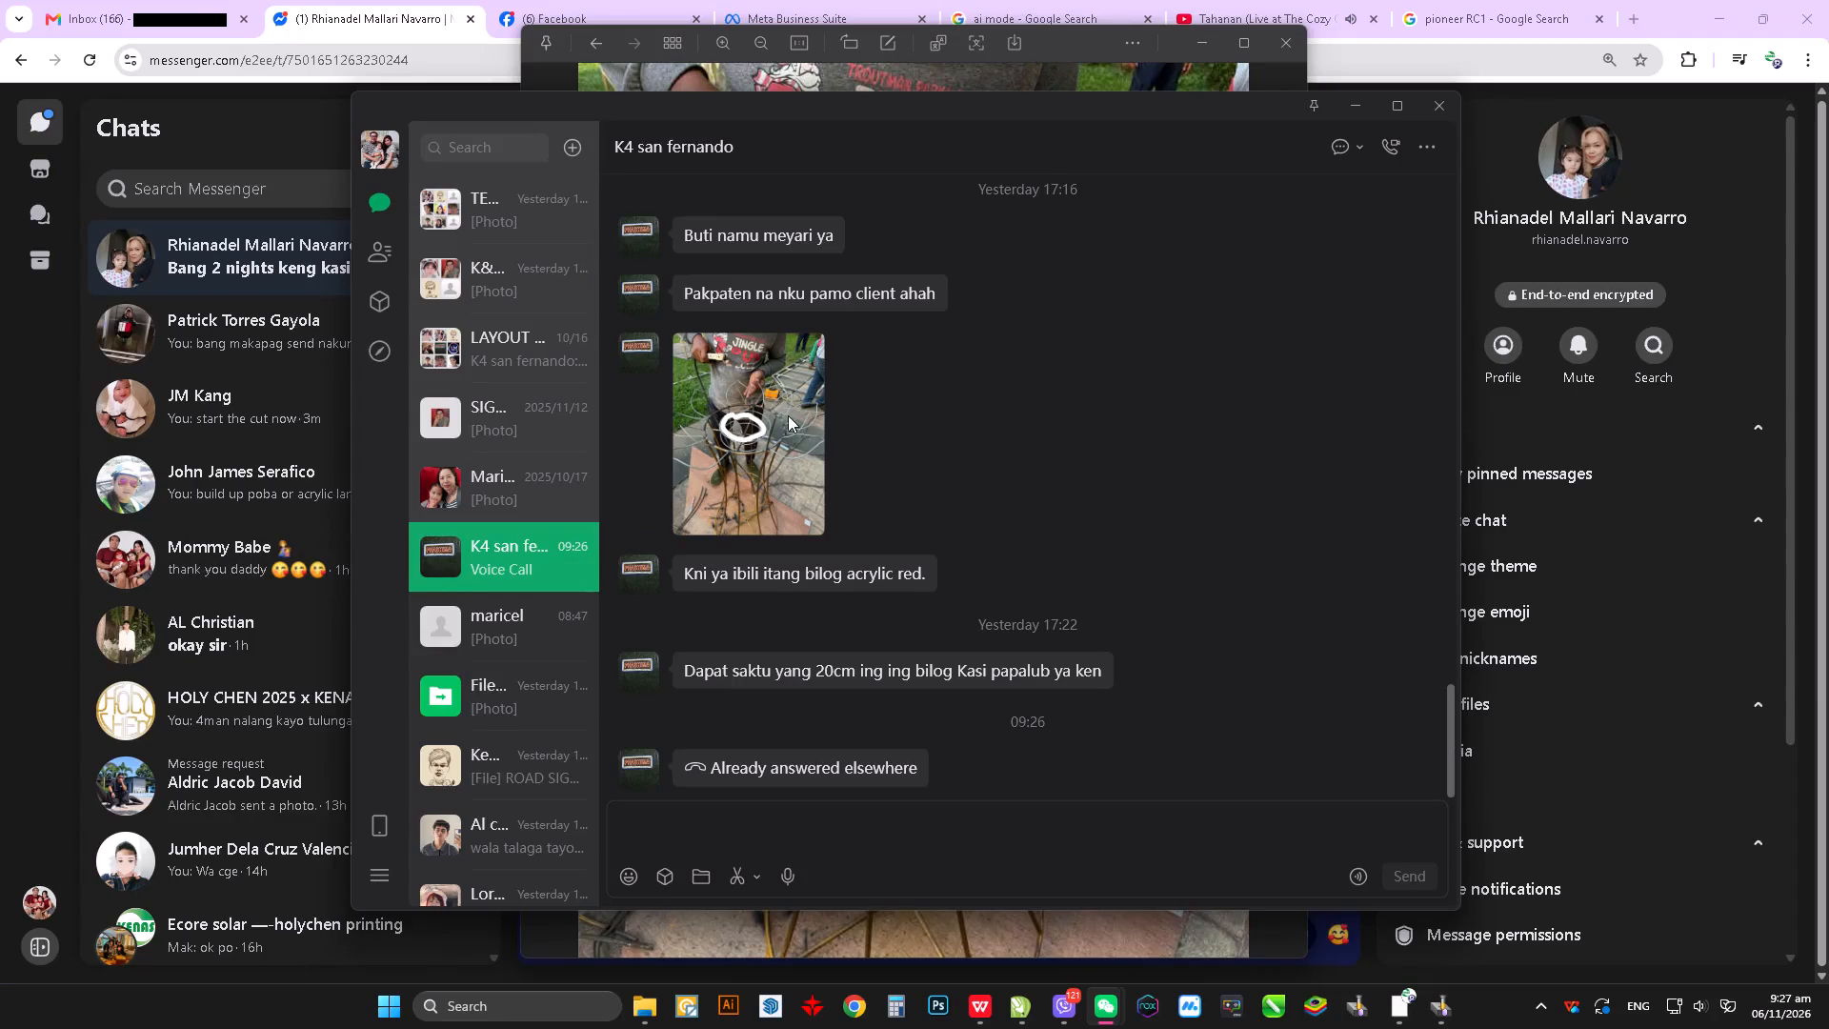
drag(787, 415, 782, 424)
click(794, 449)
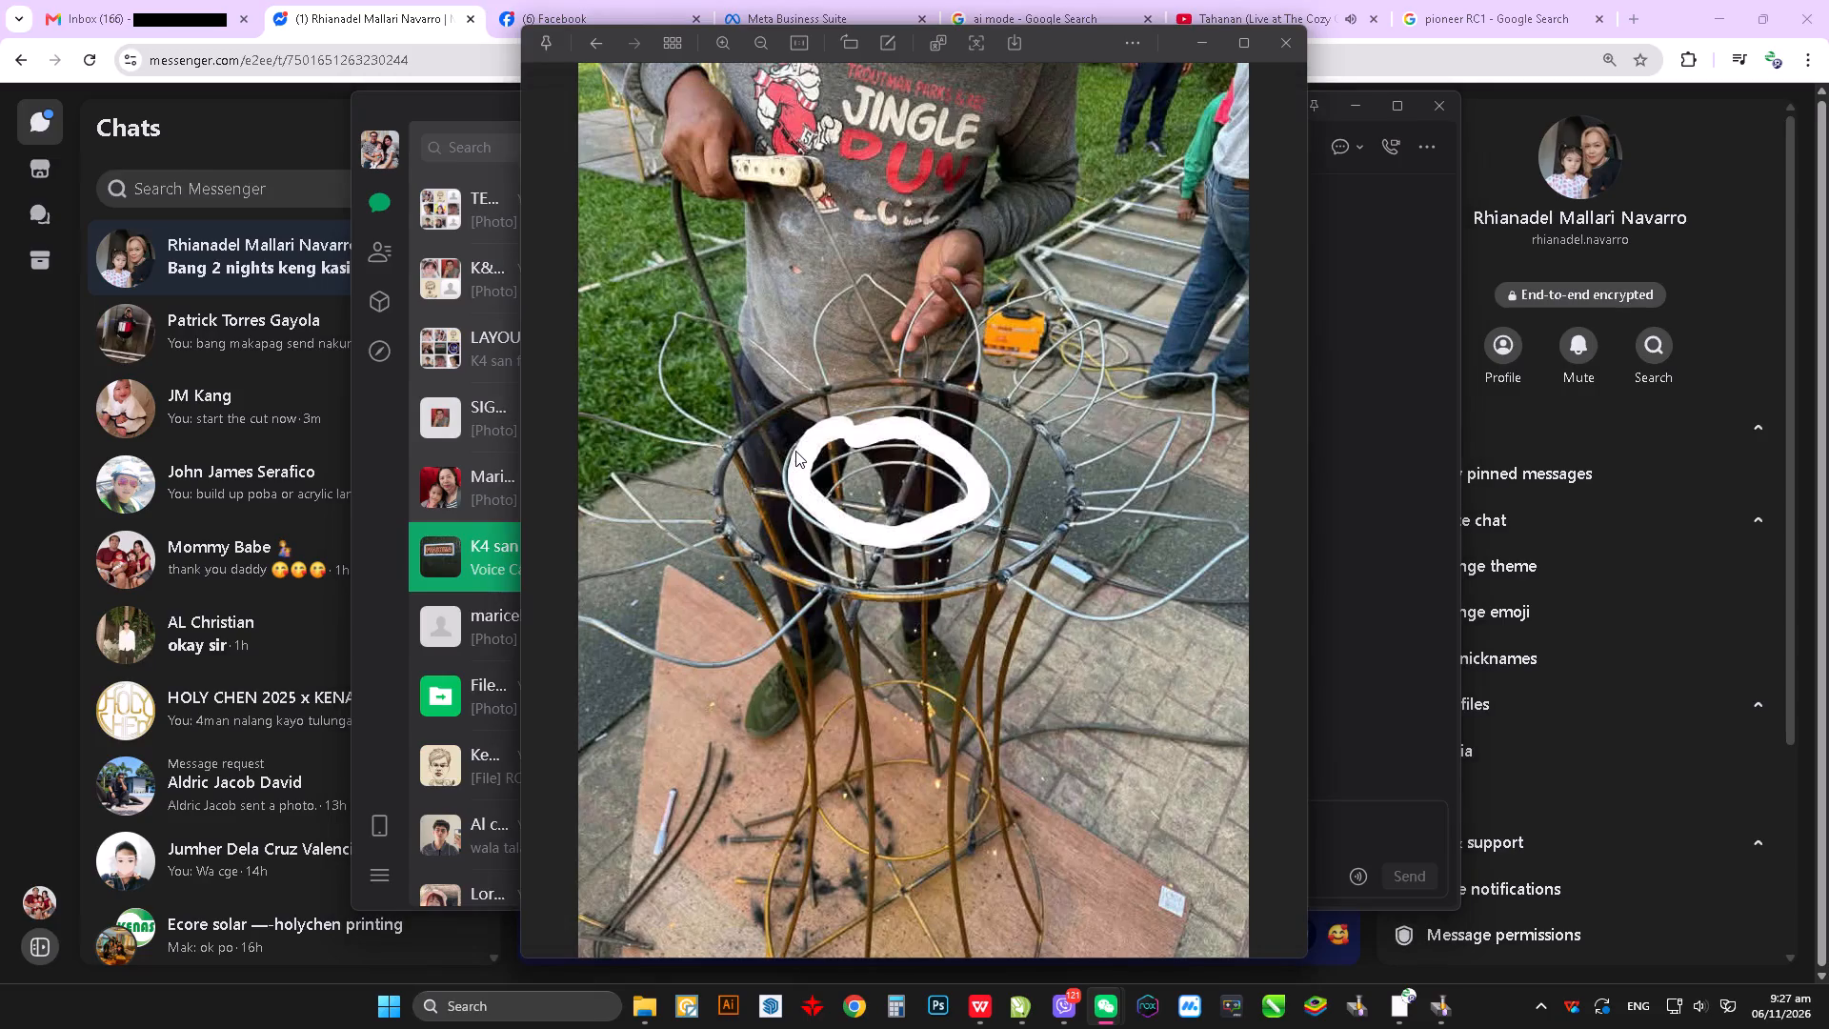
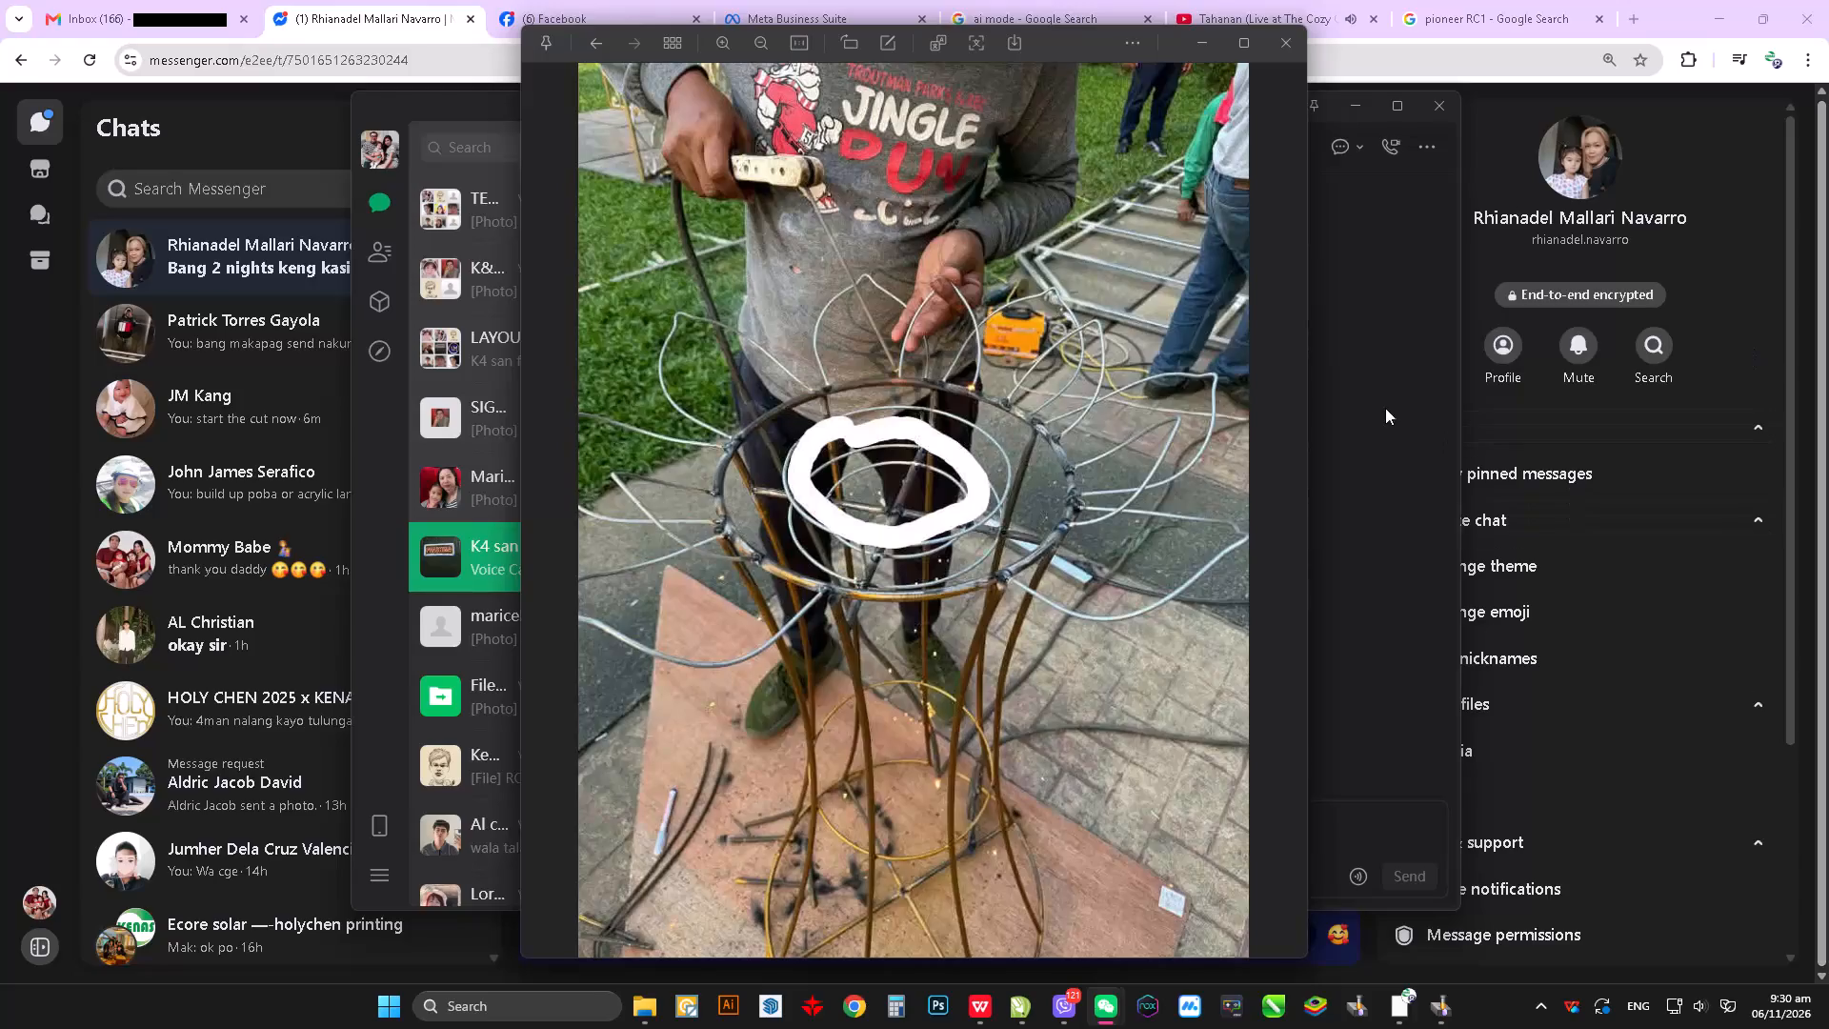
Look back through the K4 san fernando chat history and open the photo of the green push button.
click(1382, 407)
scroll(1059, 439, up, 9)
scroll(1122, 559, up, 7)
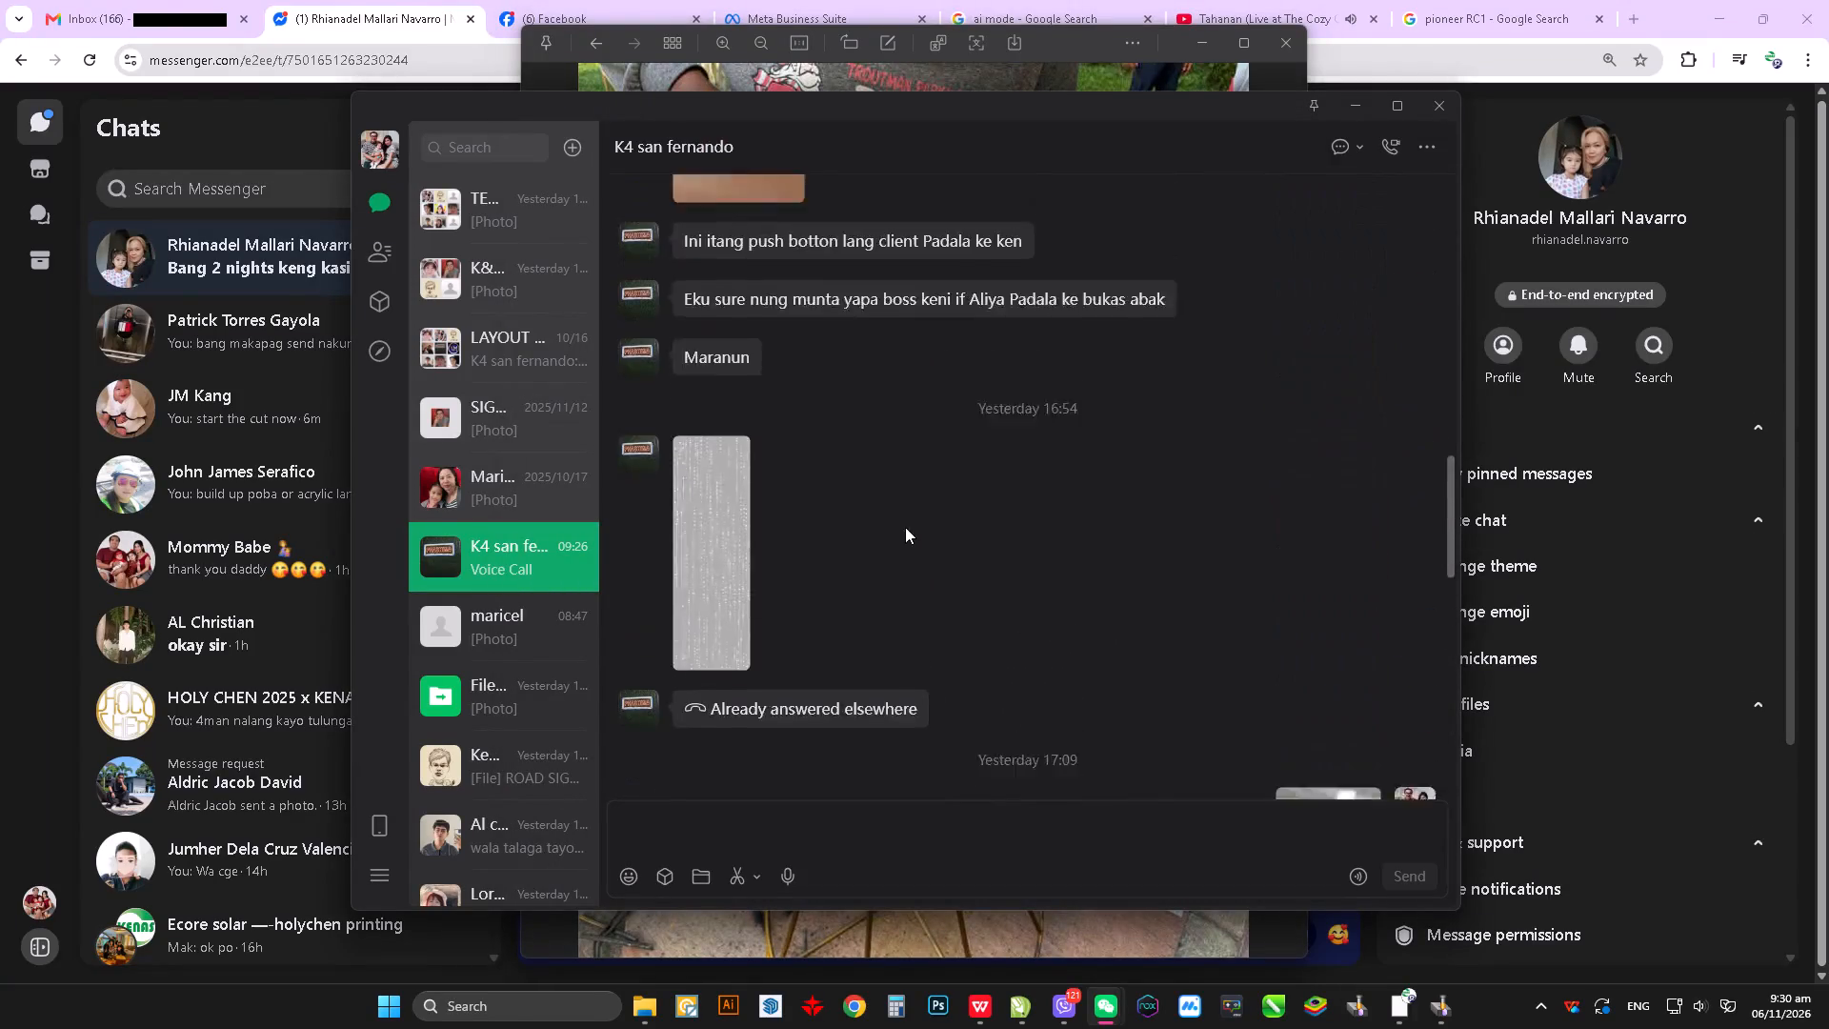
scroll(905, 527, up, 7)
scroll(839, 556, down, 4)
click(759, 664)
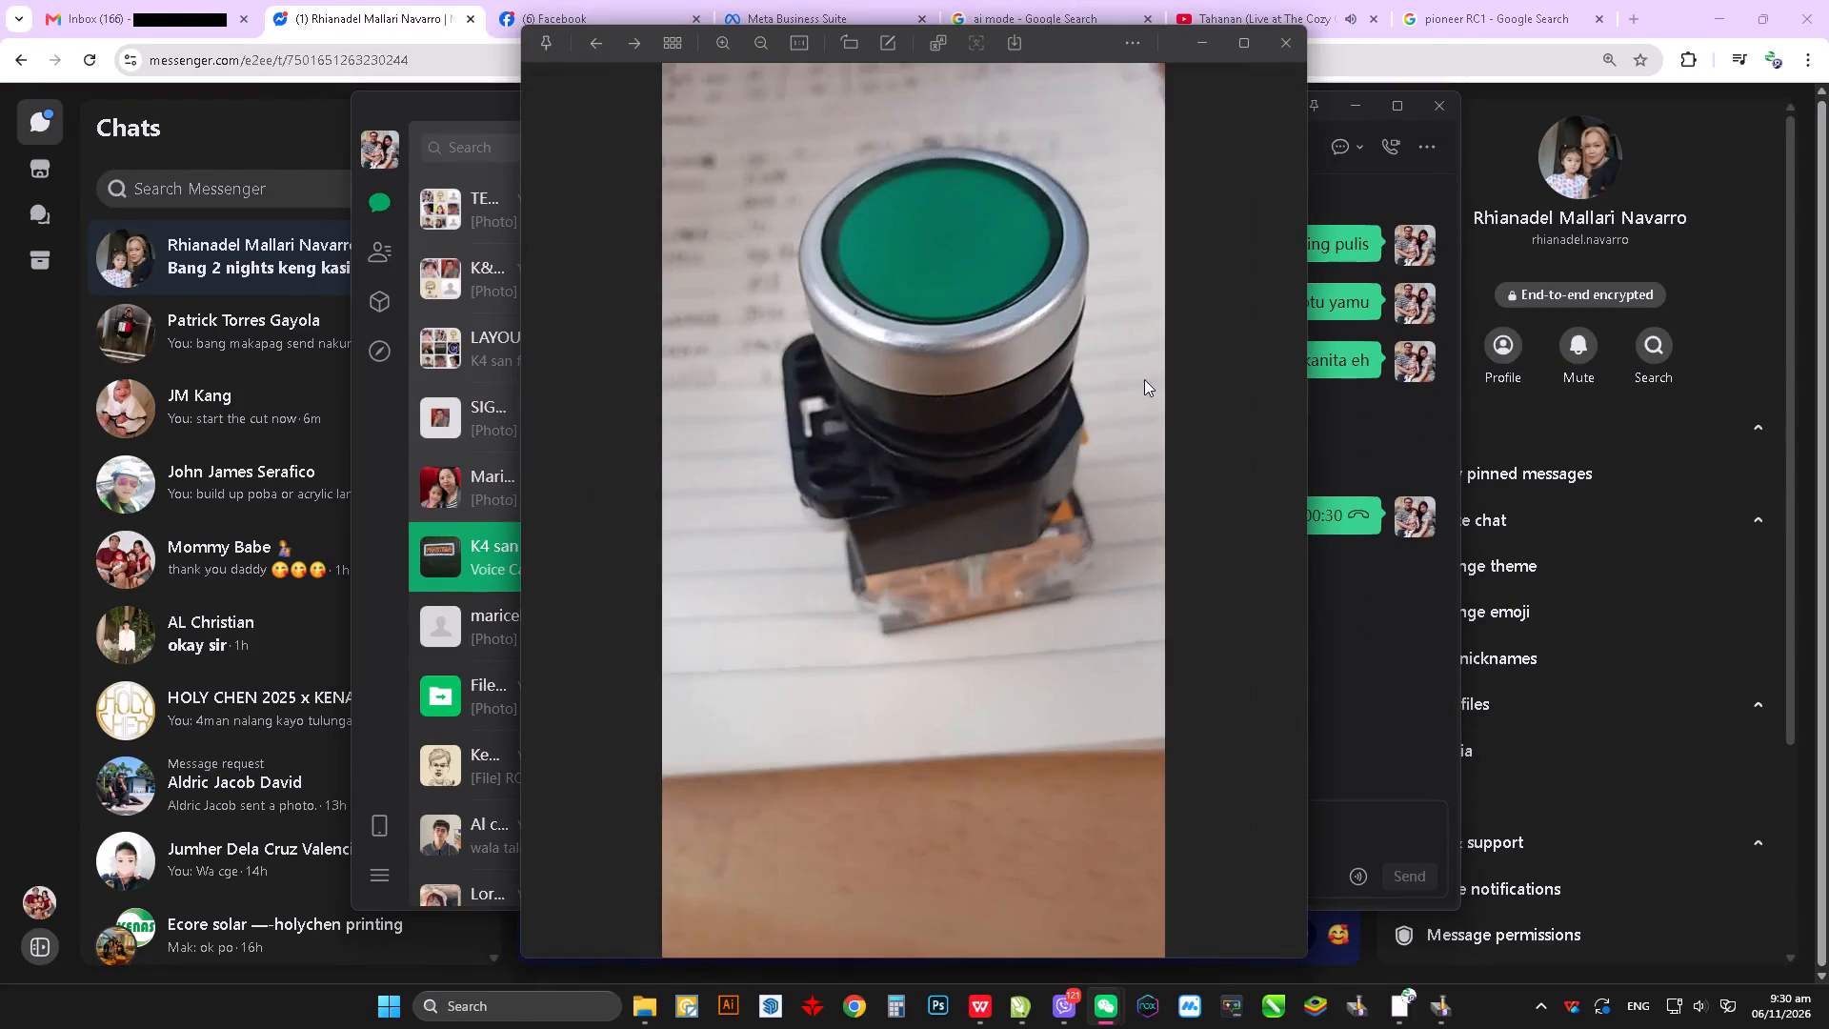
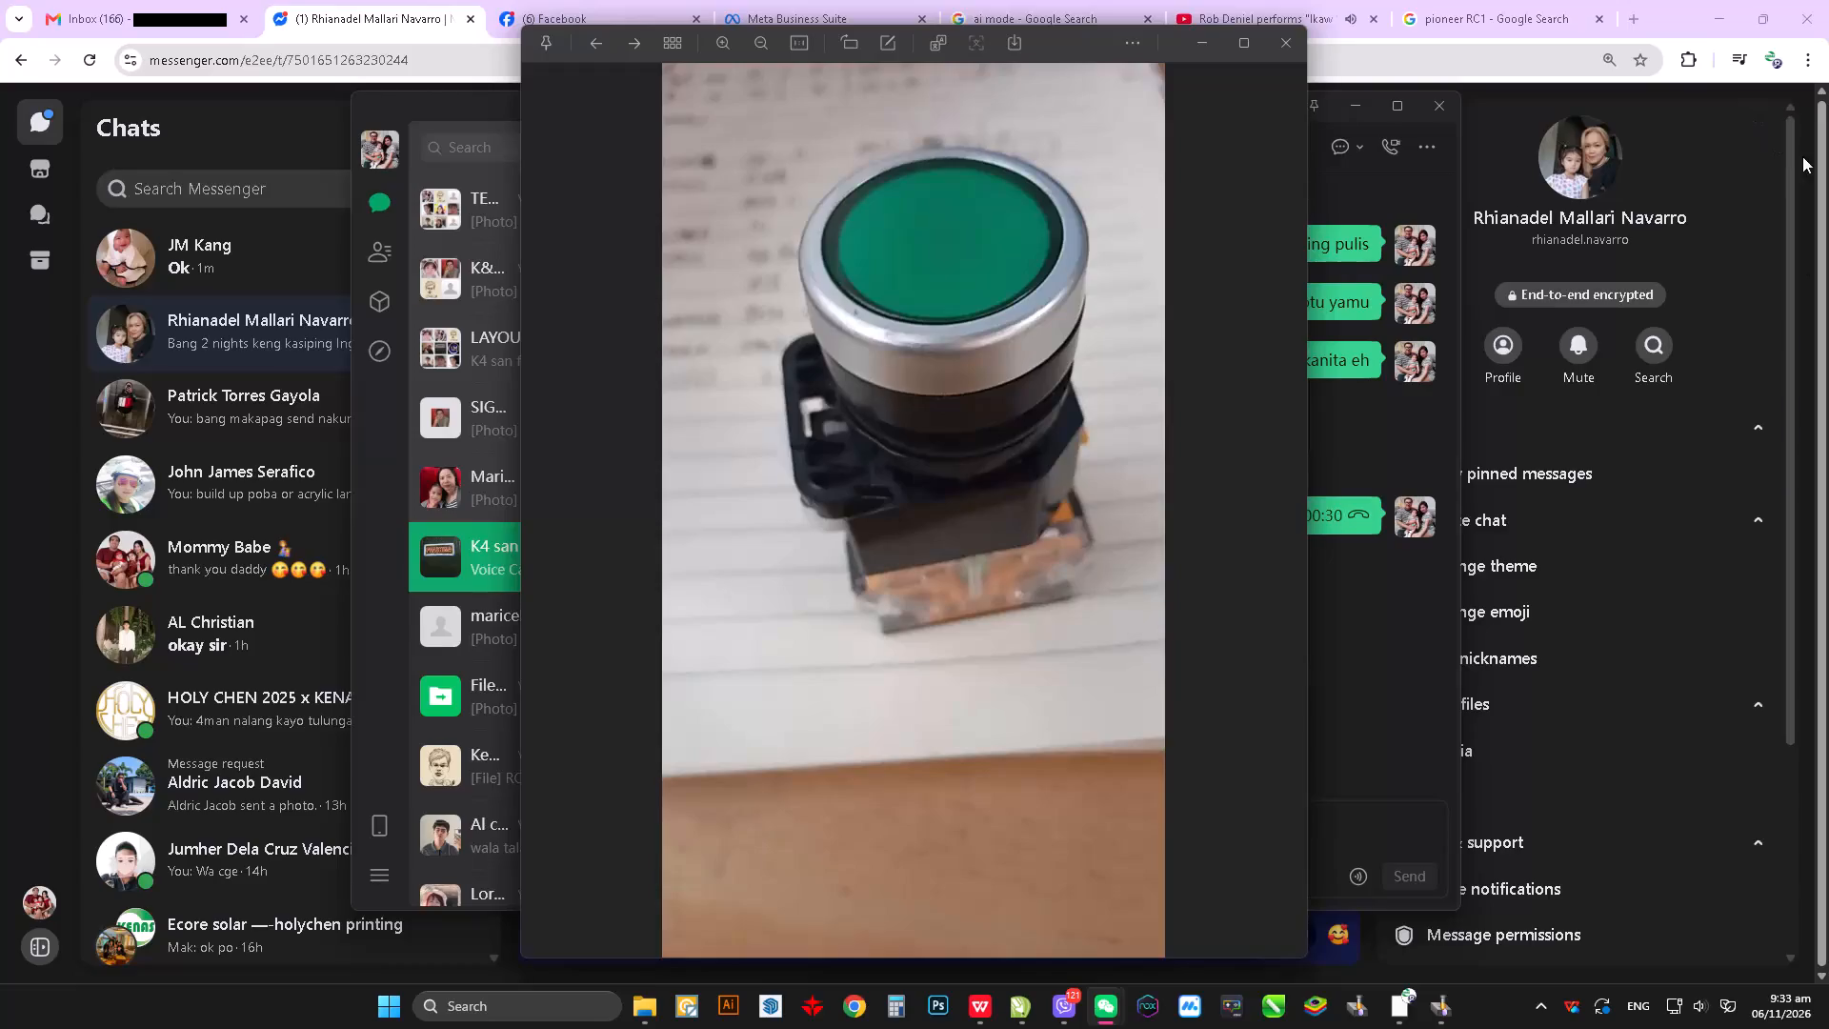
Return from the push button photo to the K4 san fernando conversation.
click(1353, 677)
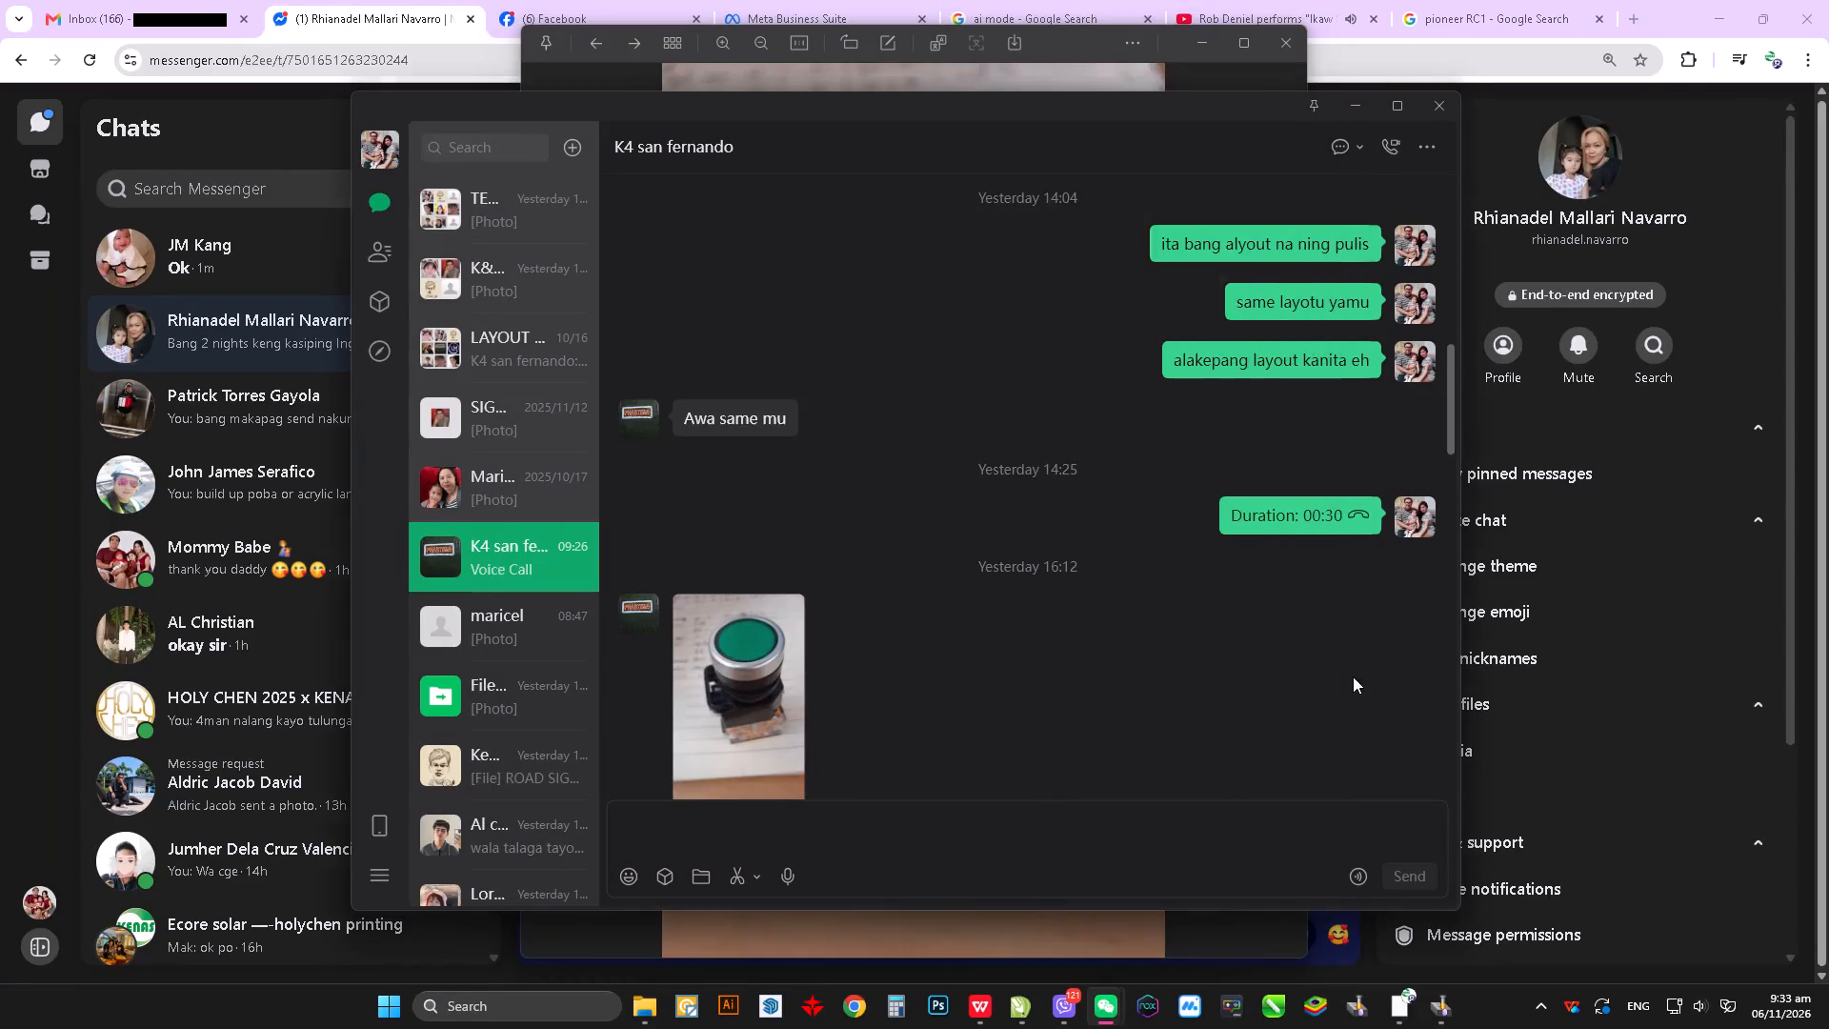
Look back through the K4 san fernando chat at the acrylic light box request and its reference photo.
scroll(789, 643, up, 13)
scroll(906, 666, down, 2)
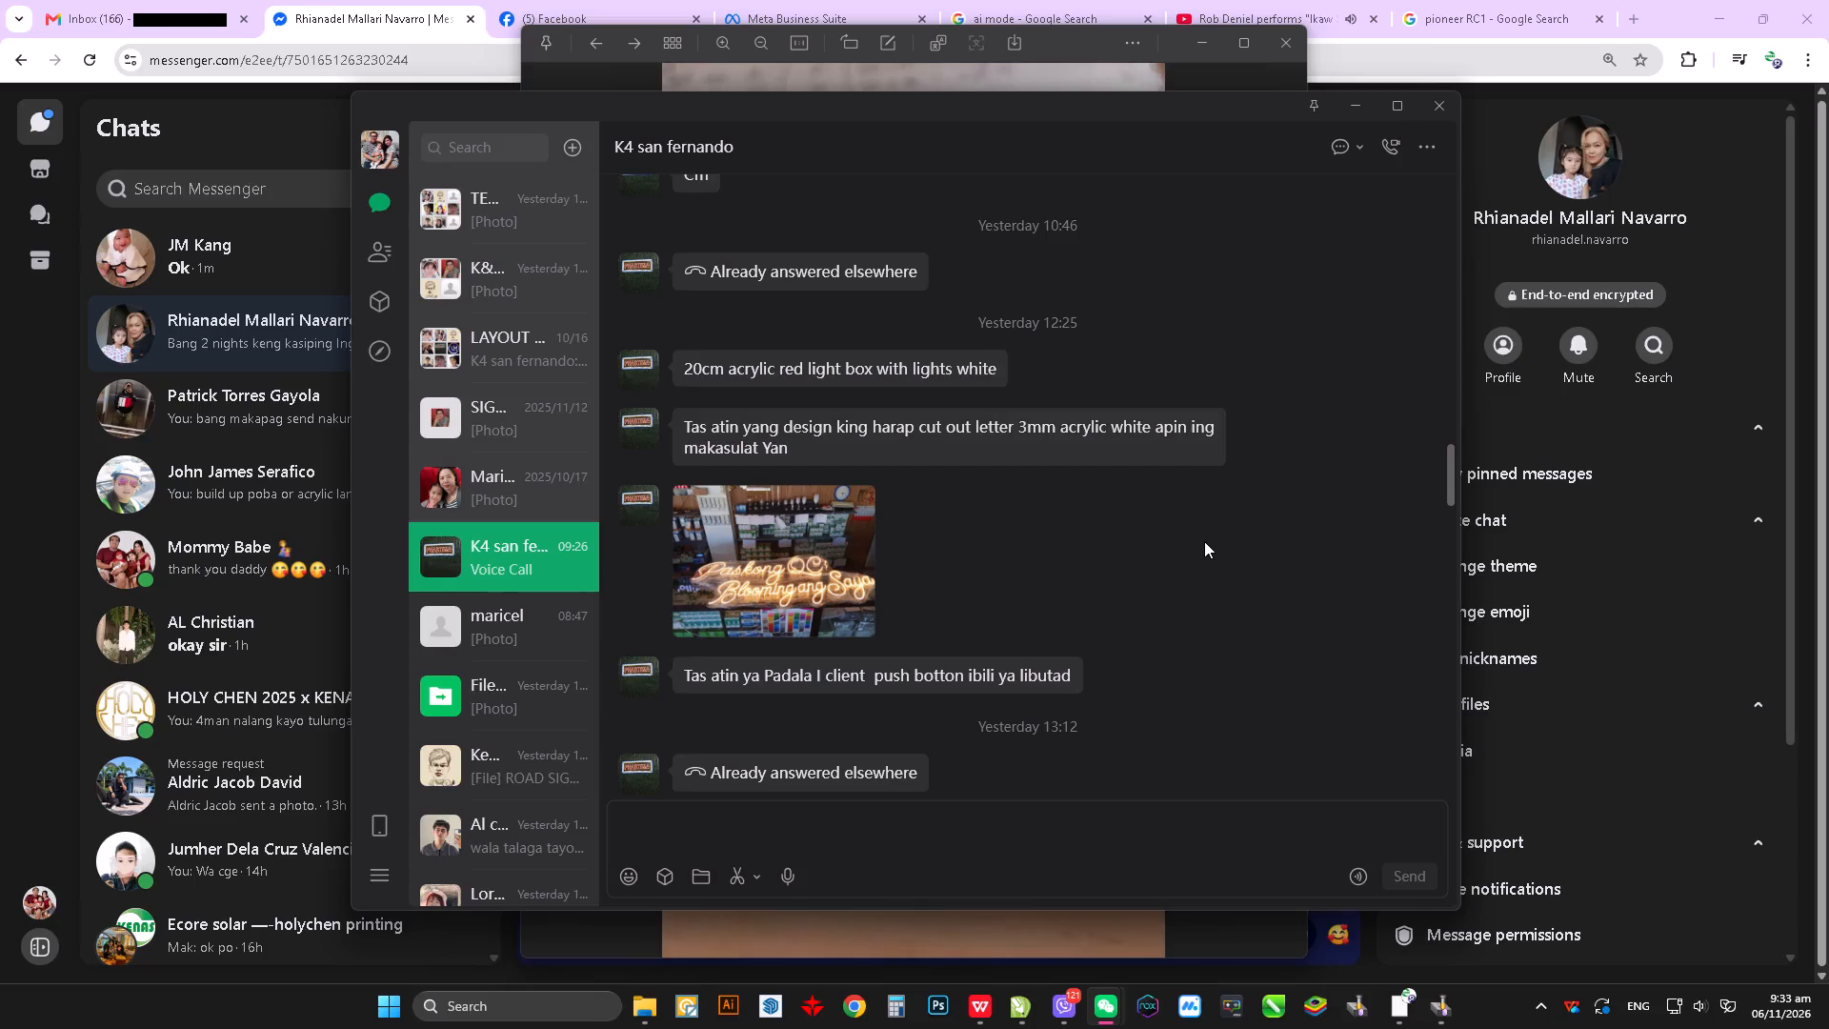
Clear the open windows out of the way to show the desktop.
click(1828, 1028)
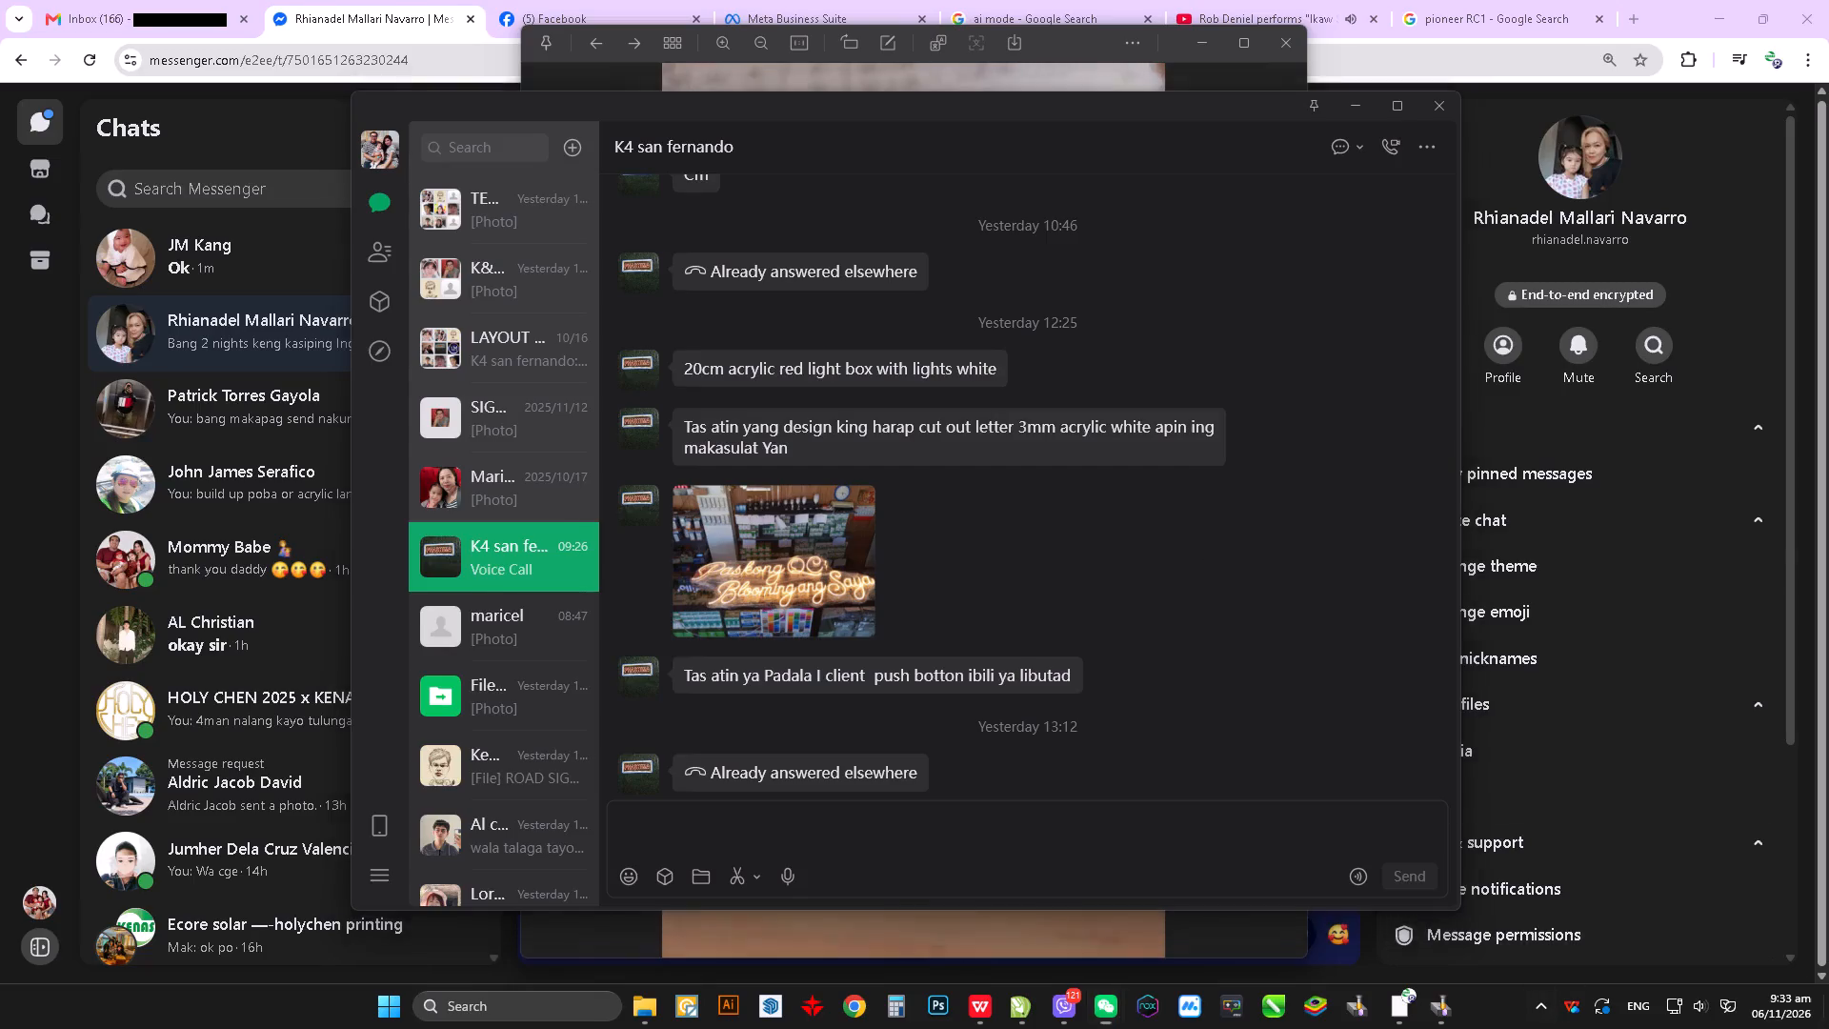
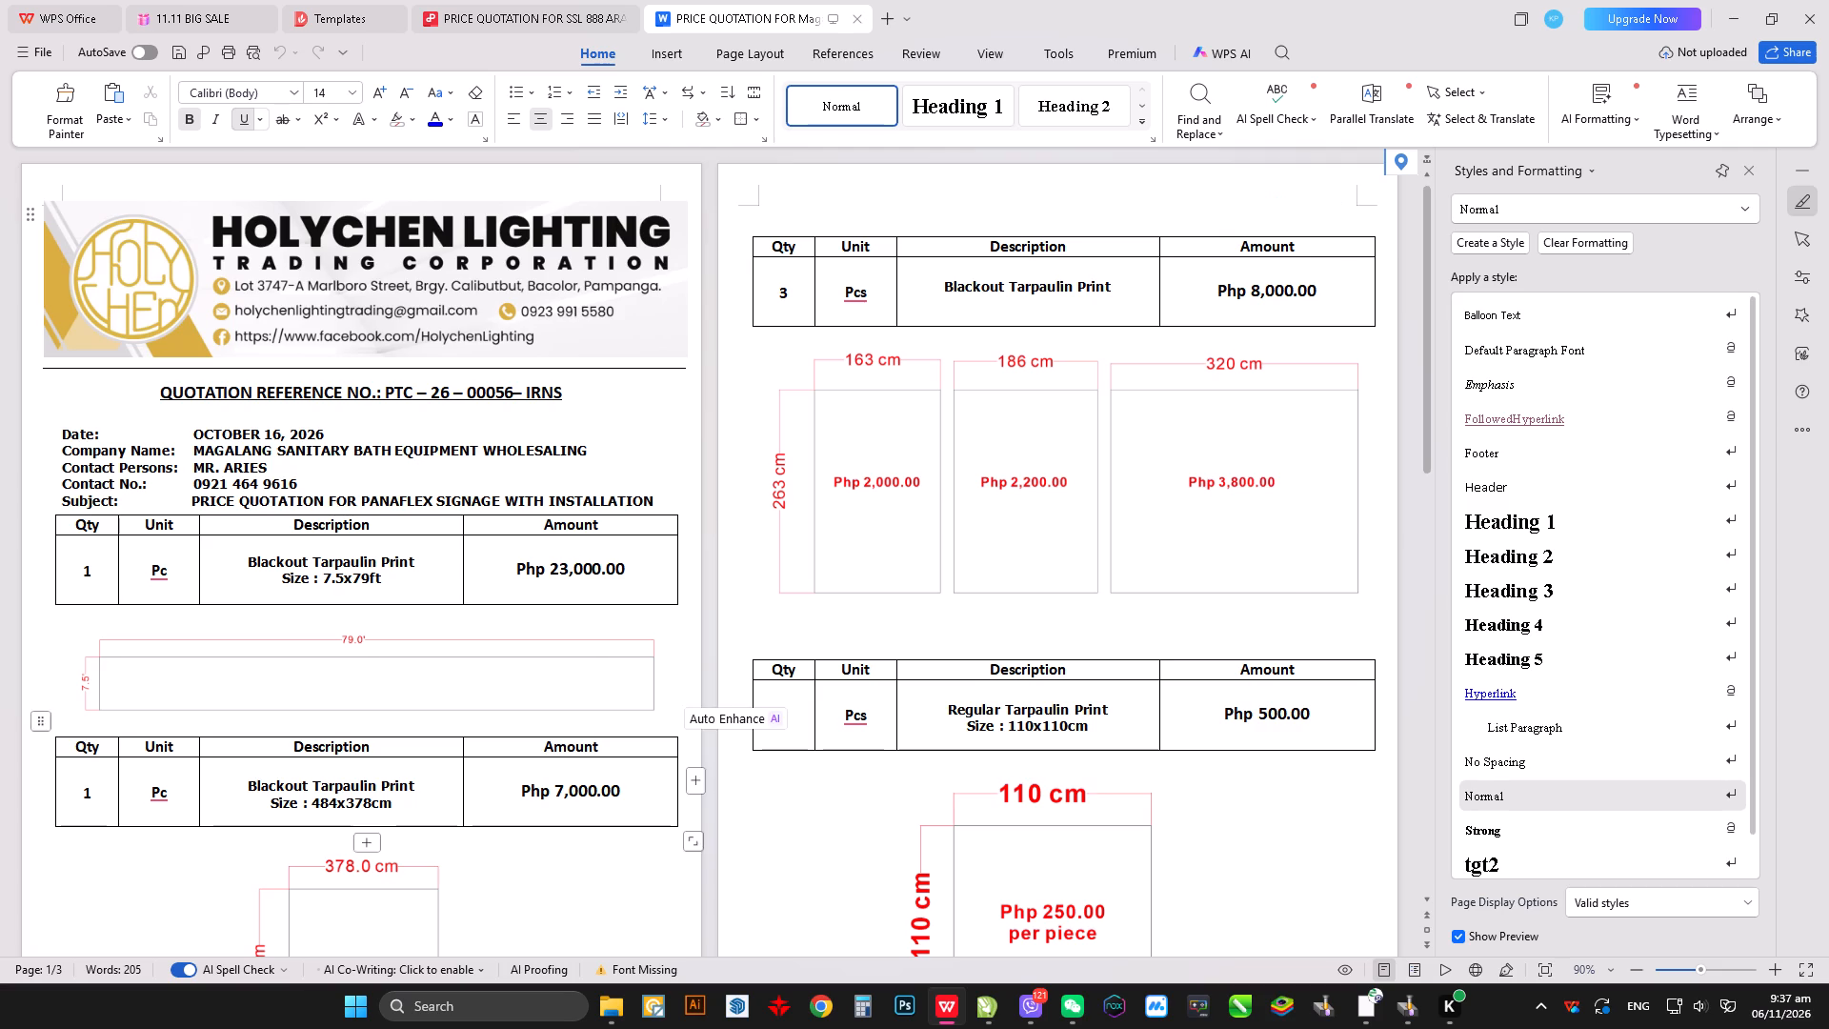
Review the Magalang Sanitary Bath Equipment quotation's tarpaulin items, sizes, prices and drawings across its pages, including the 110x110 cm drawing.
scroll(386, 595, down, 3)
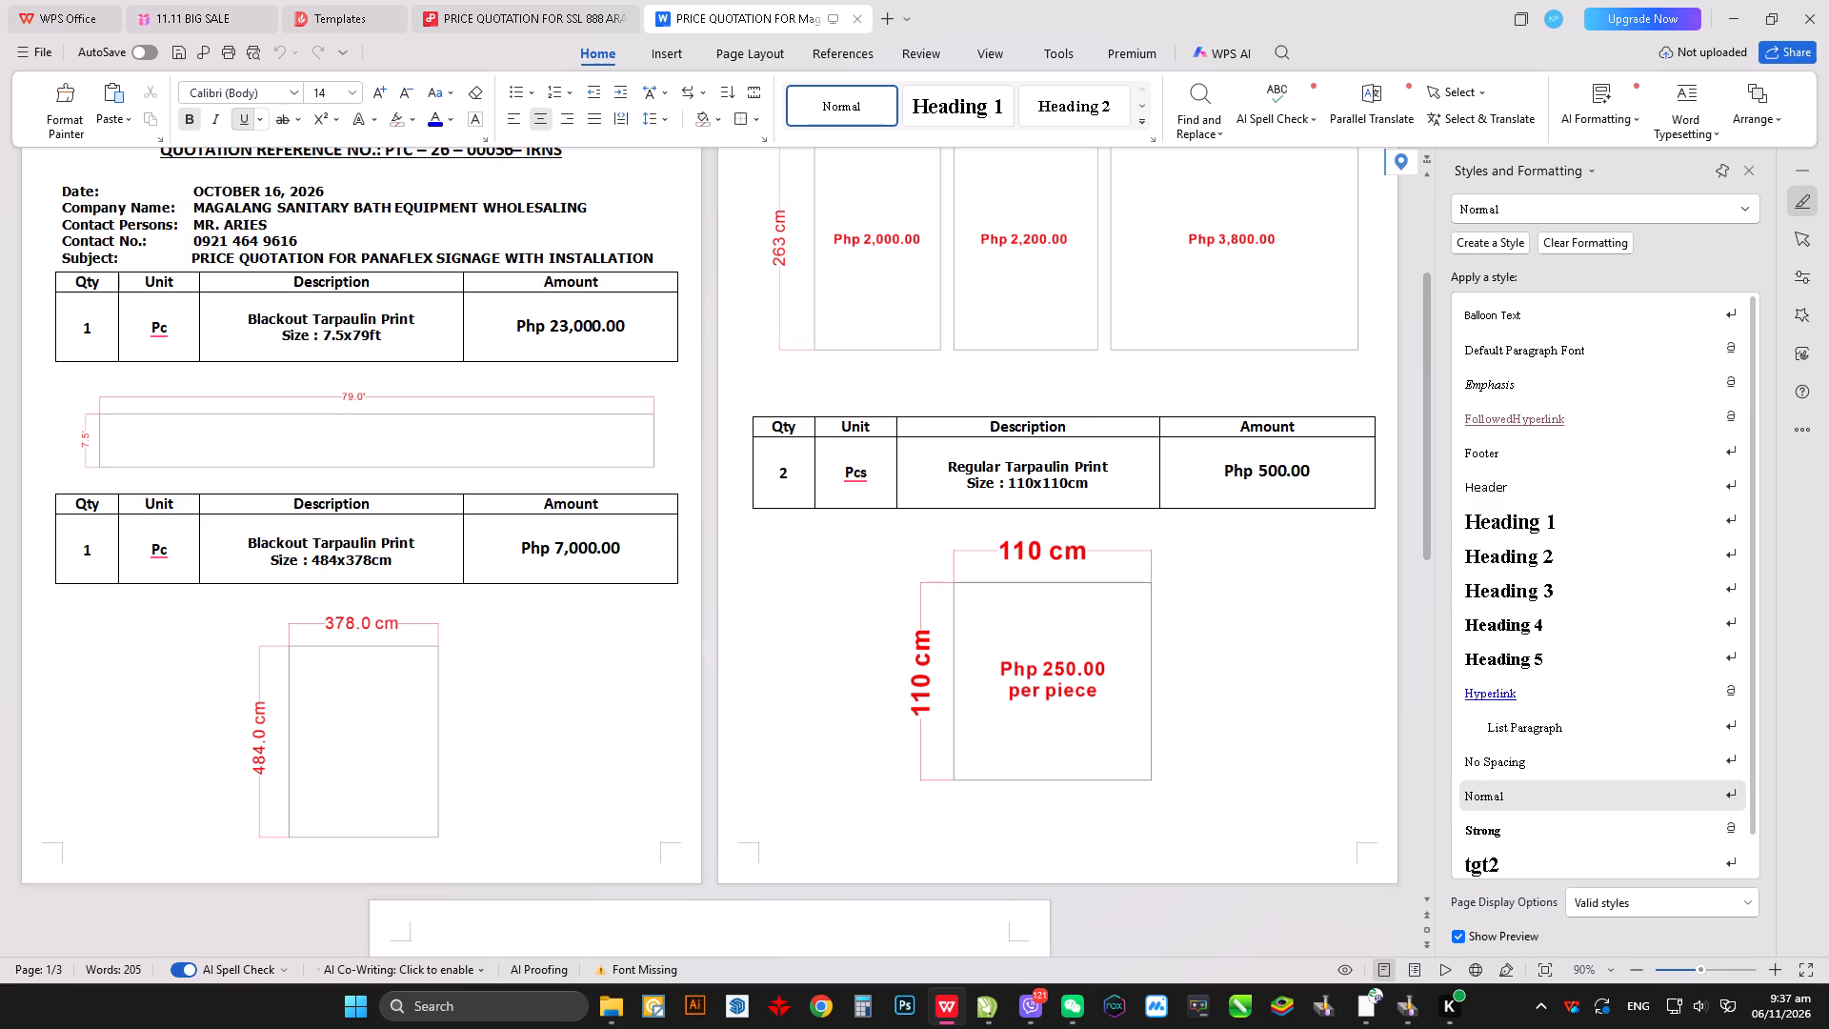
scroll(1066, 651, up, 2)
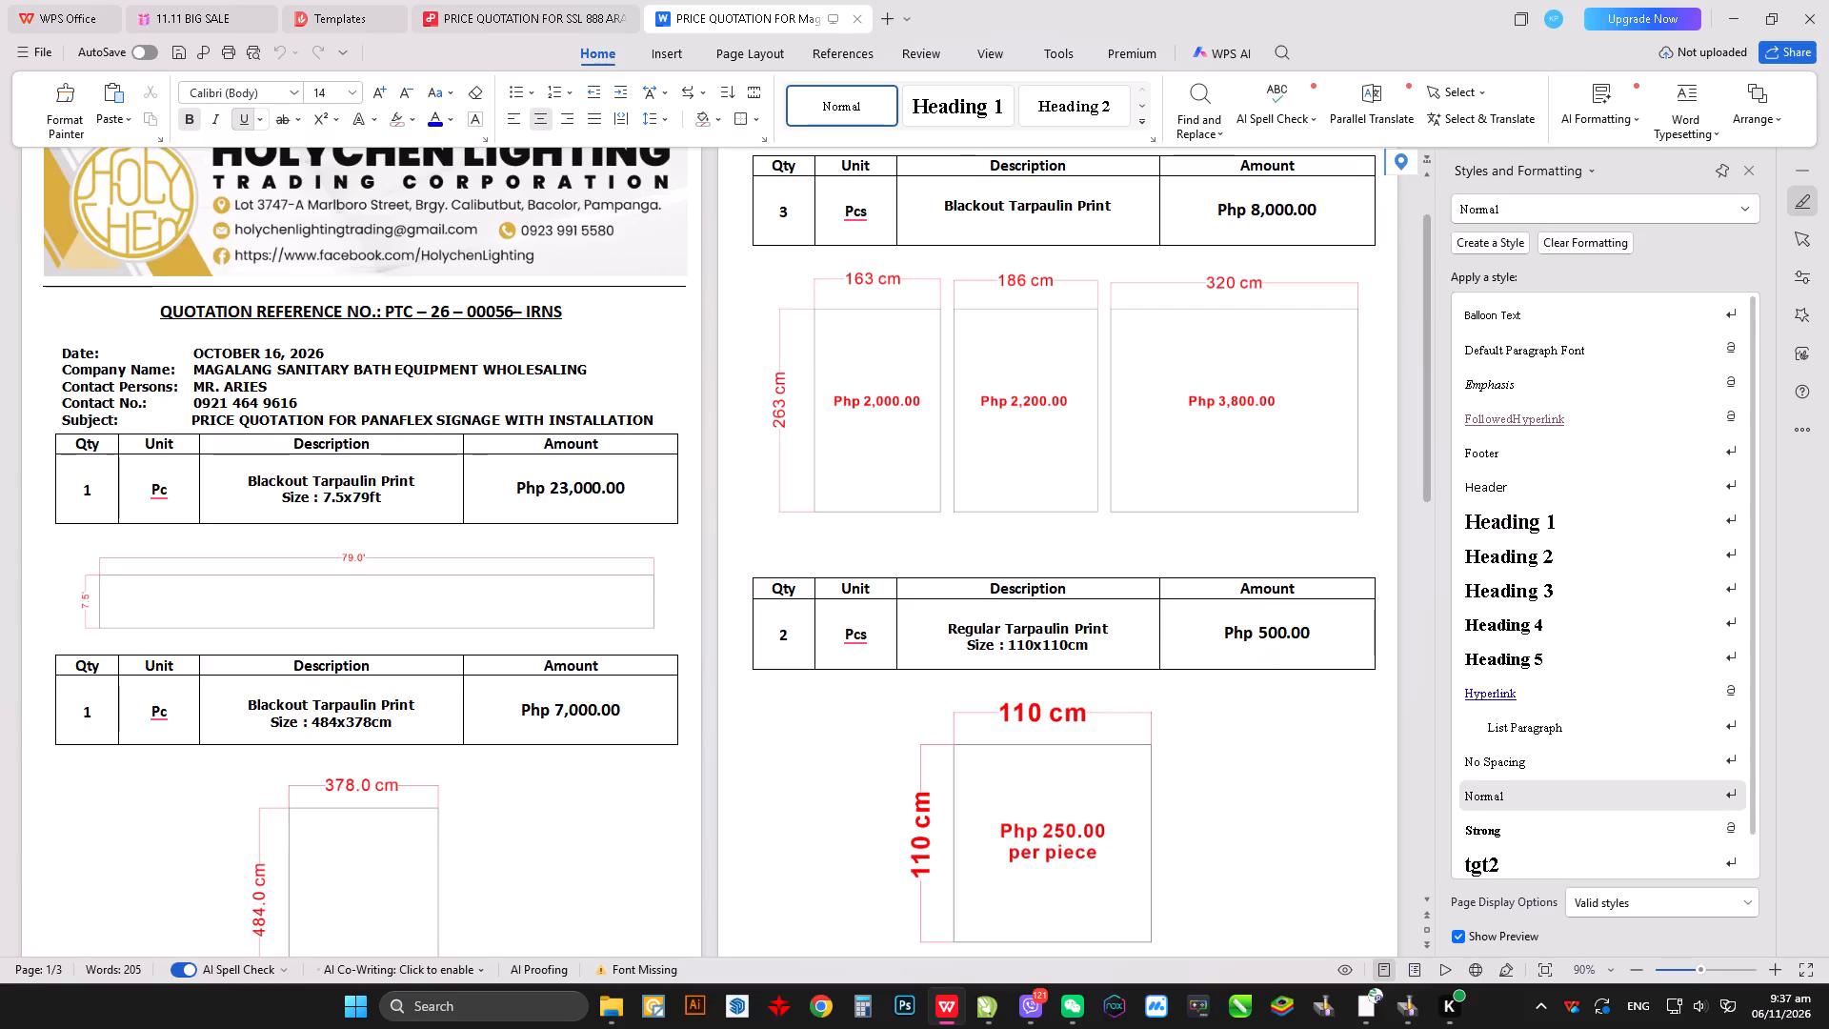
scroll(671, 551, down, 6)
scroll(693, 519, up, 4)
scroll(698, 517, down, 6)
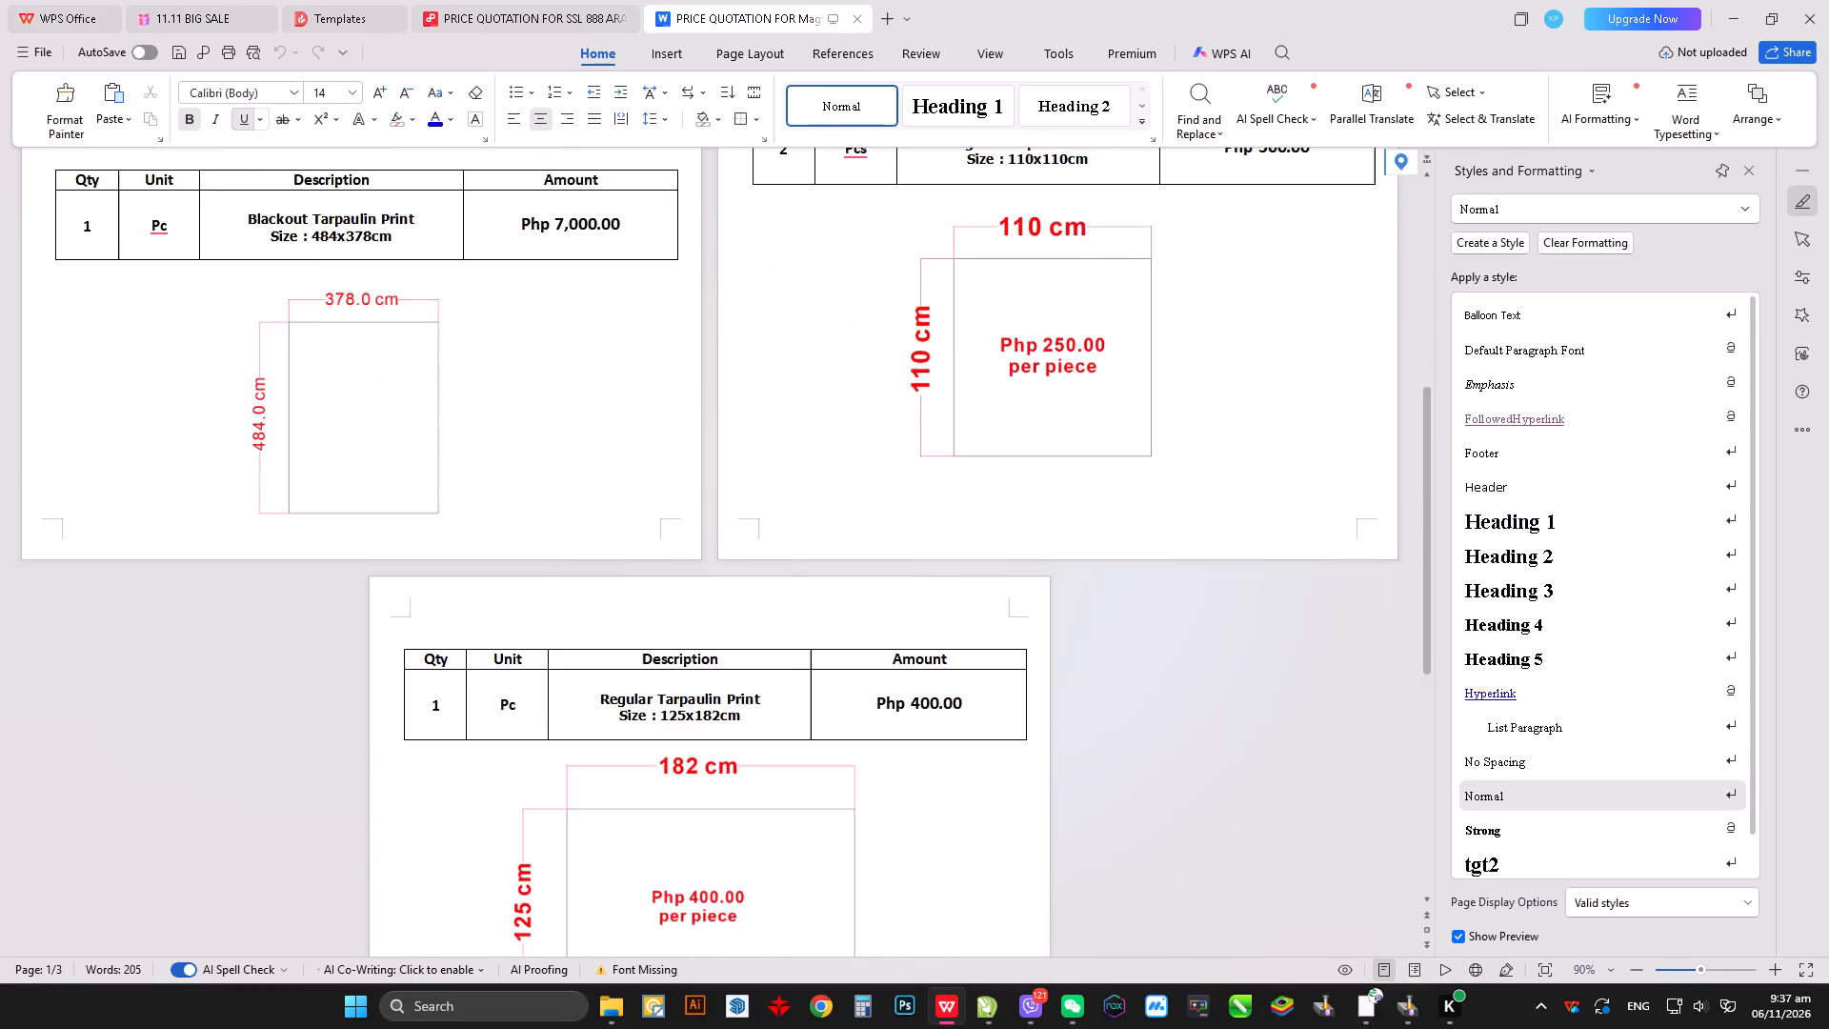
scroll(698, 517, up, 4)
scroll(699, 516, down, 12)
scroll(701, 515, up, 6)
scroll(1006, 697, up, 4)
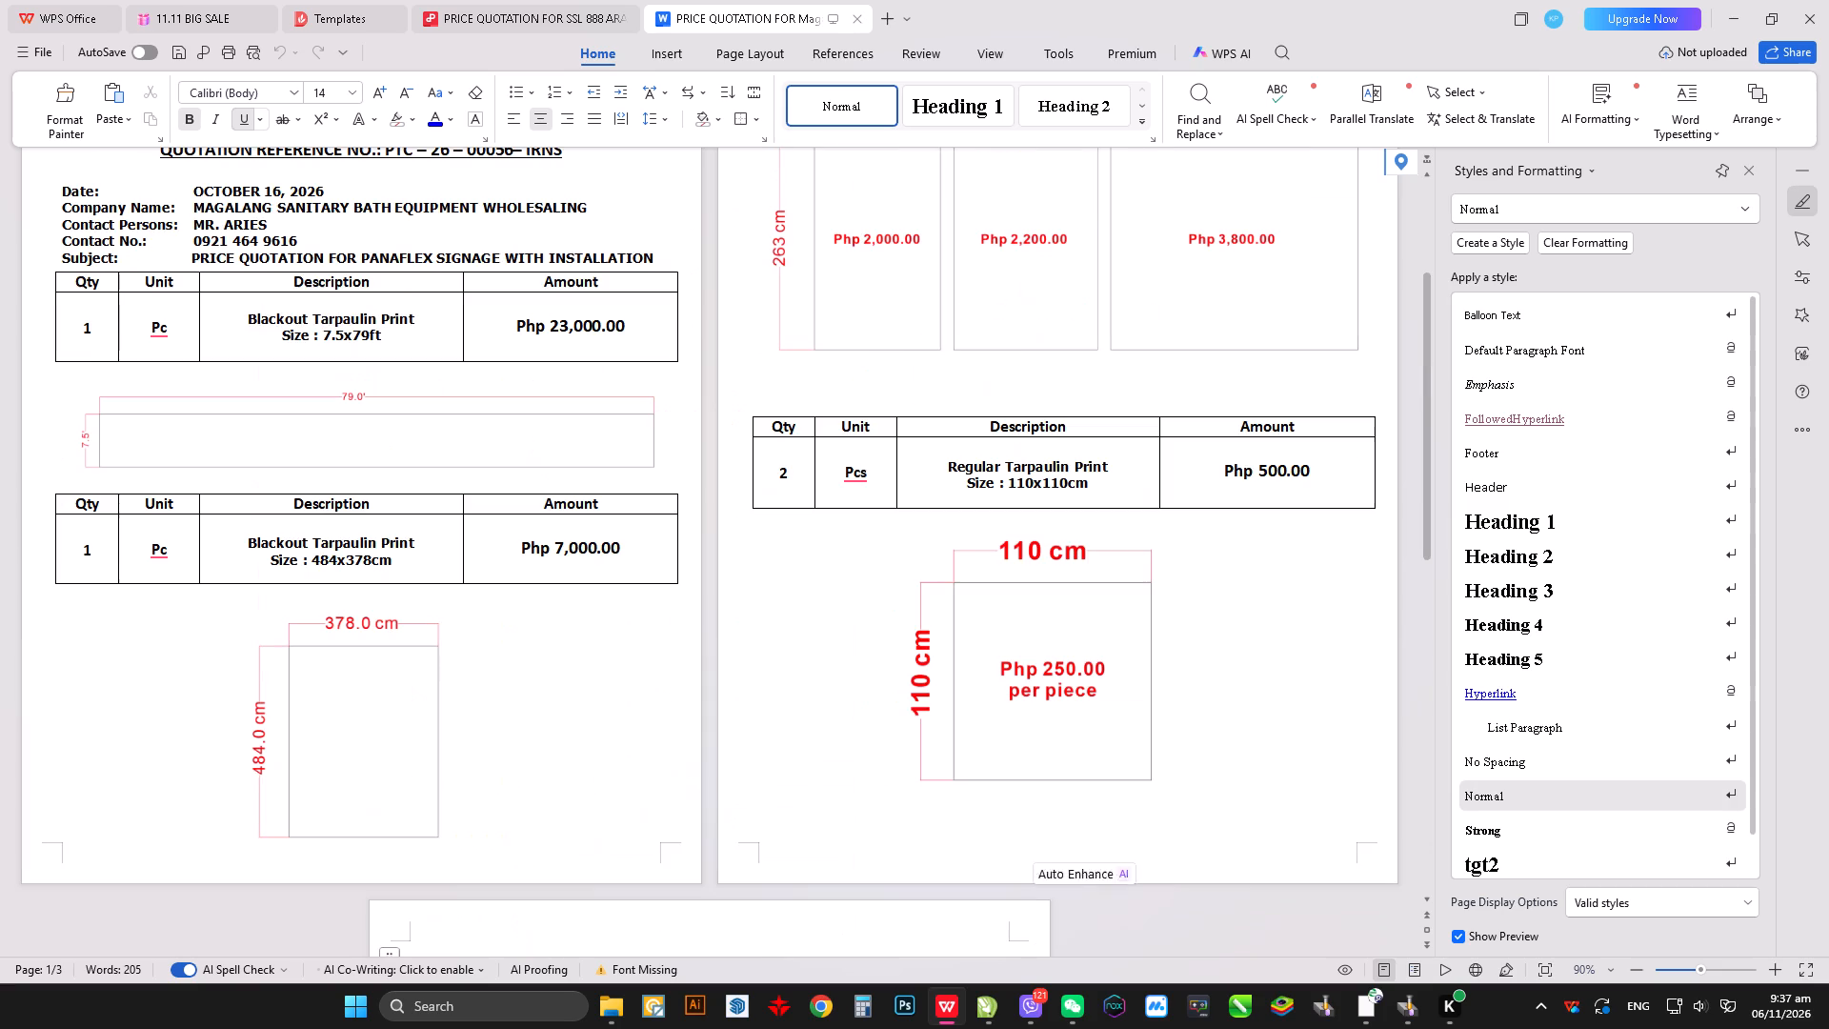
click(1025, 655)
click(808, 656)
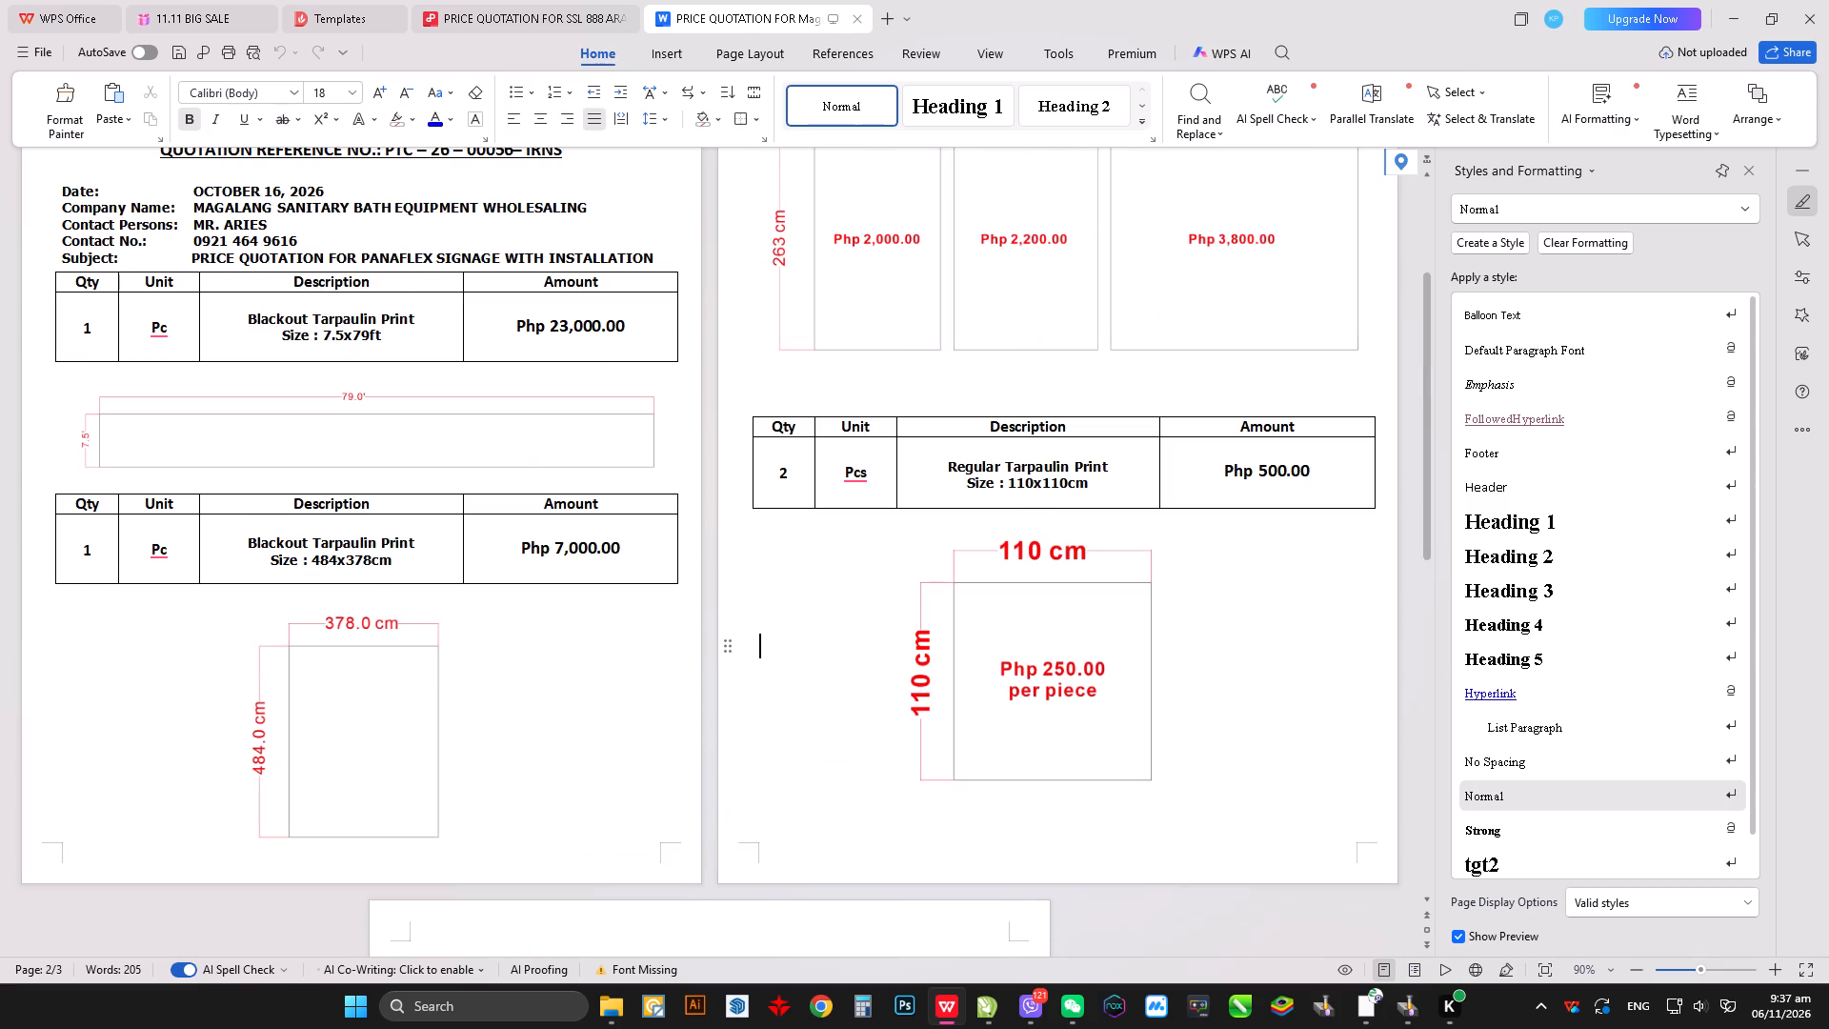
click(1076, 648)
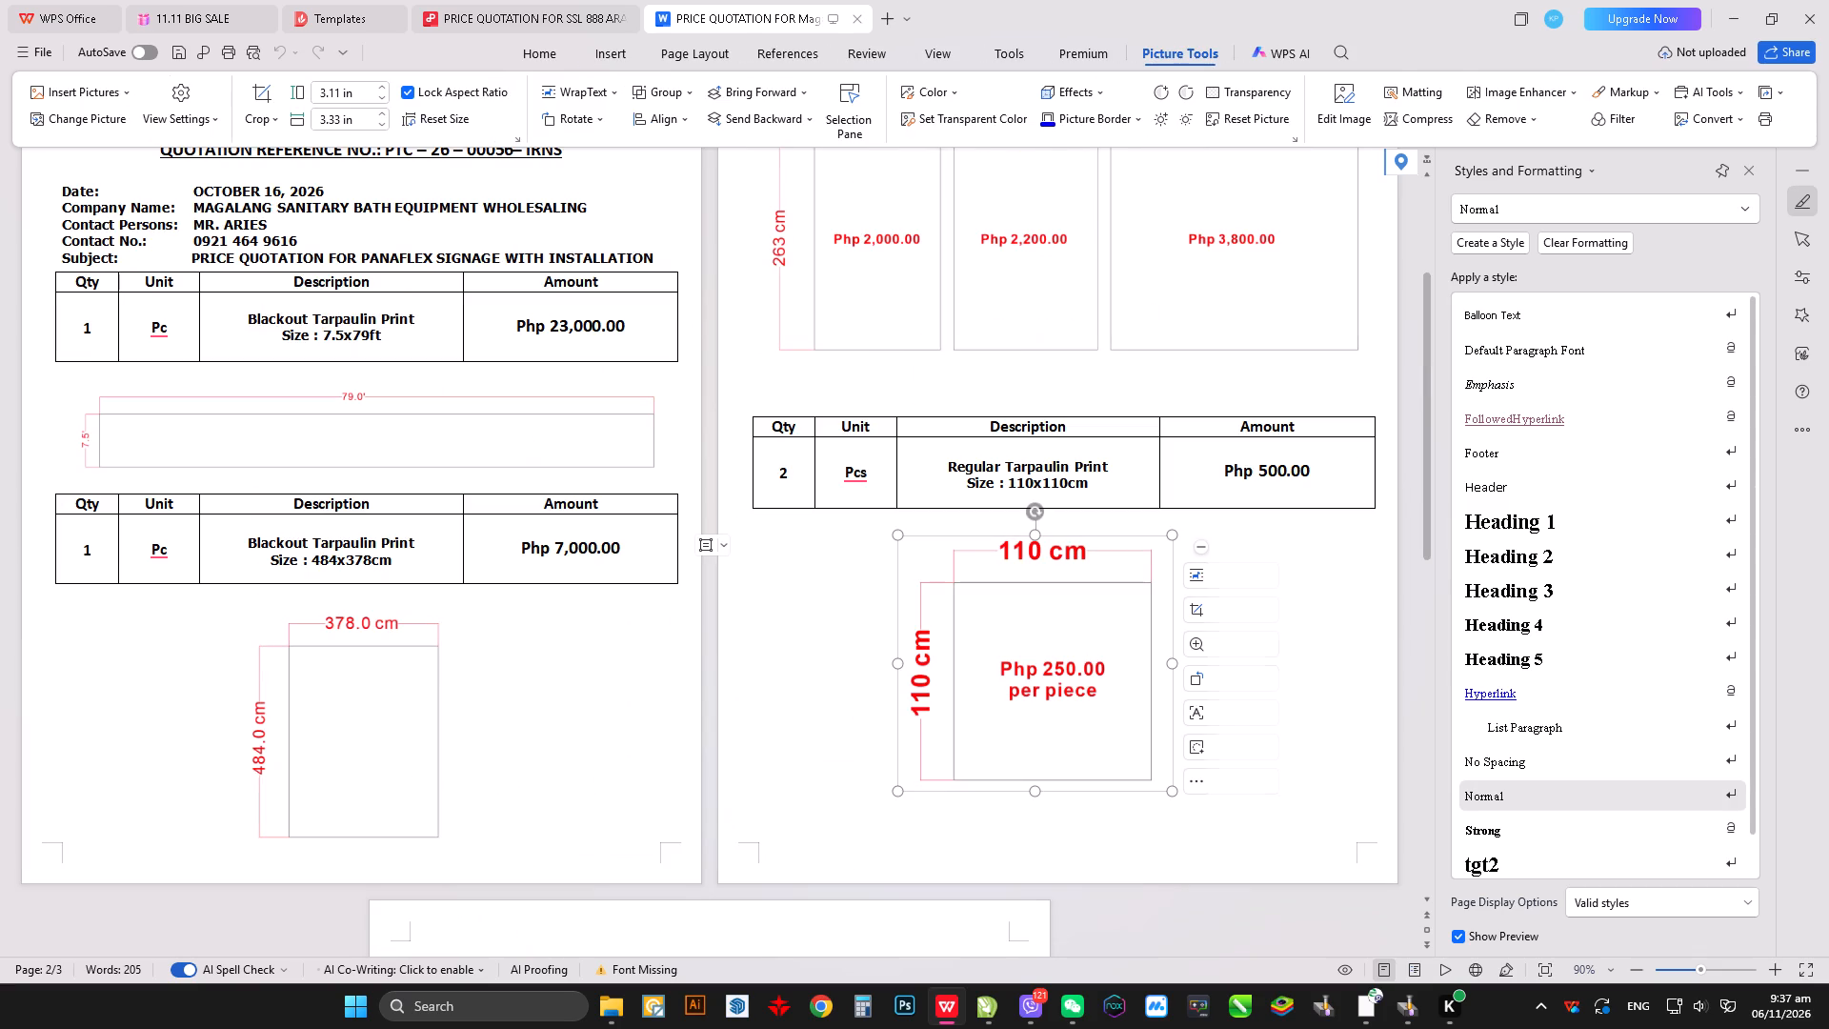
scroll(1076, 272, up, 6)
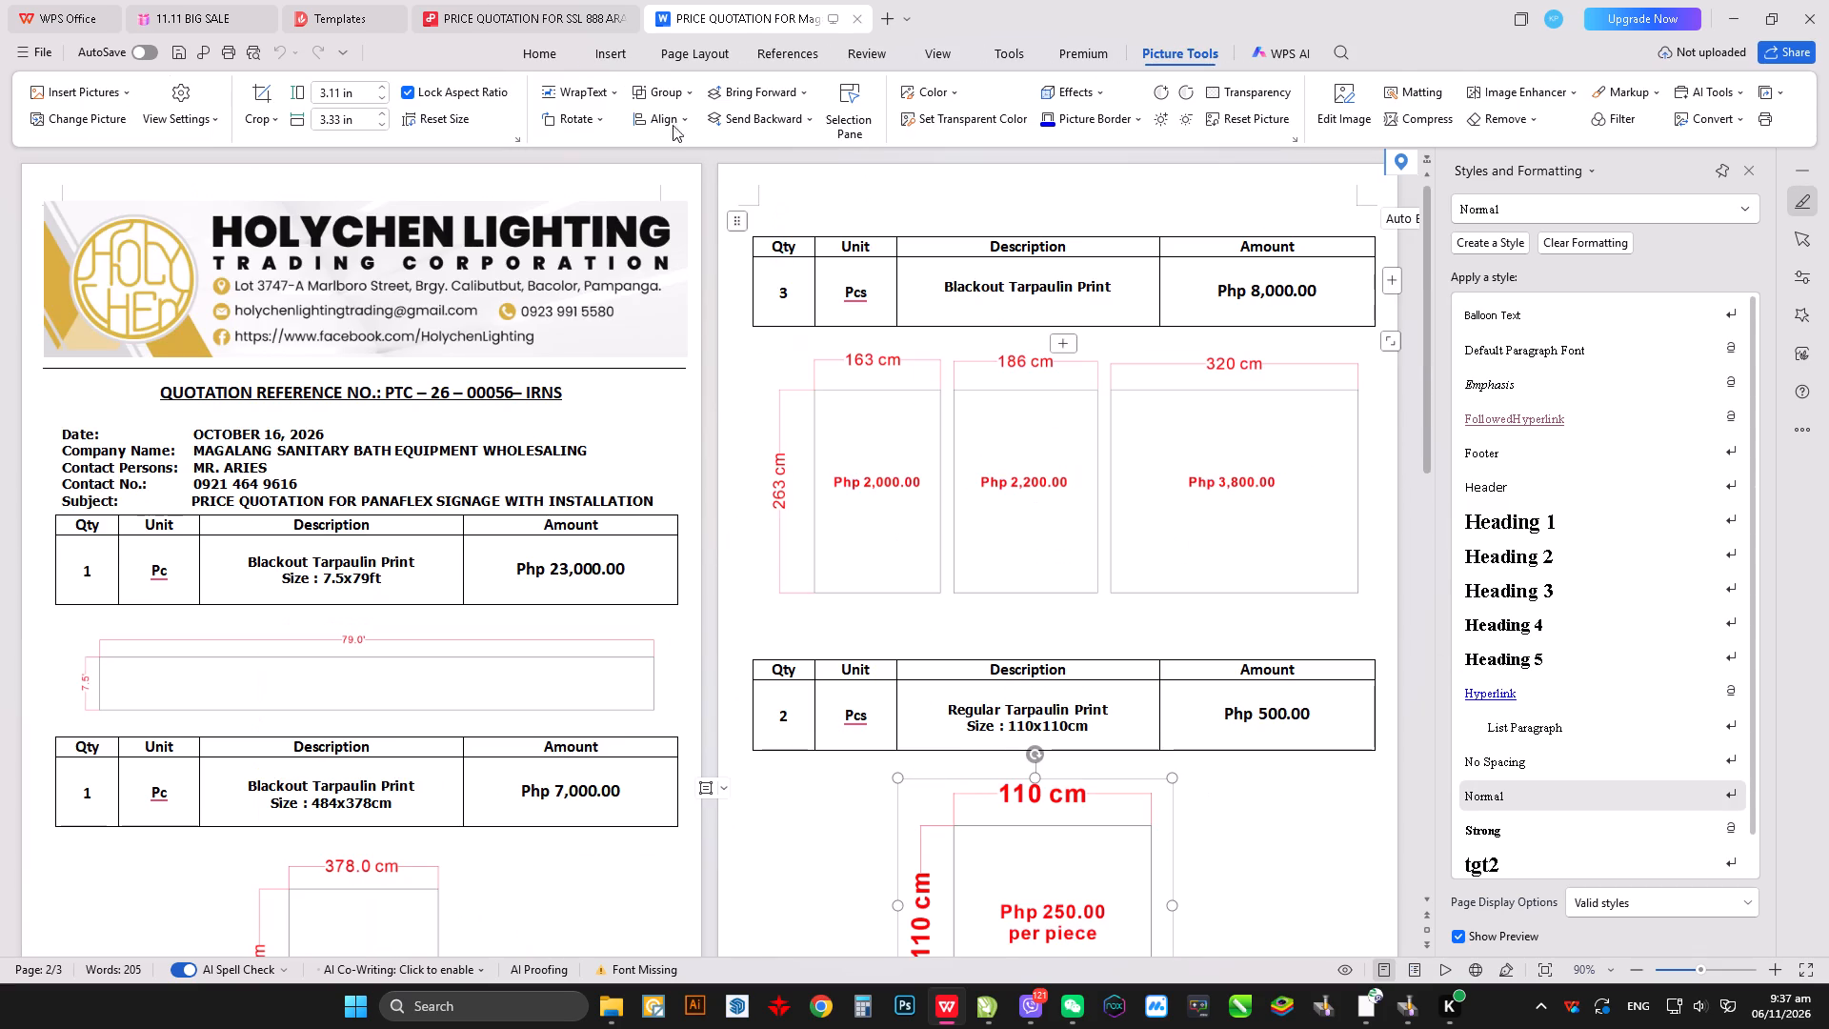
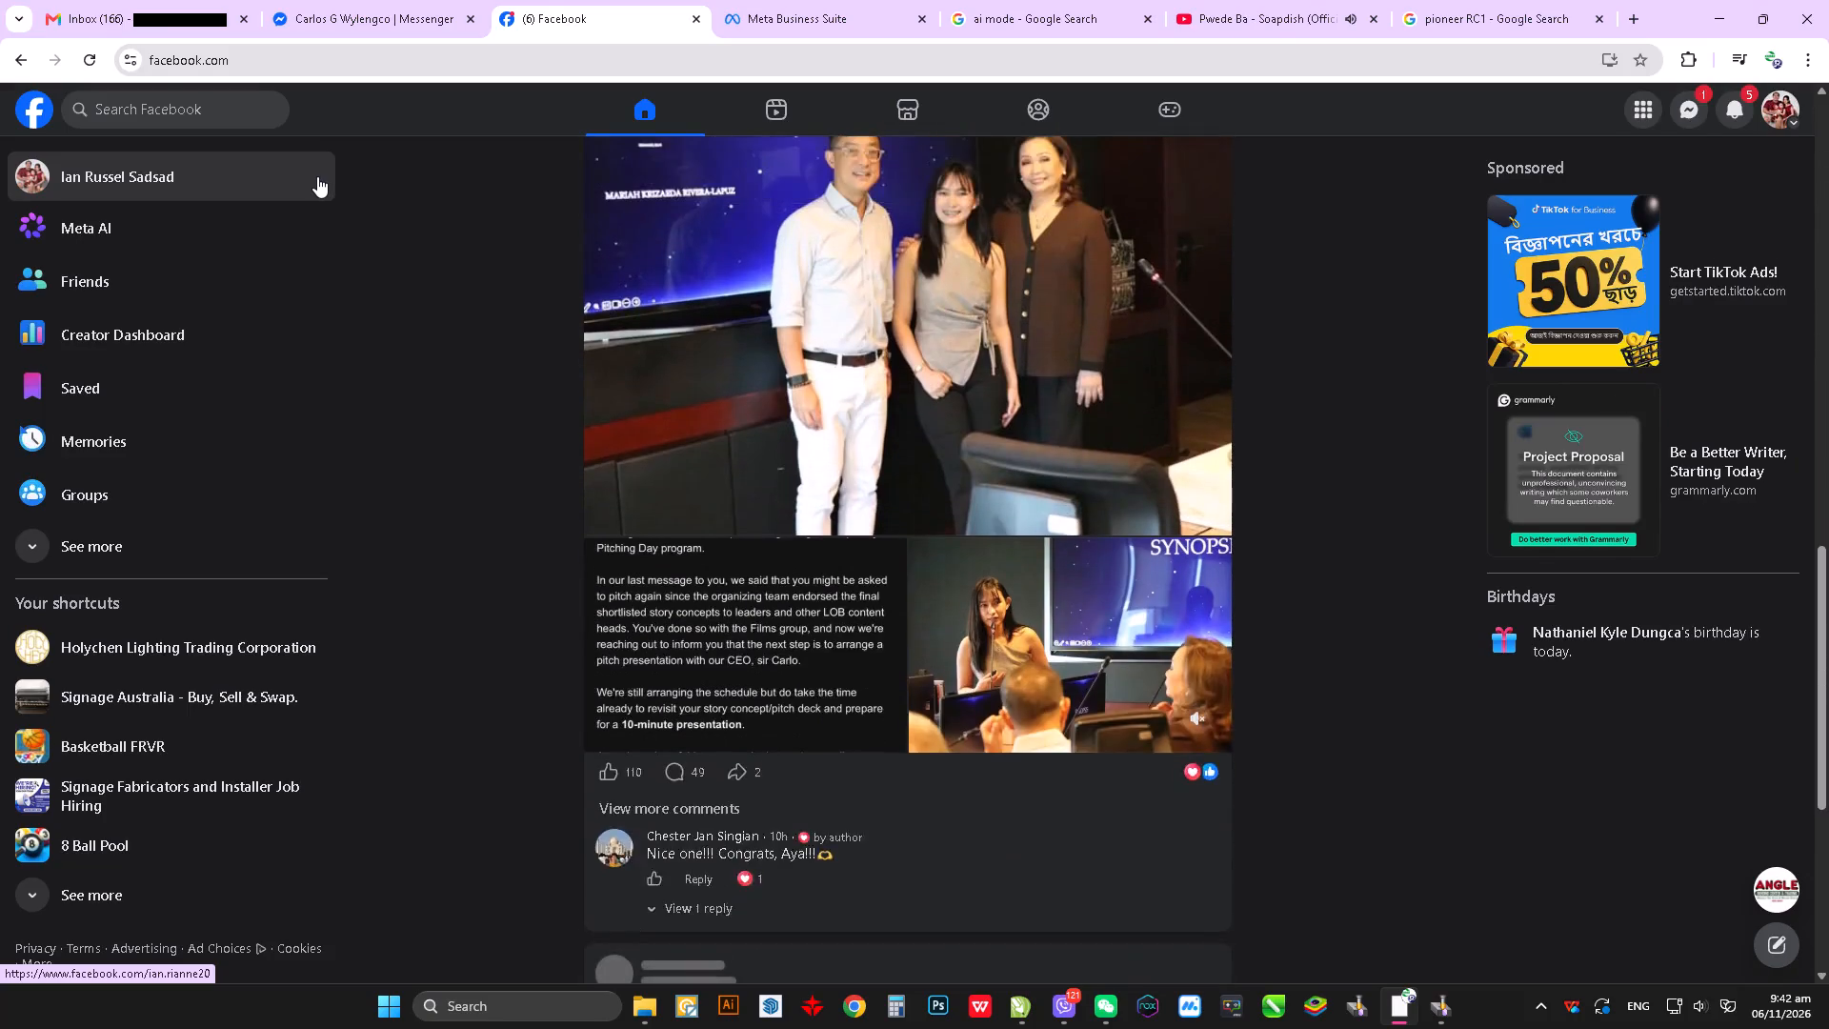
Open the comments on the Pitching Day post in the Facebook feed and read through them, expanding the hidden replies.
scroll(317, 176, down, 4)
scroll(317, 176, up, 1)
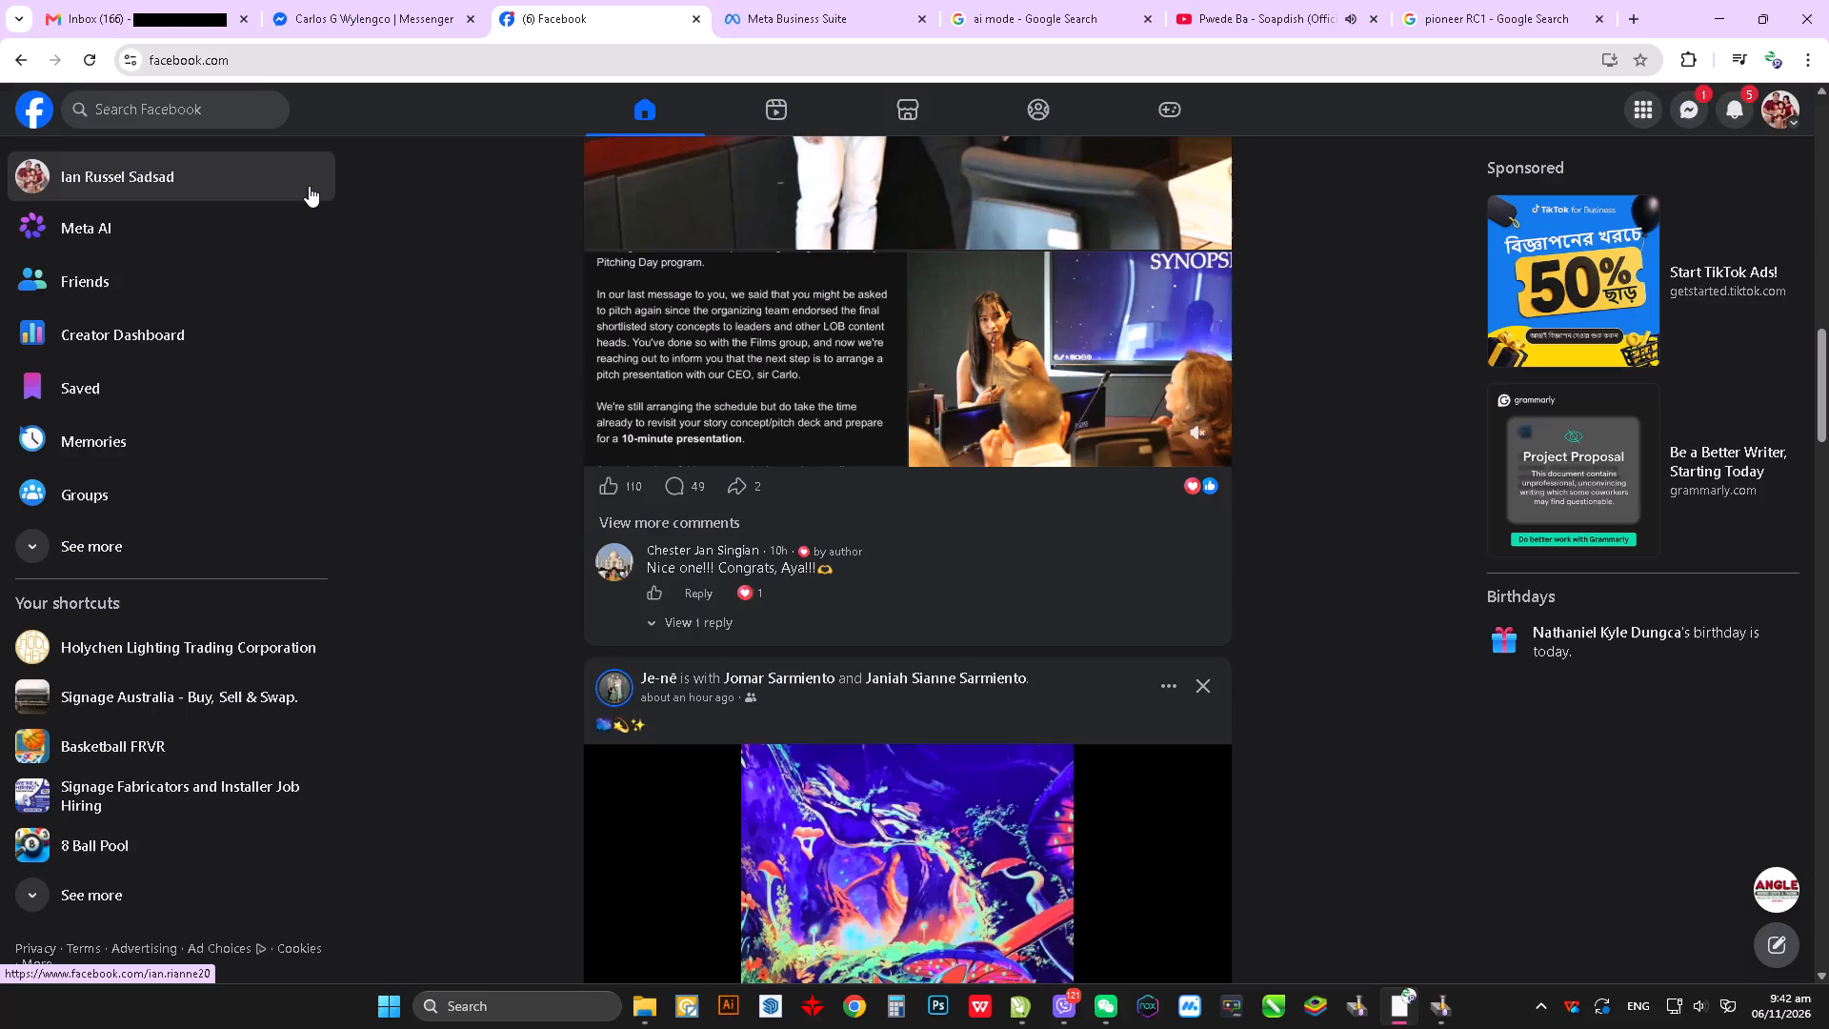
click(718, 623)
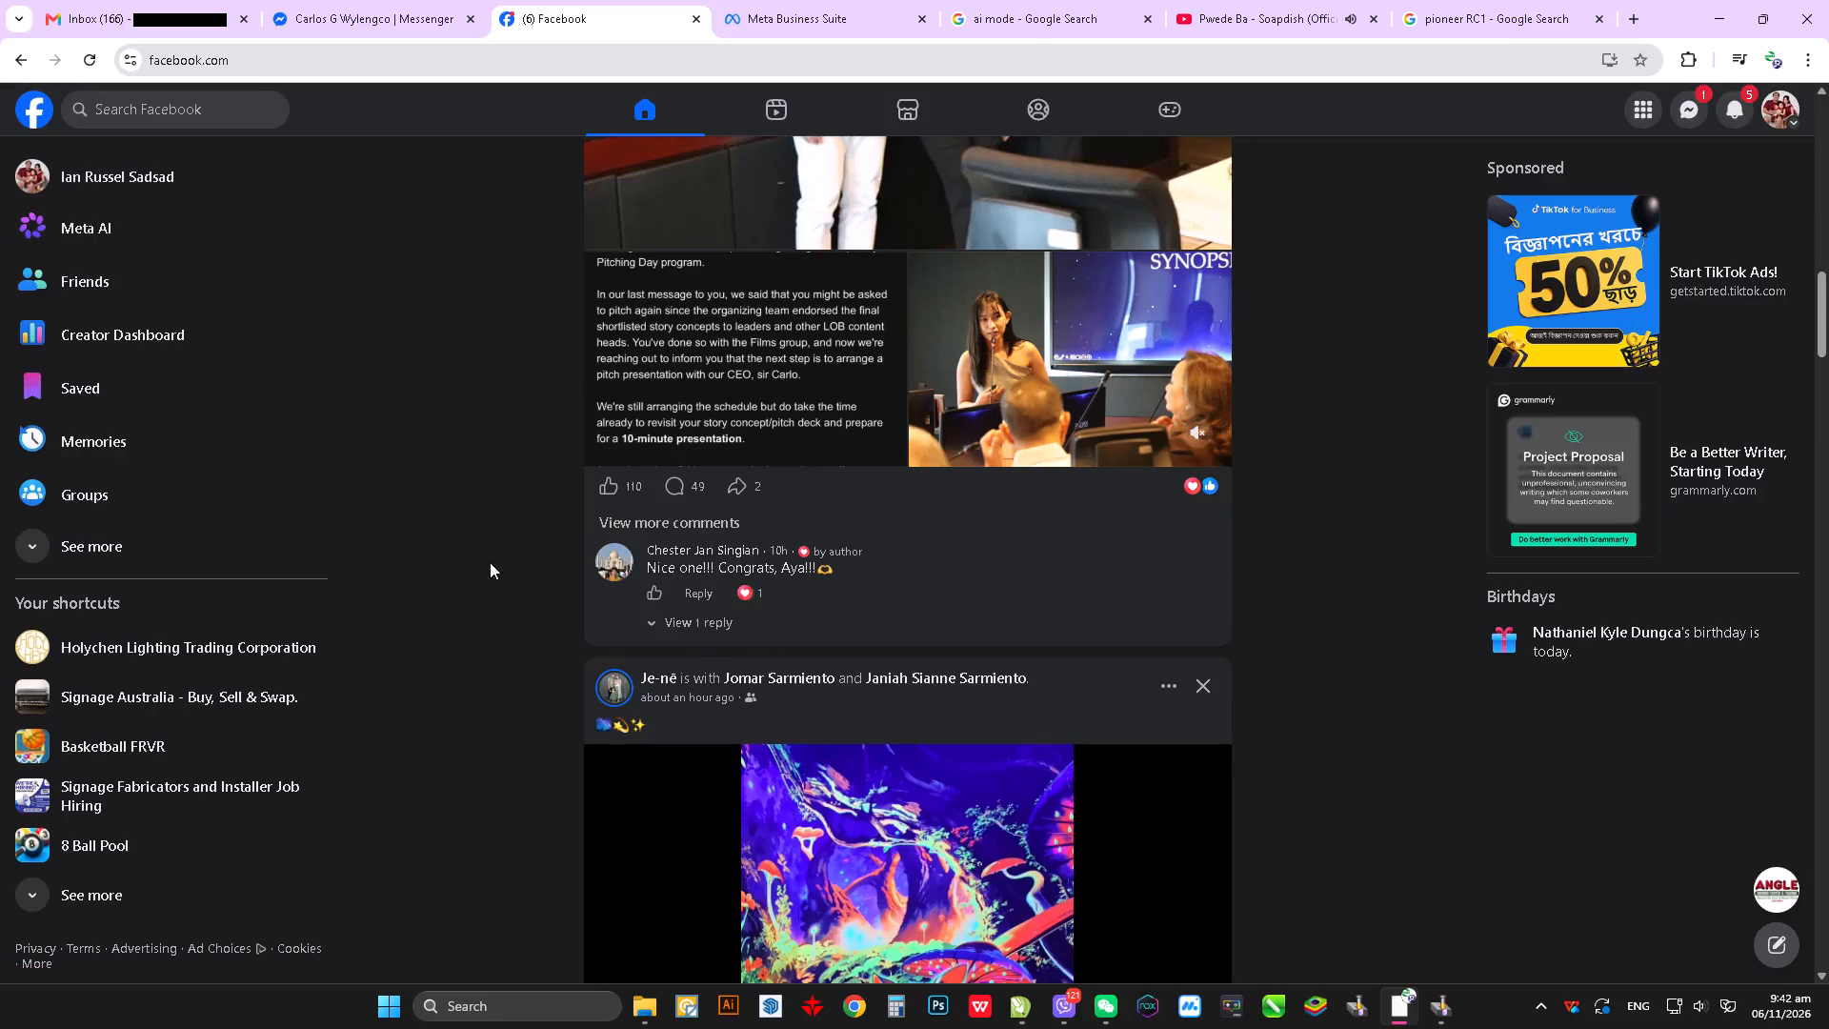
scroll(496, 469, down, 7)
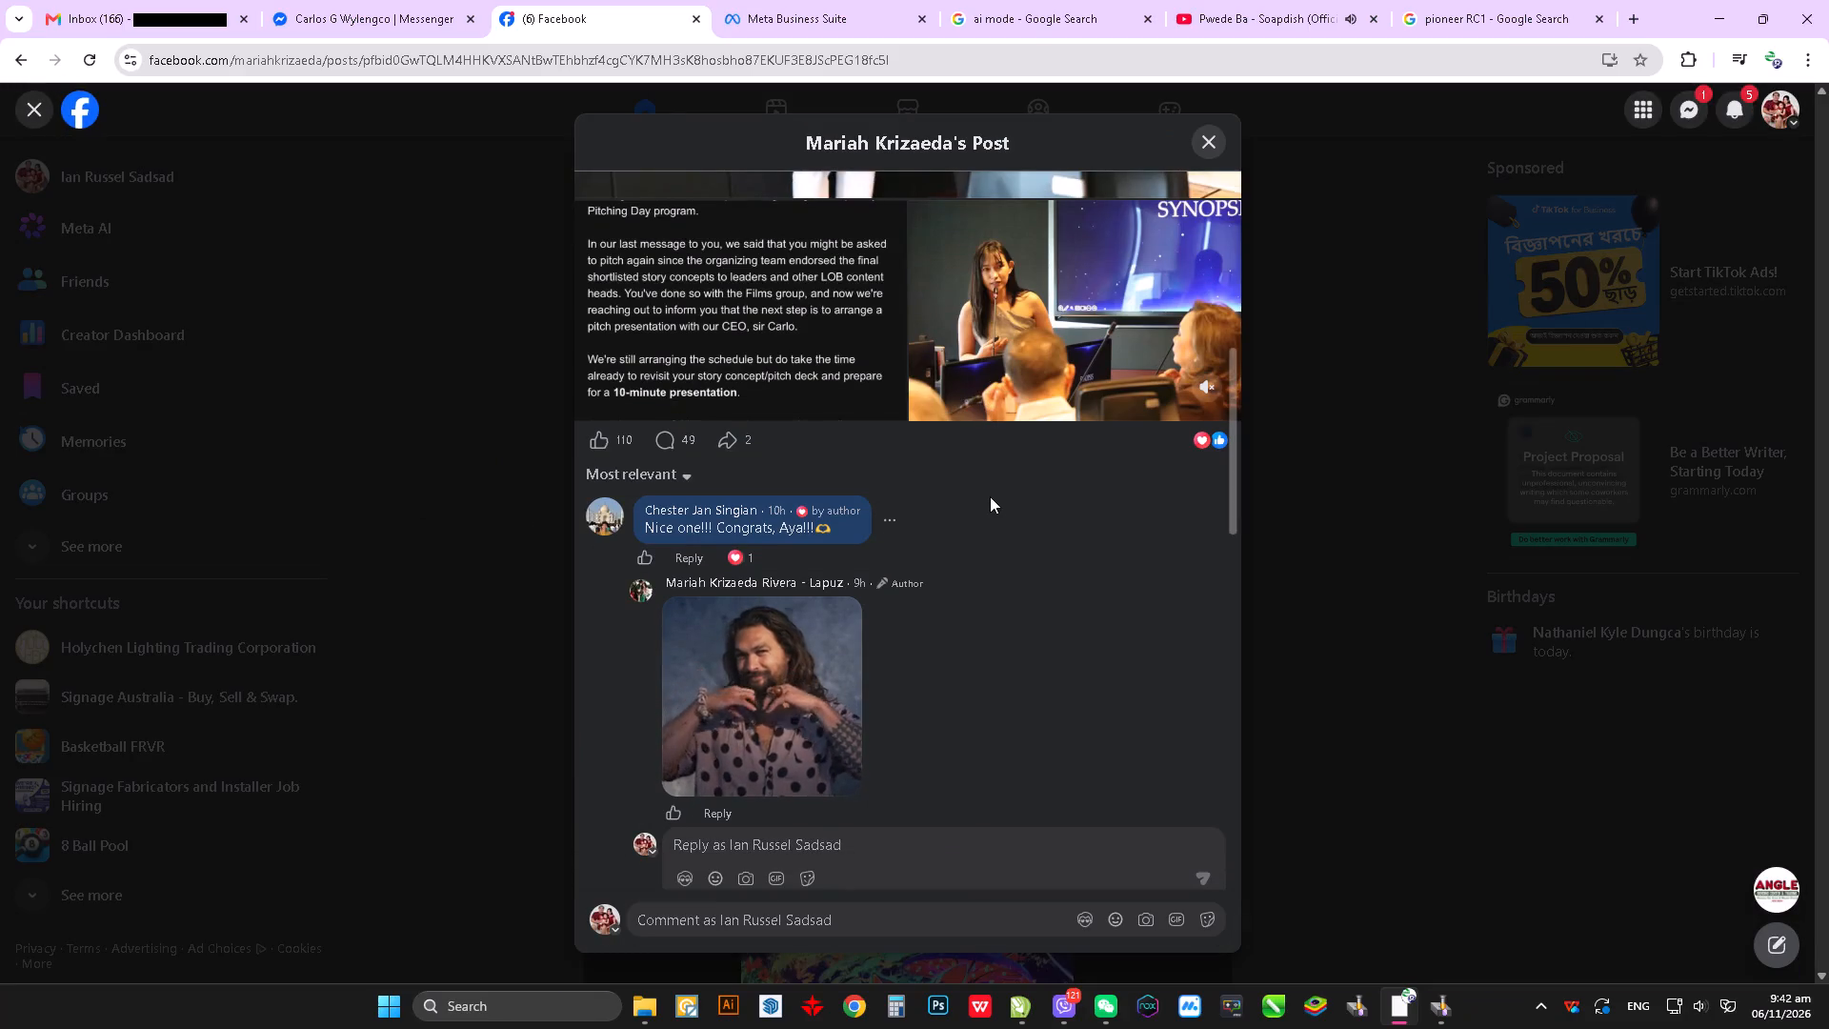
scroll(987, 485, down, 2)
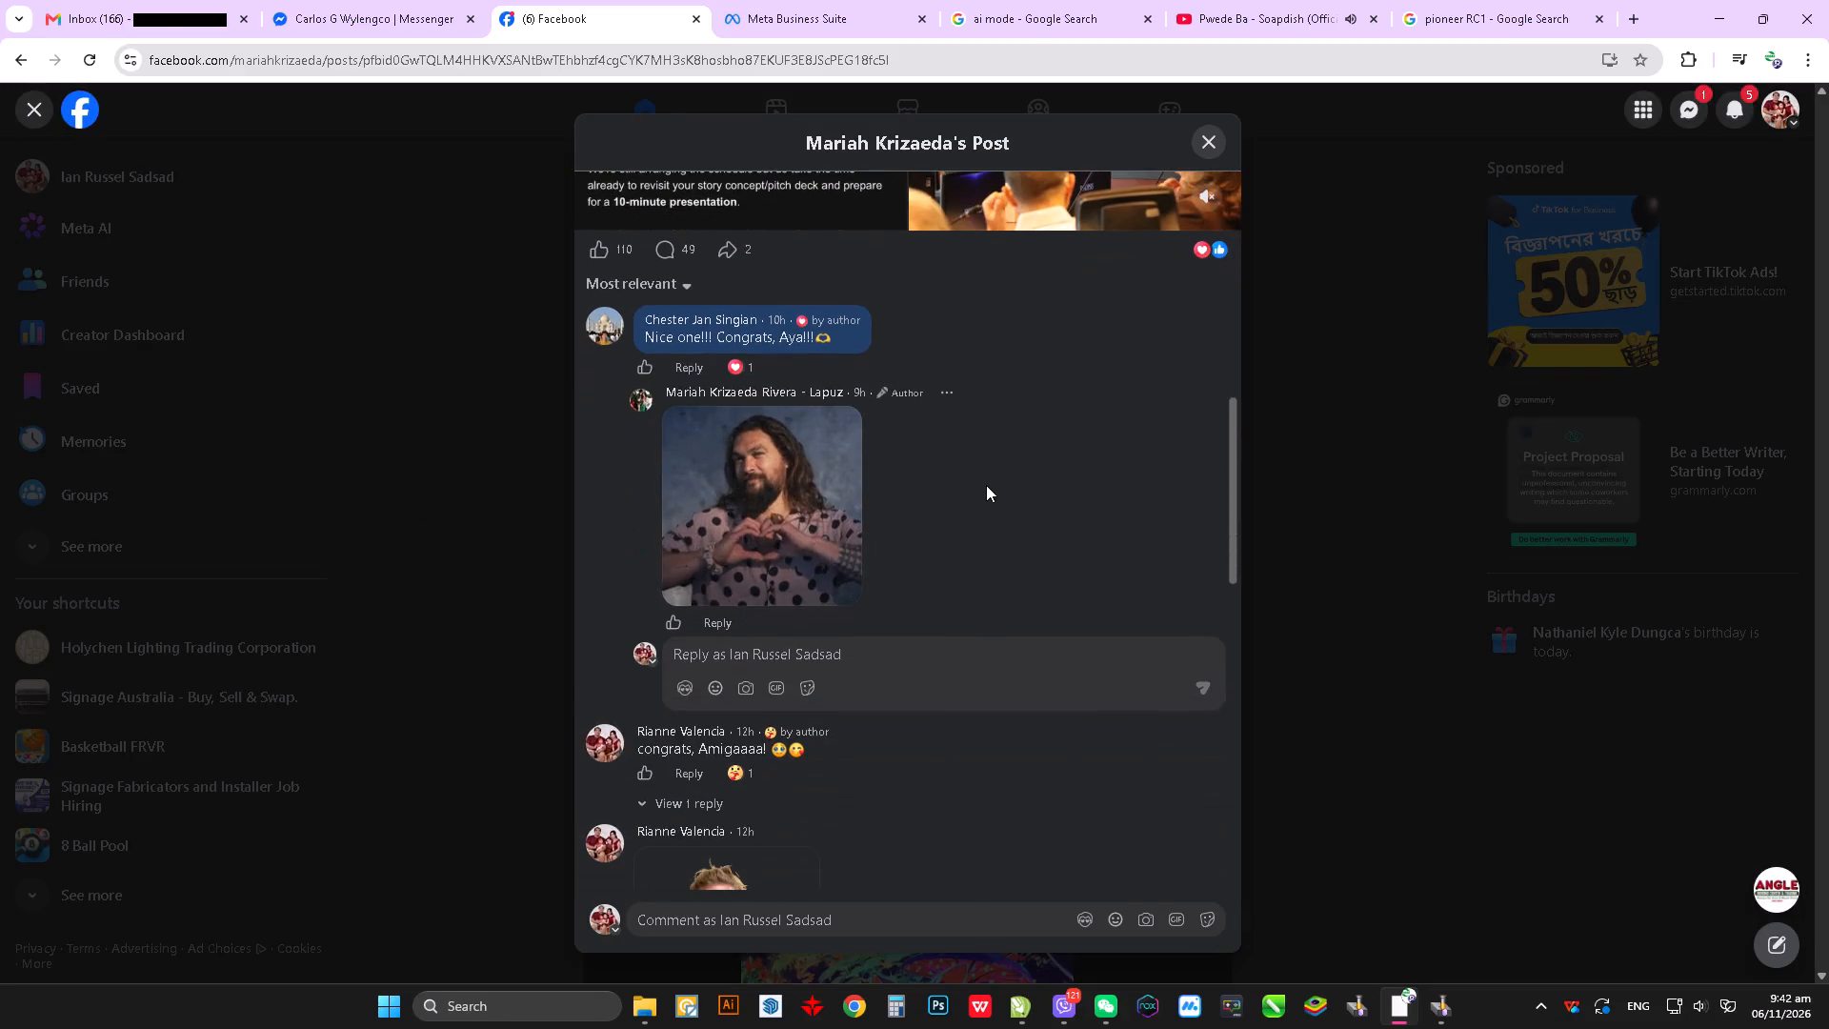
scroll(985, 484, down, 2)
click(694, 612)
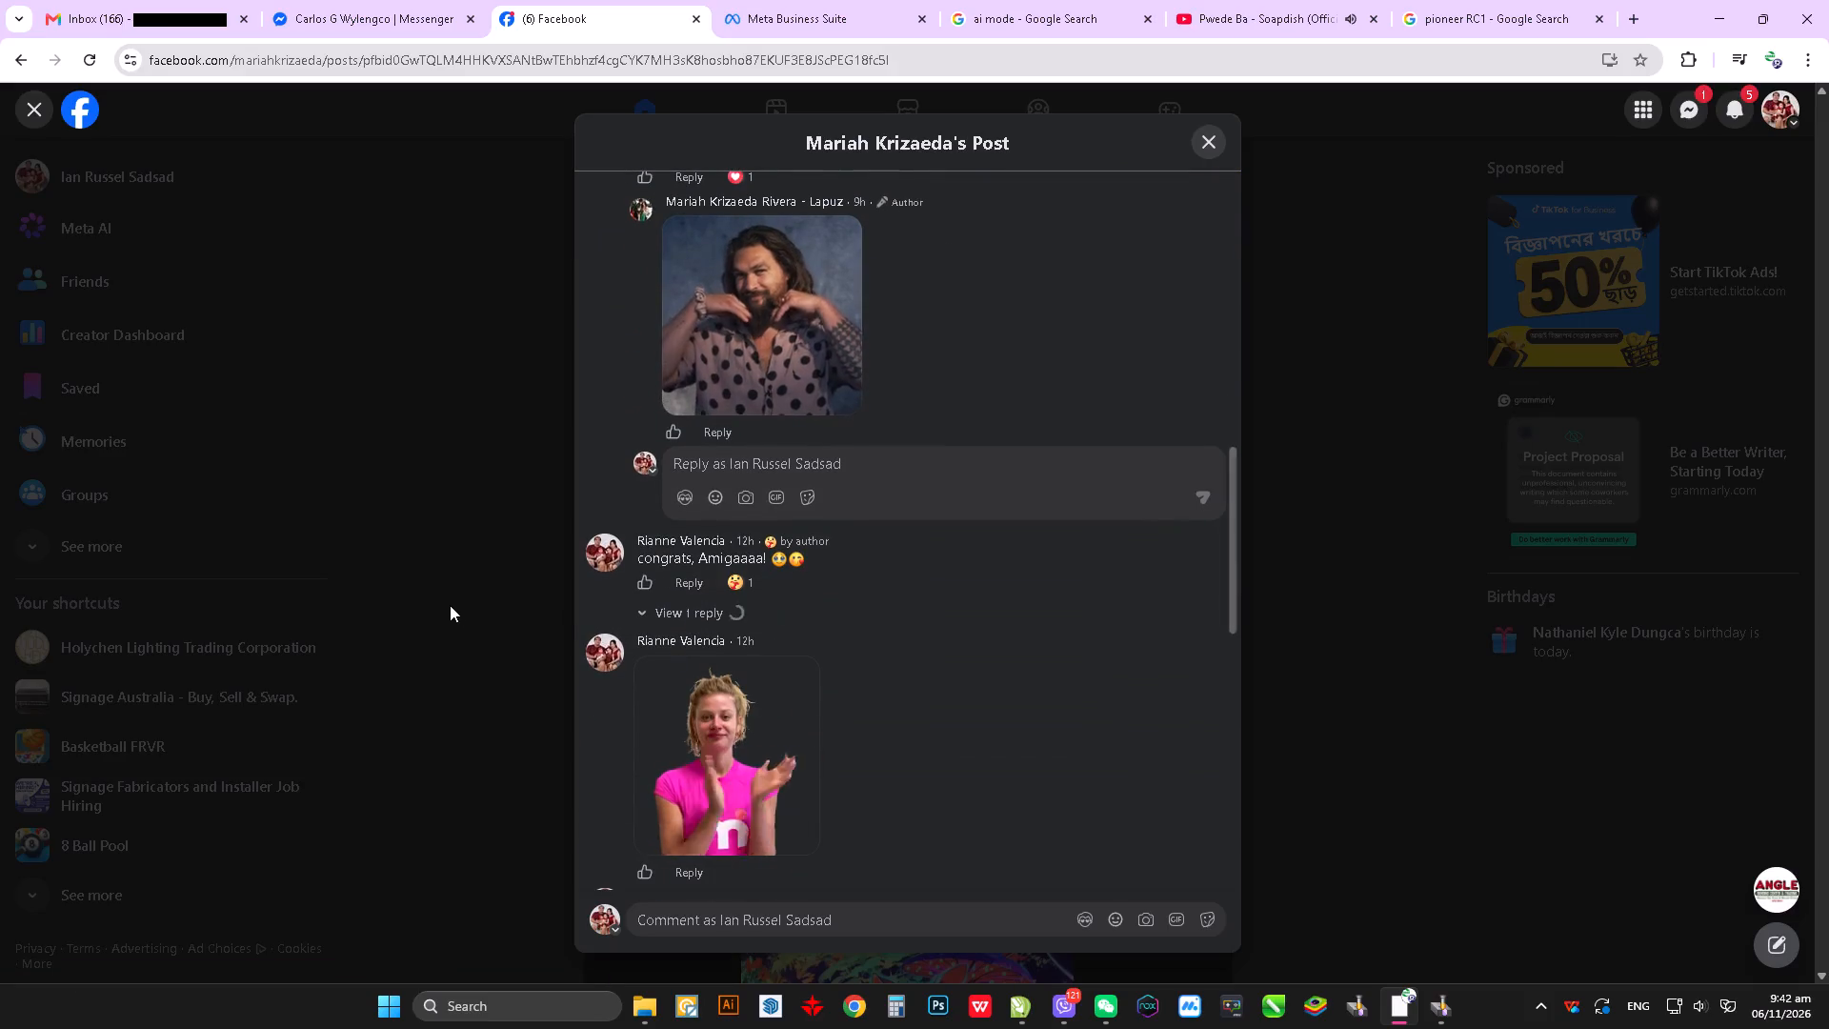
scroll(975, 481, down, 4)
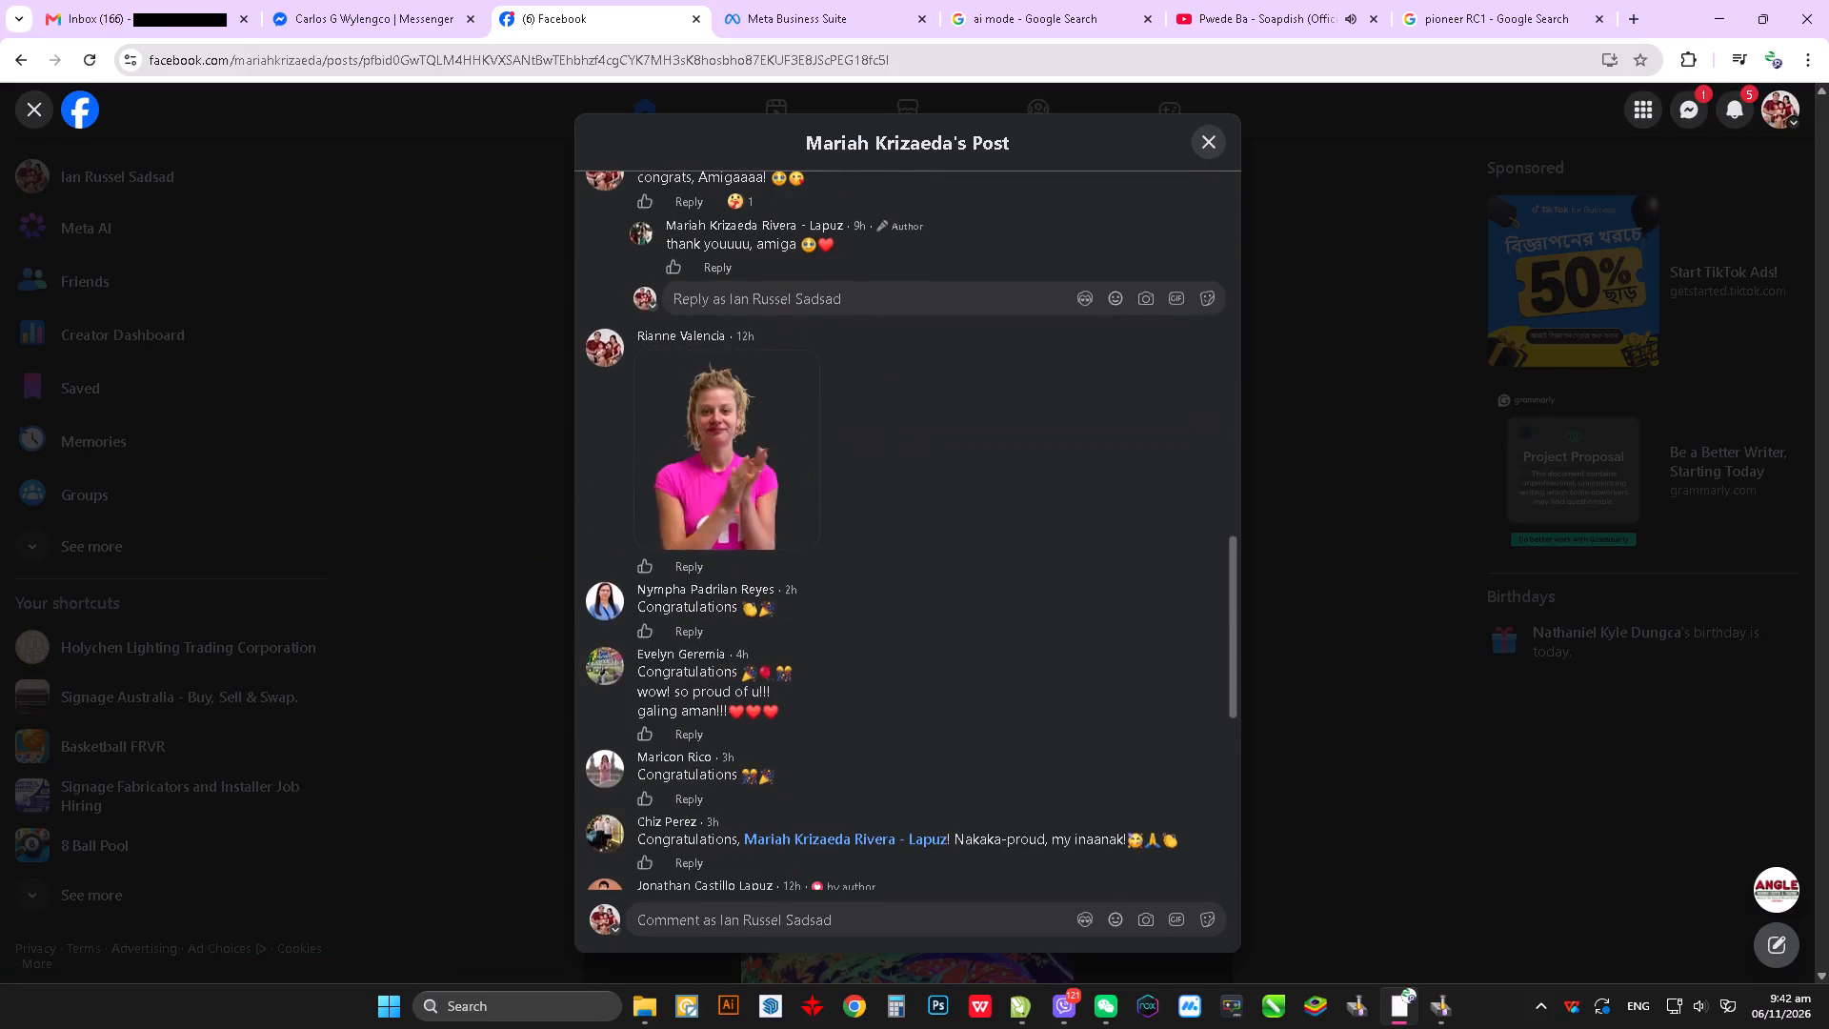
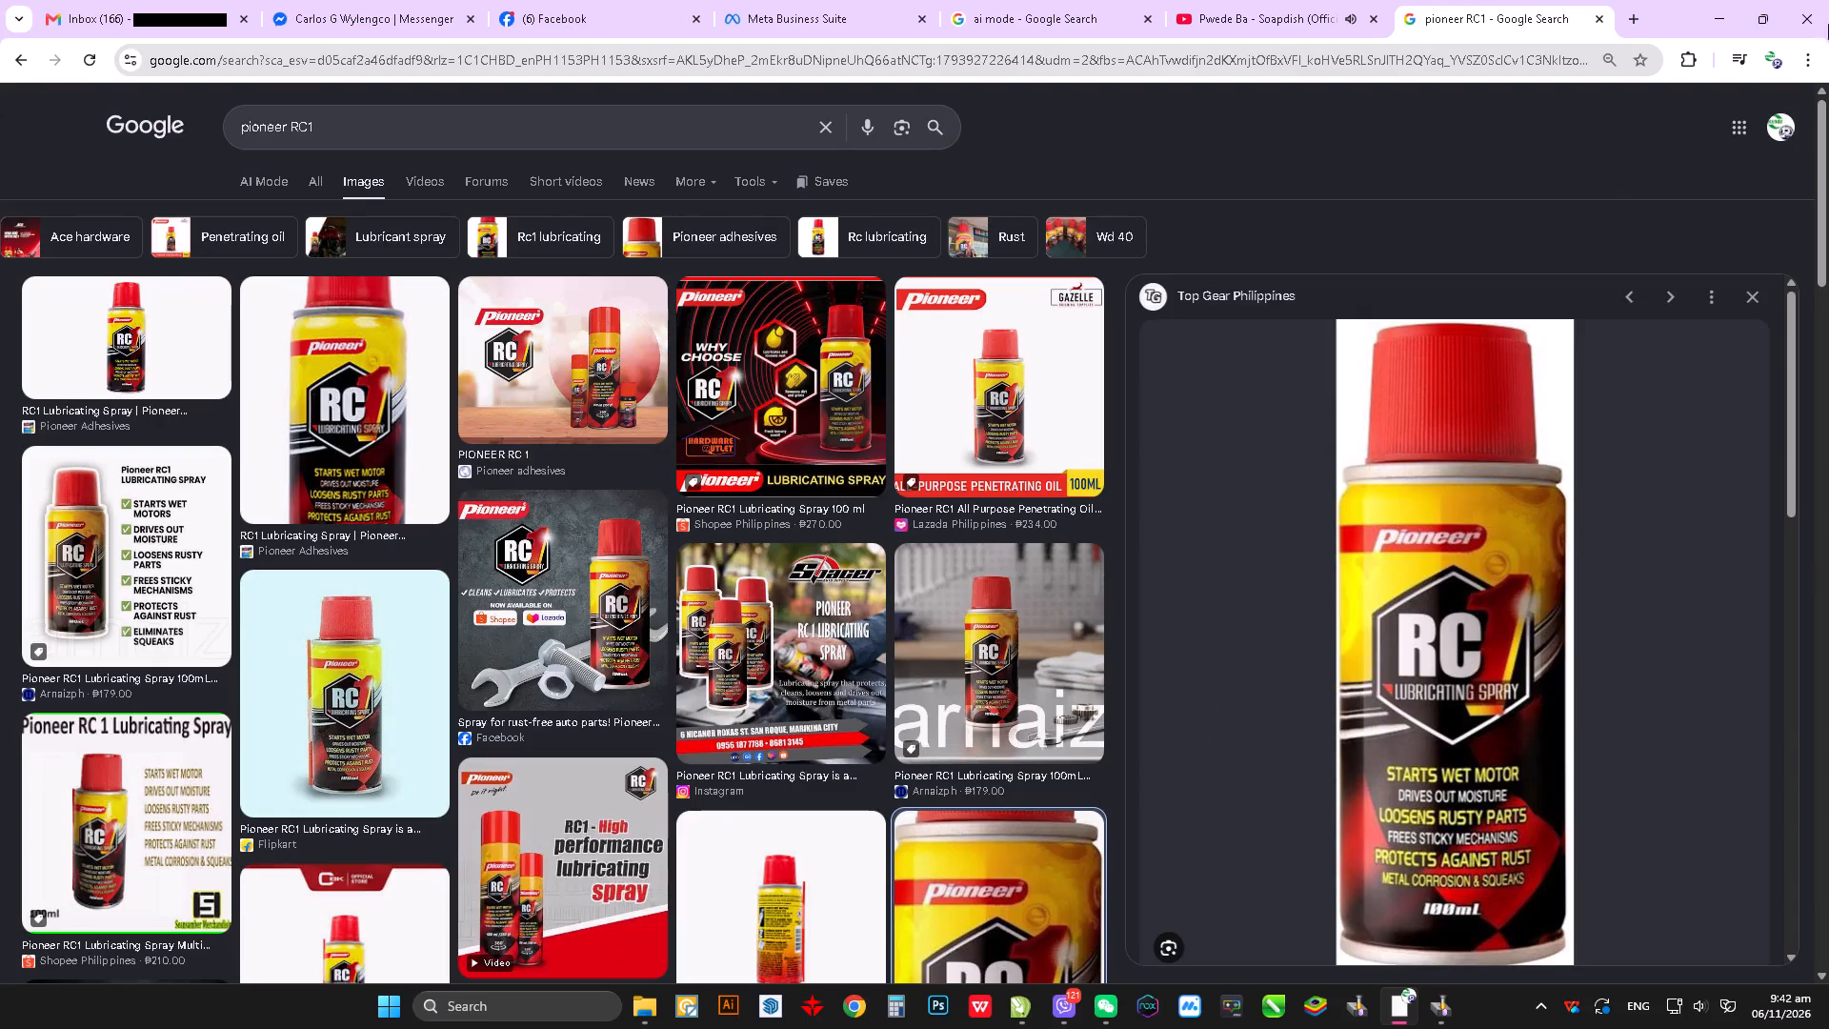
Close the pioneer RC1 image search tab and minimize the browser to reveal the desktop.
click(1599, 23)
click(1718, 5)
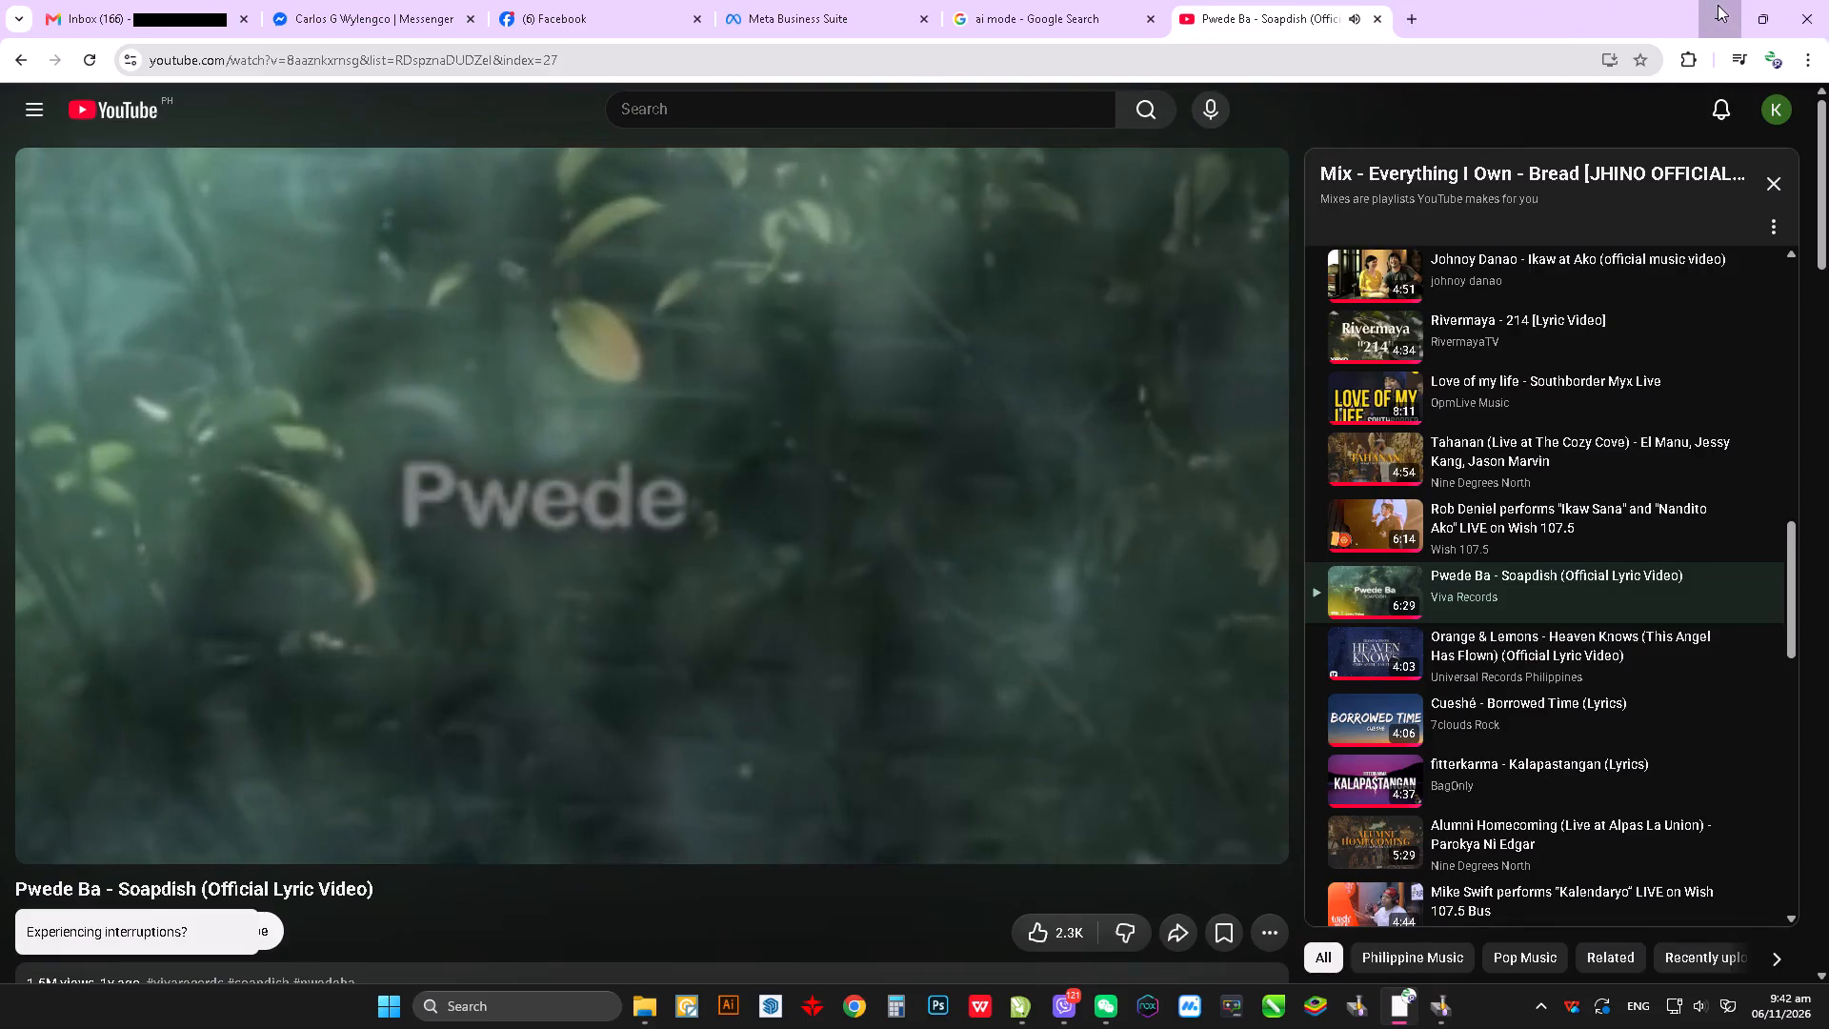
Refresh the desktop.
right_click(1452, 314)
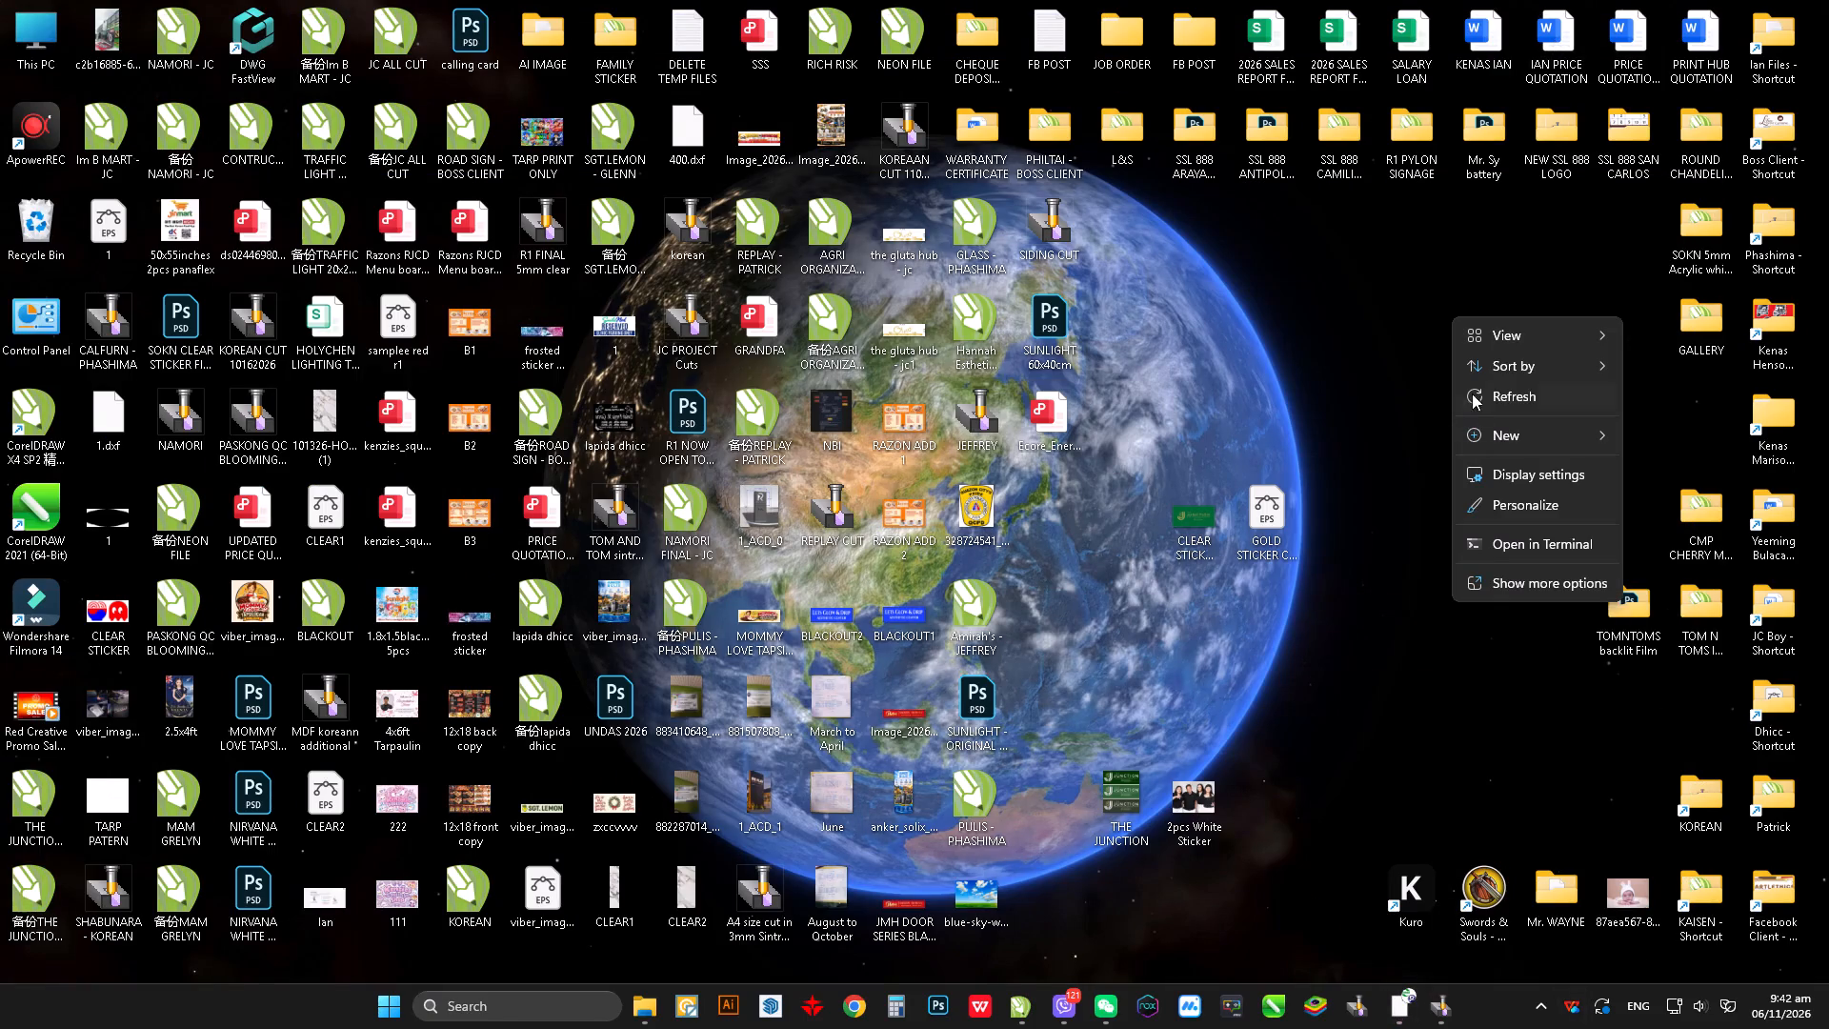
click(1484, 391)
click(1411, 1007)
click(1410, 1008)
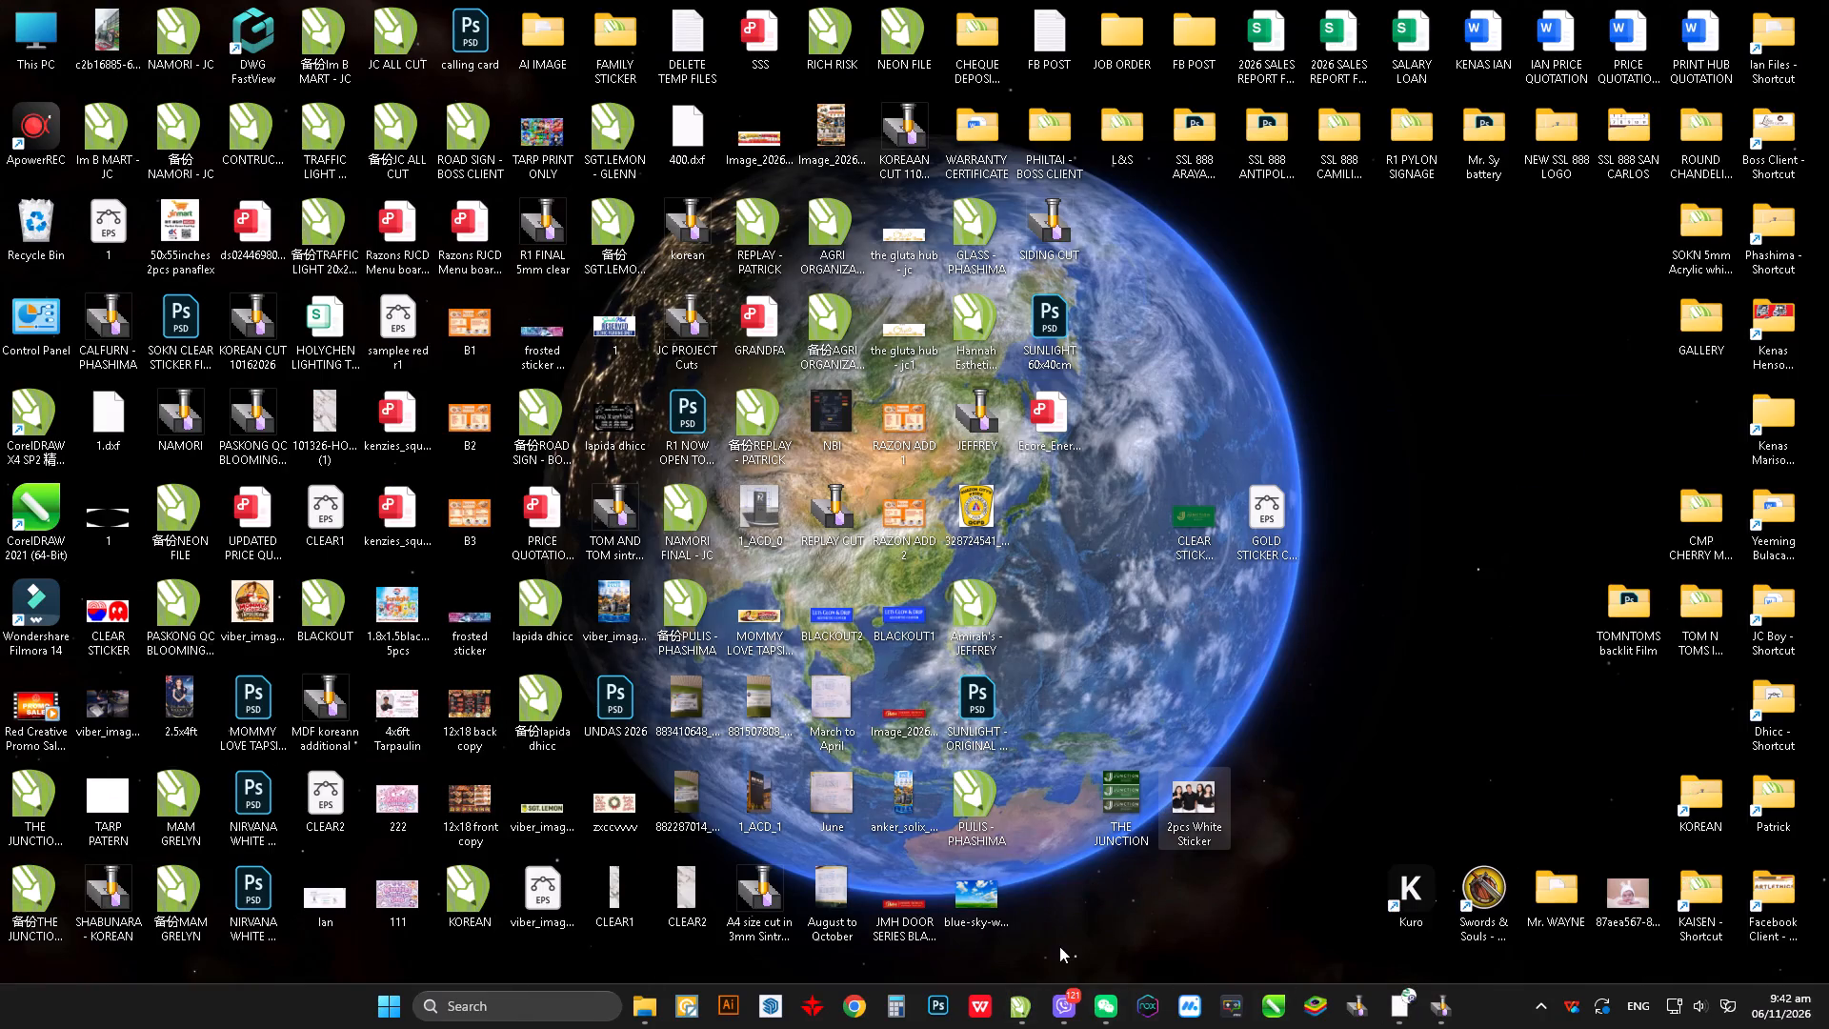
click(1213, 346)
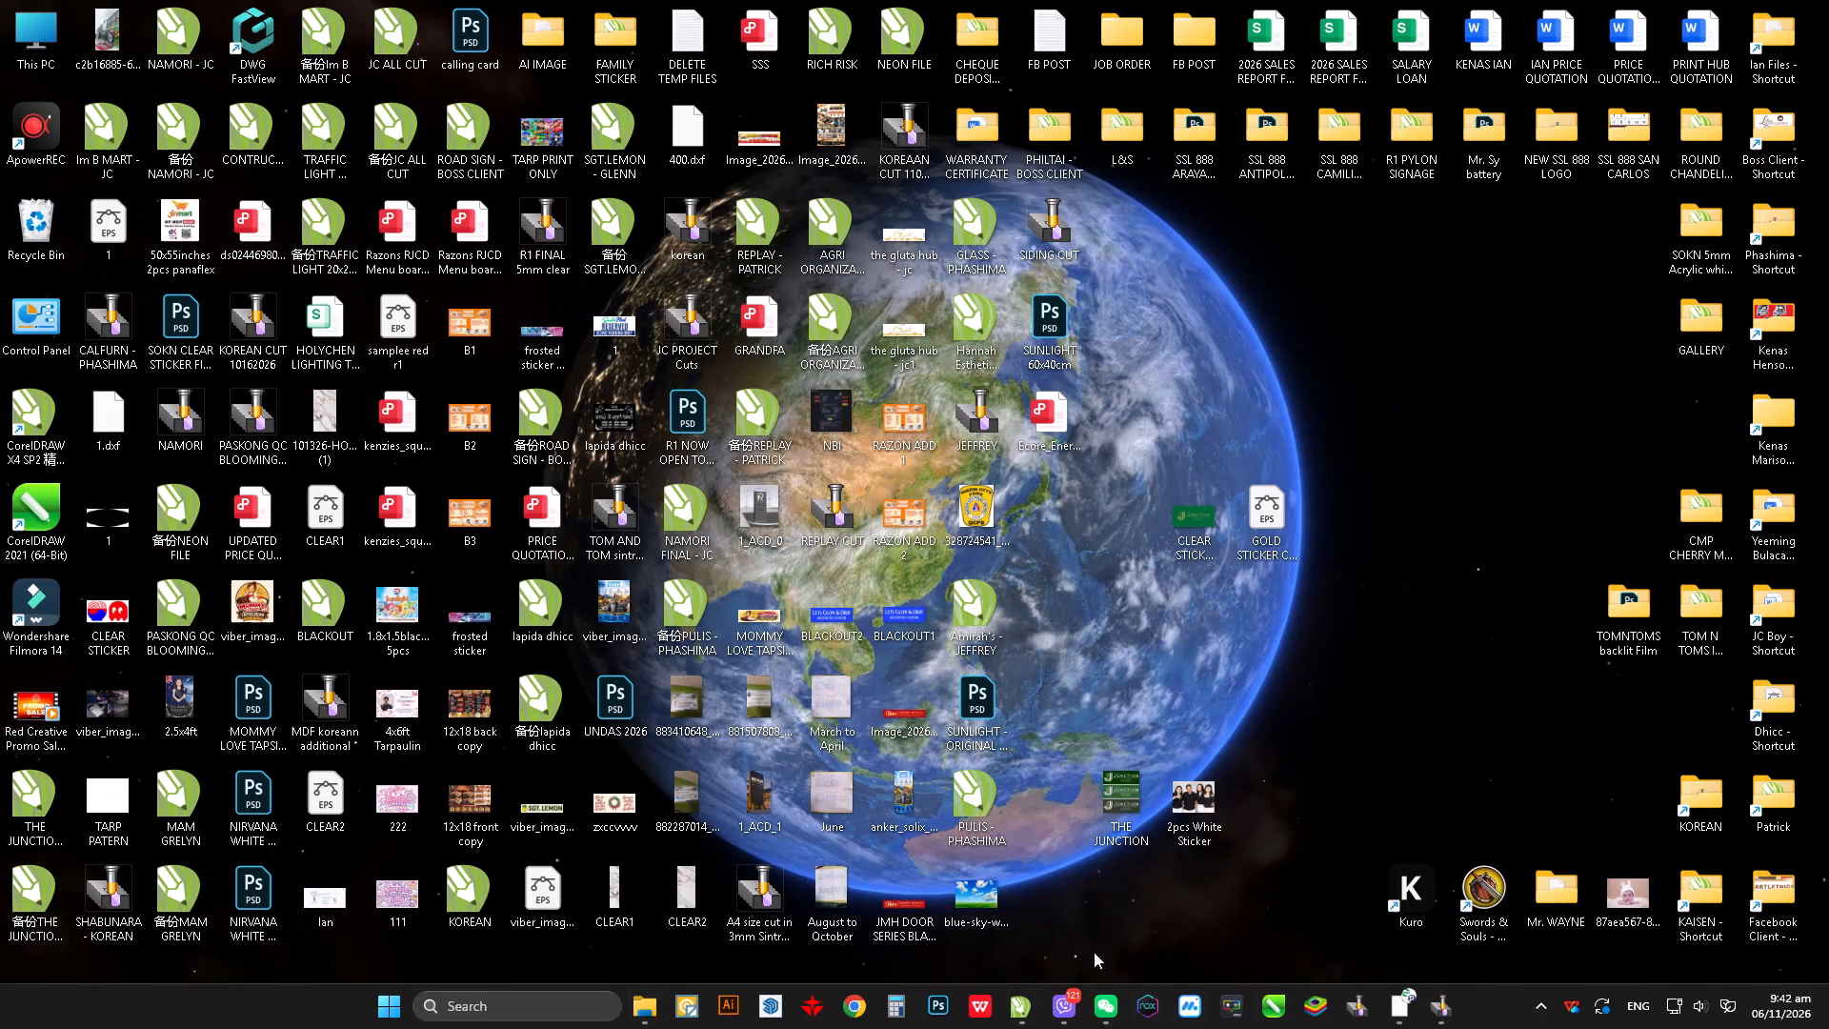
Open the NAMORI - JC drawing from the desktop.
click(1257, 344)
key(n)
key(a)
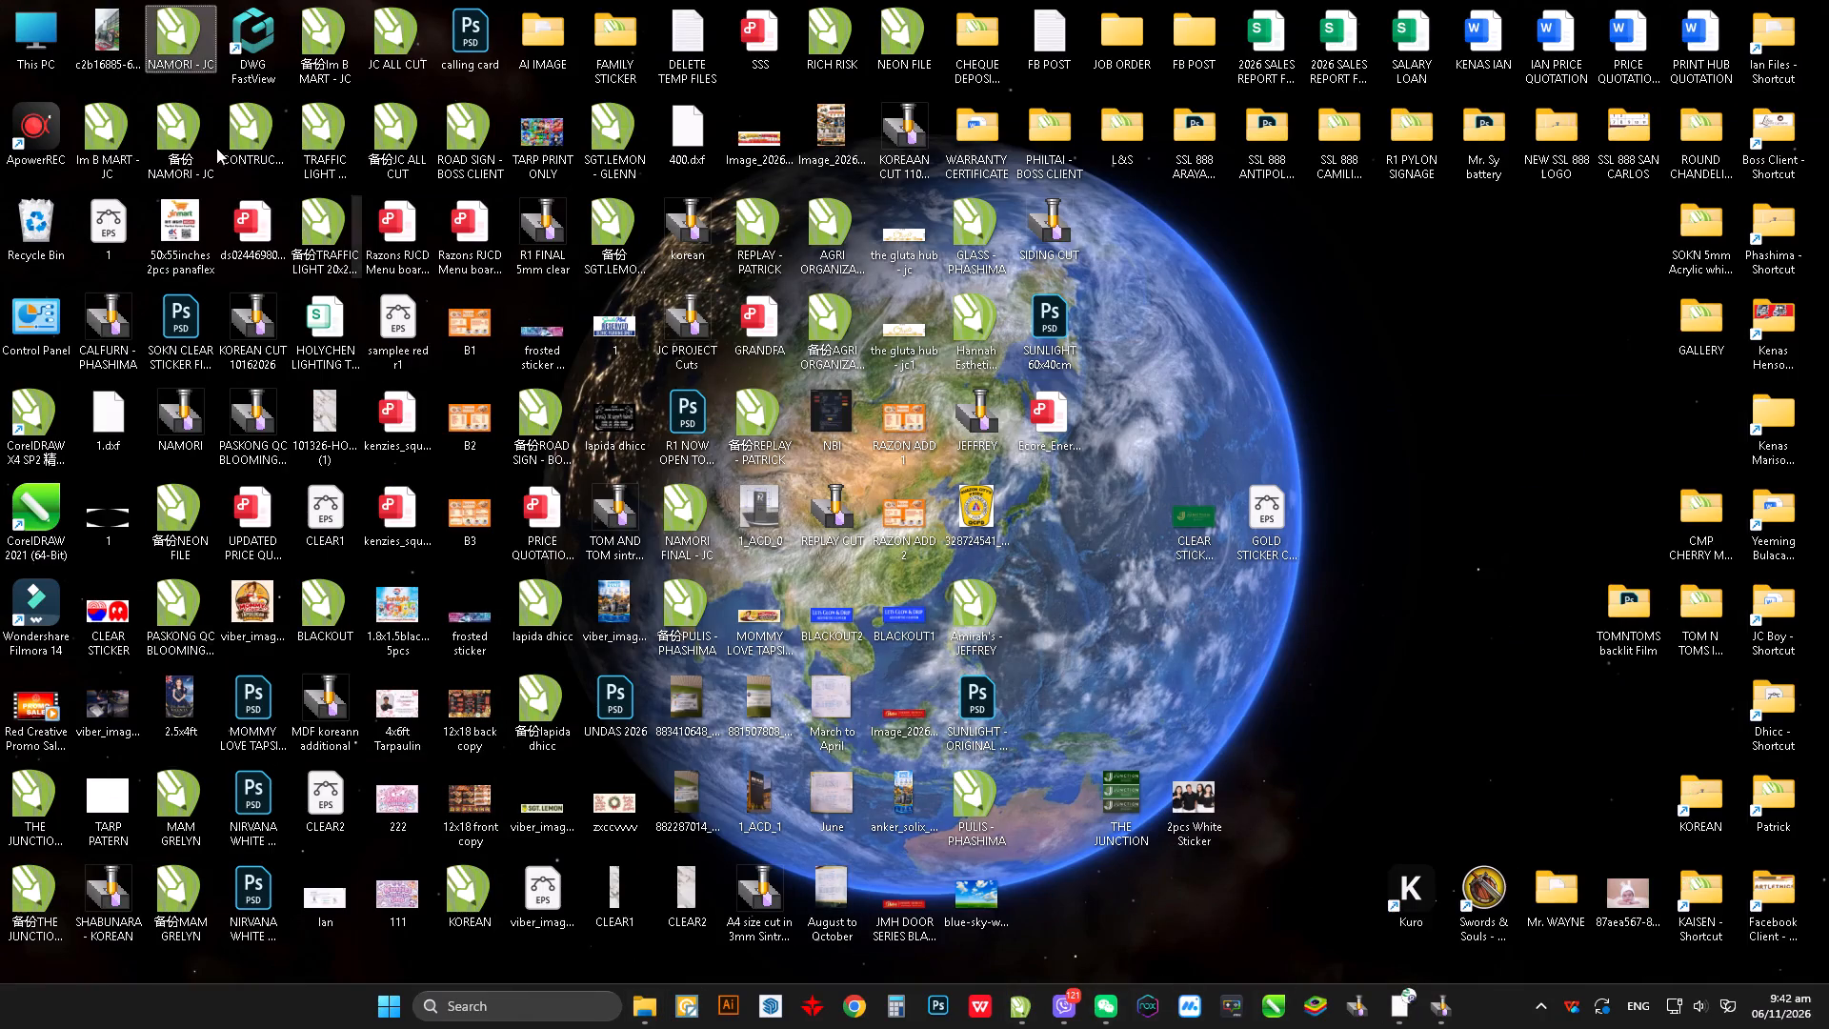
double_click(156, 49)
Ungroup and break apart the outer group of the NAMORI artwork in the 20 ft by 4 ft sign layout.
scroll(946, 378, down, 6)
scroll(974, 558, down, 3)
scroll(927, 875, down, 1)
scroll(914, 544, up, 1)
drag(802, 700, 999, 444)
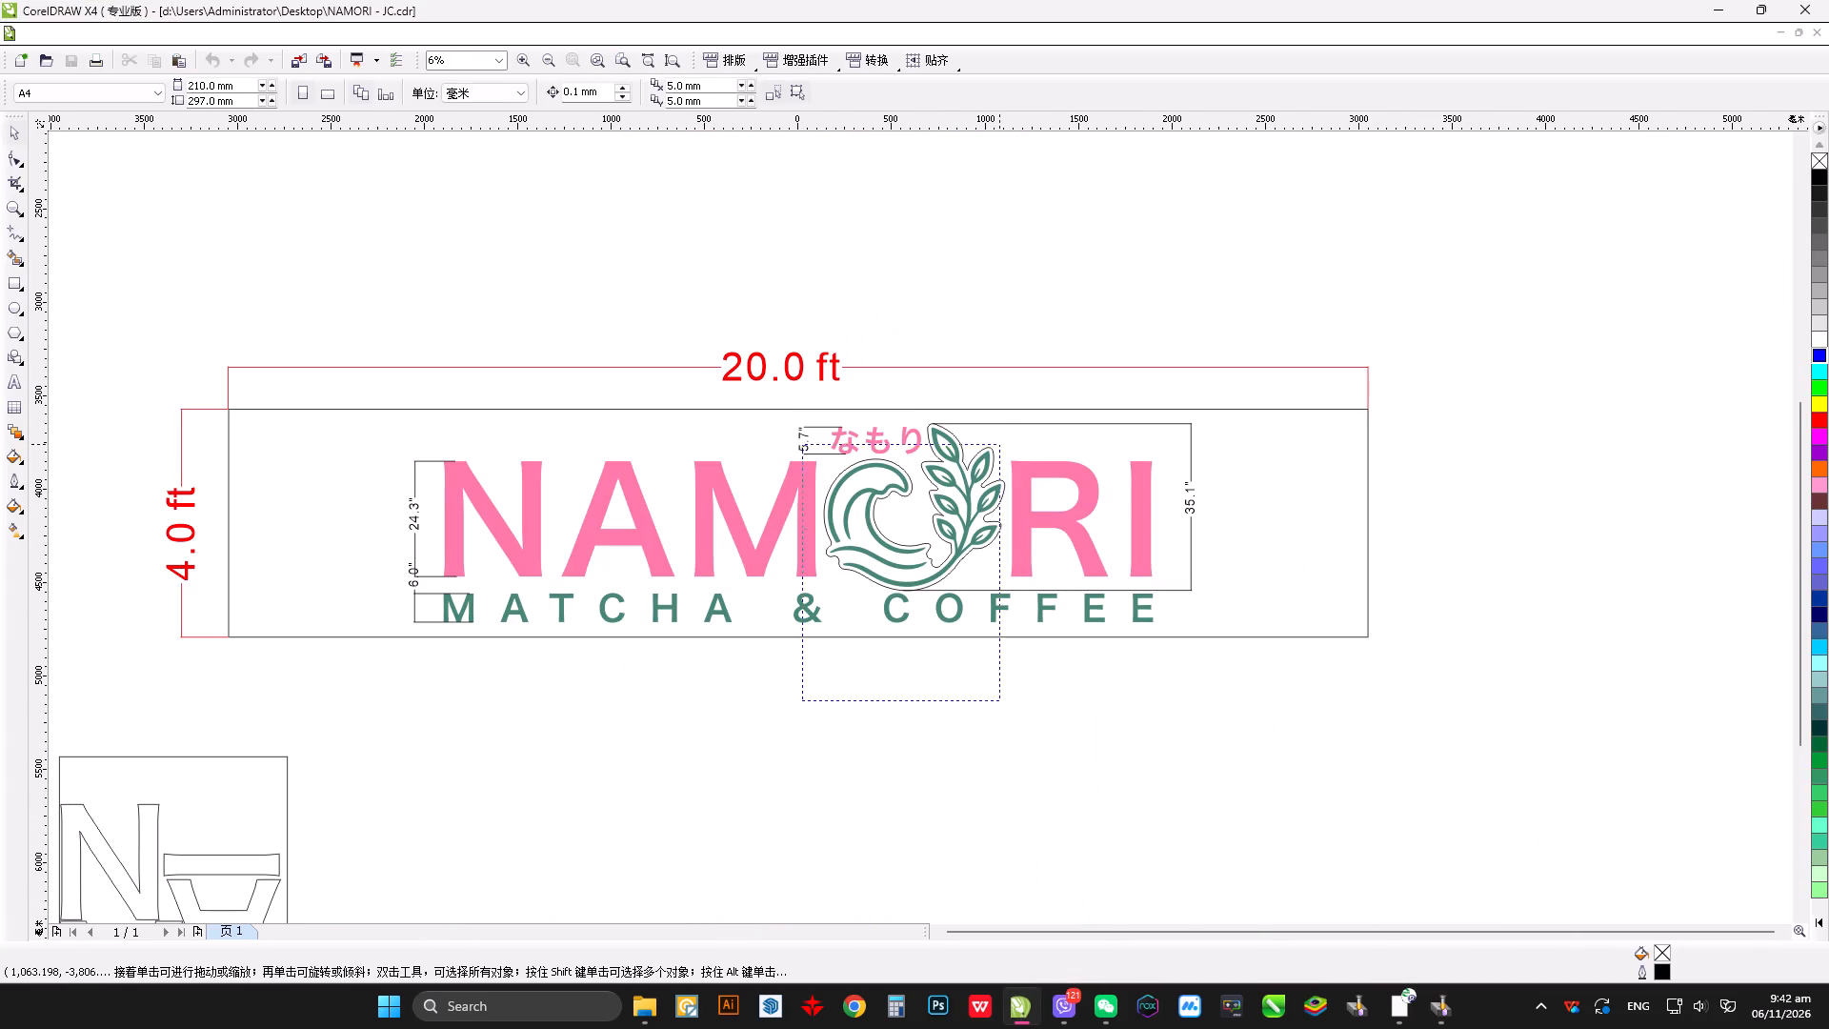
drag(999, 444, 1018, 390)
click(979, 472)
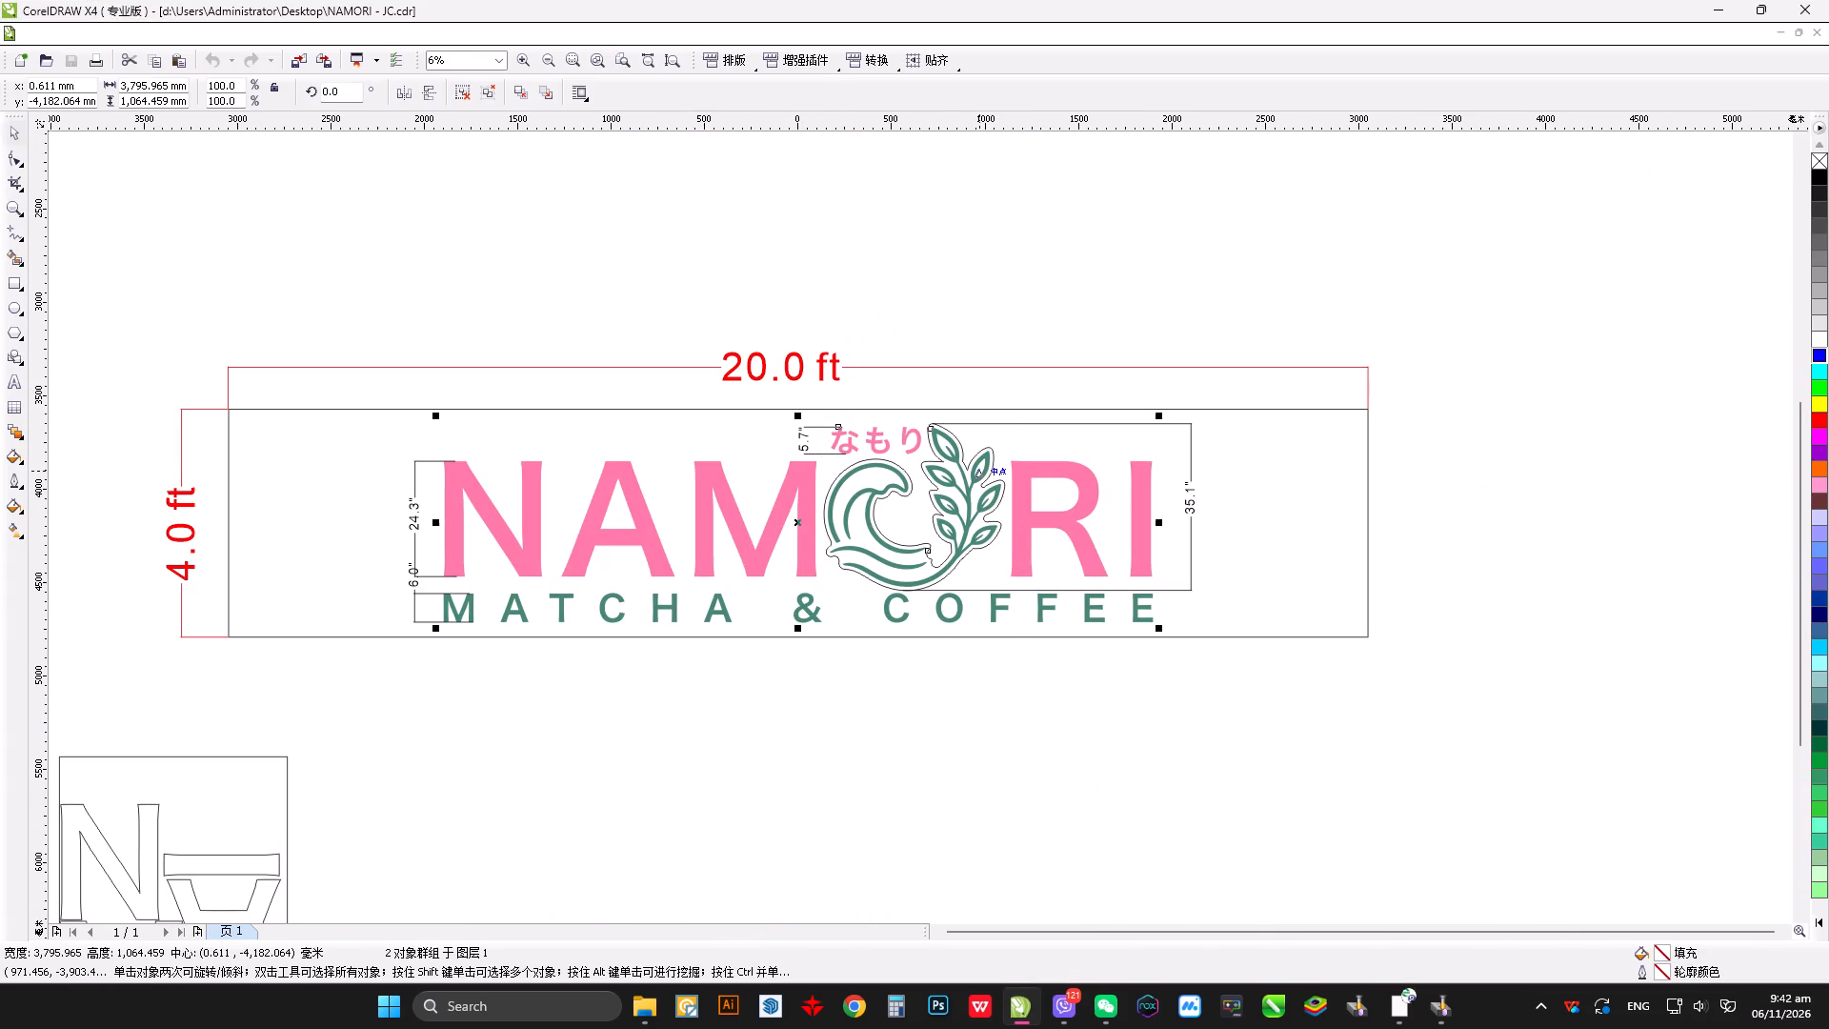
key(ctrl+u)
key(ctrl+k)
click(902, 694)
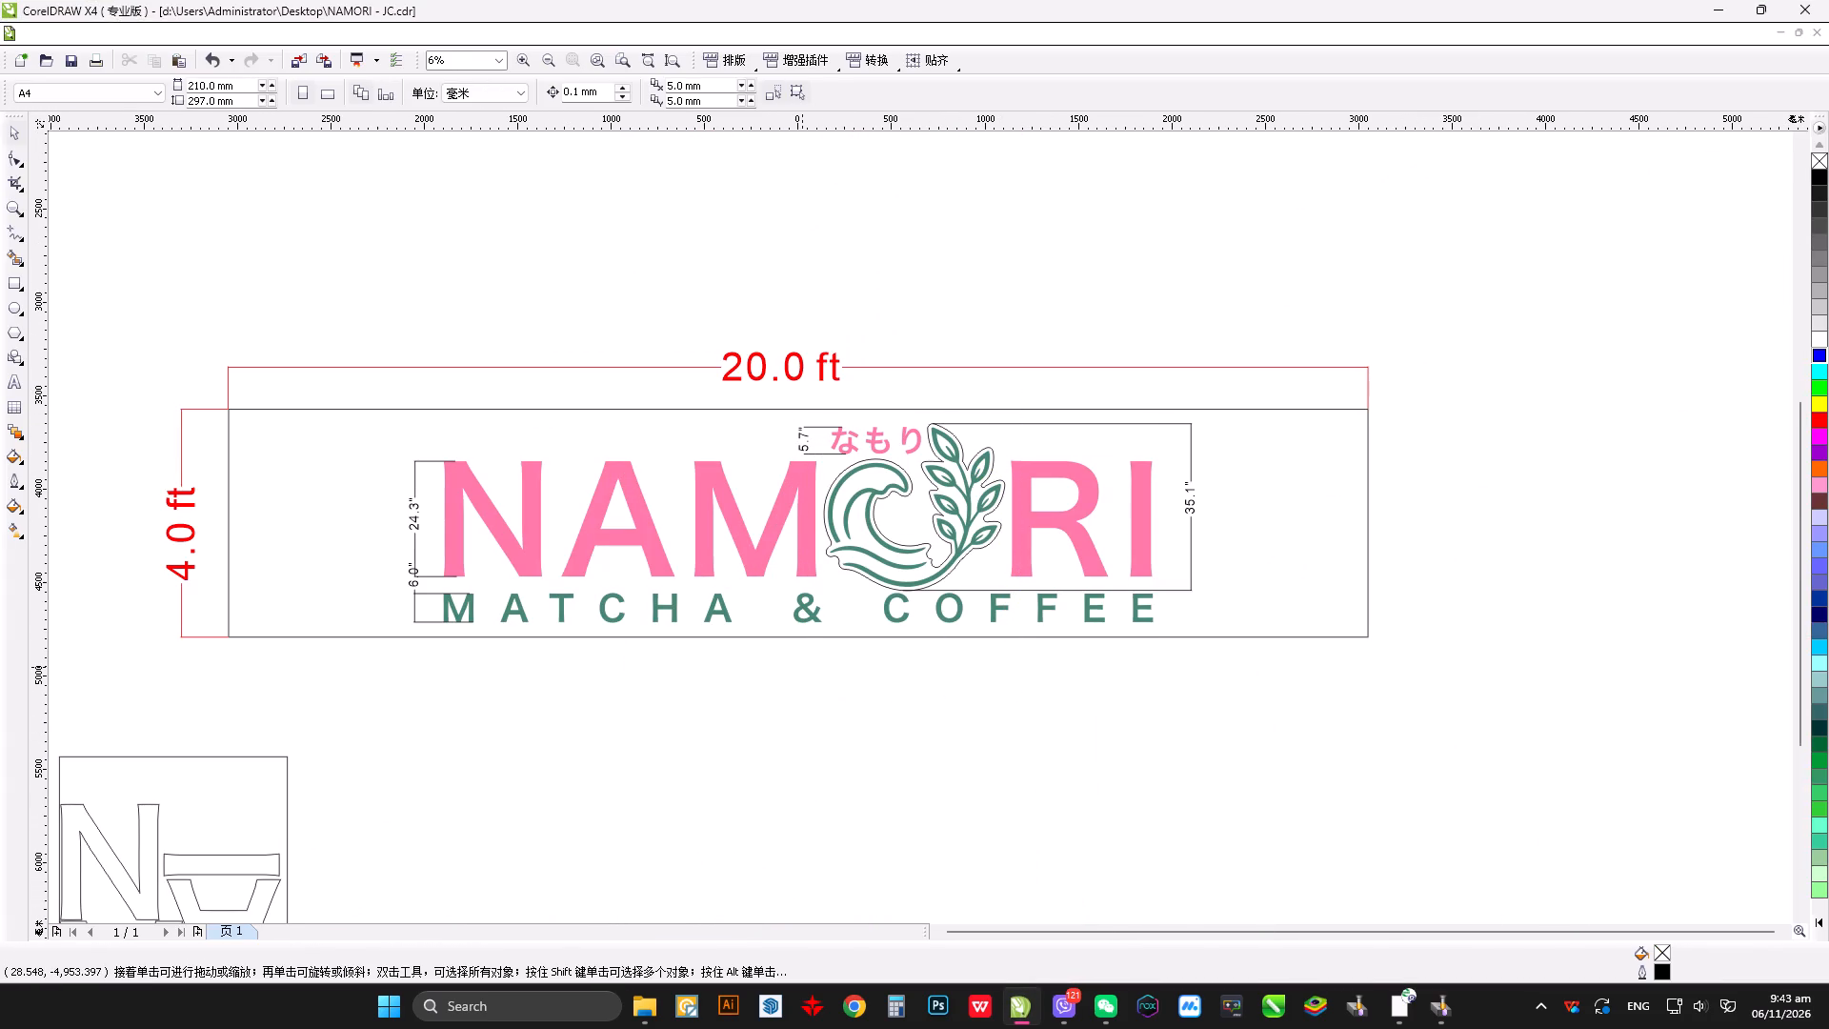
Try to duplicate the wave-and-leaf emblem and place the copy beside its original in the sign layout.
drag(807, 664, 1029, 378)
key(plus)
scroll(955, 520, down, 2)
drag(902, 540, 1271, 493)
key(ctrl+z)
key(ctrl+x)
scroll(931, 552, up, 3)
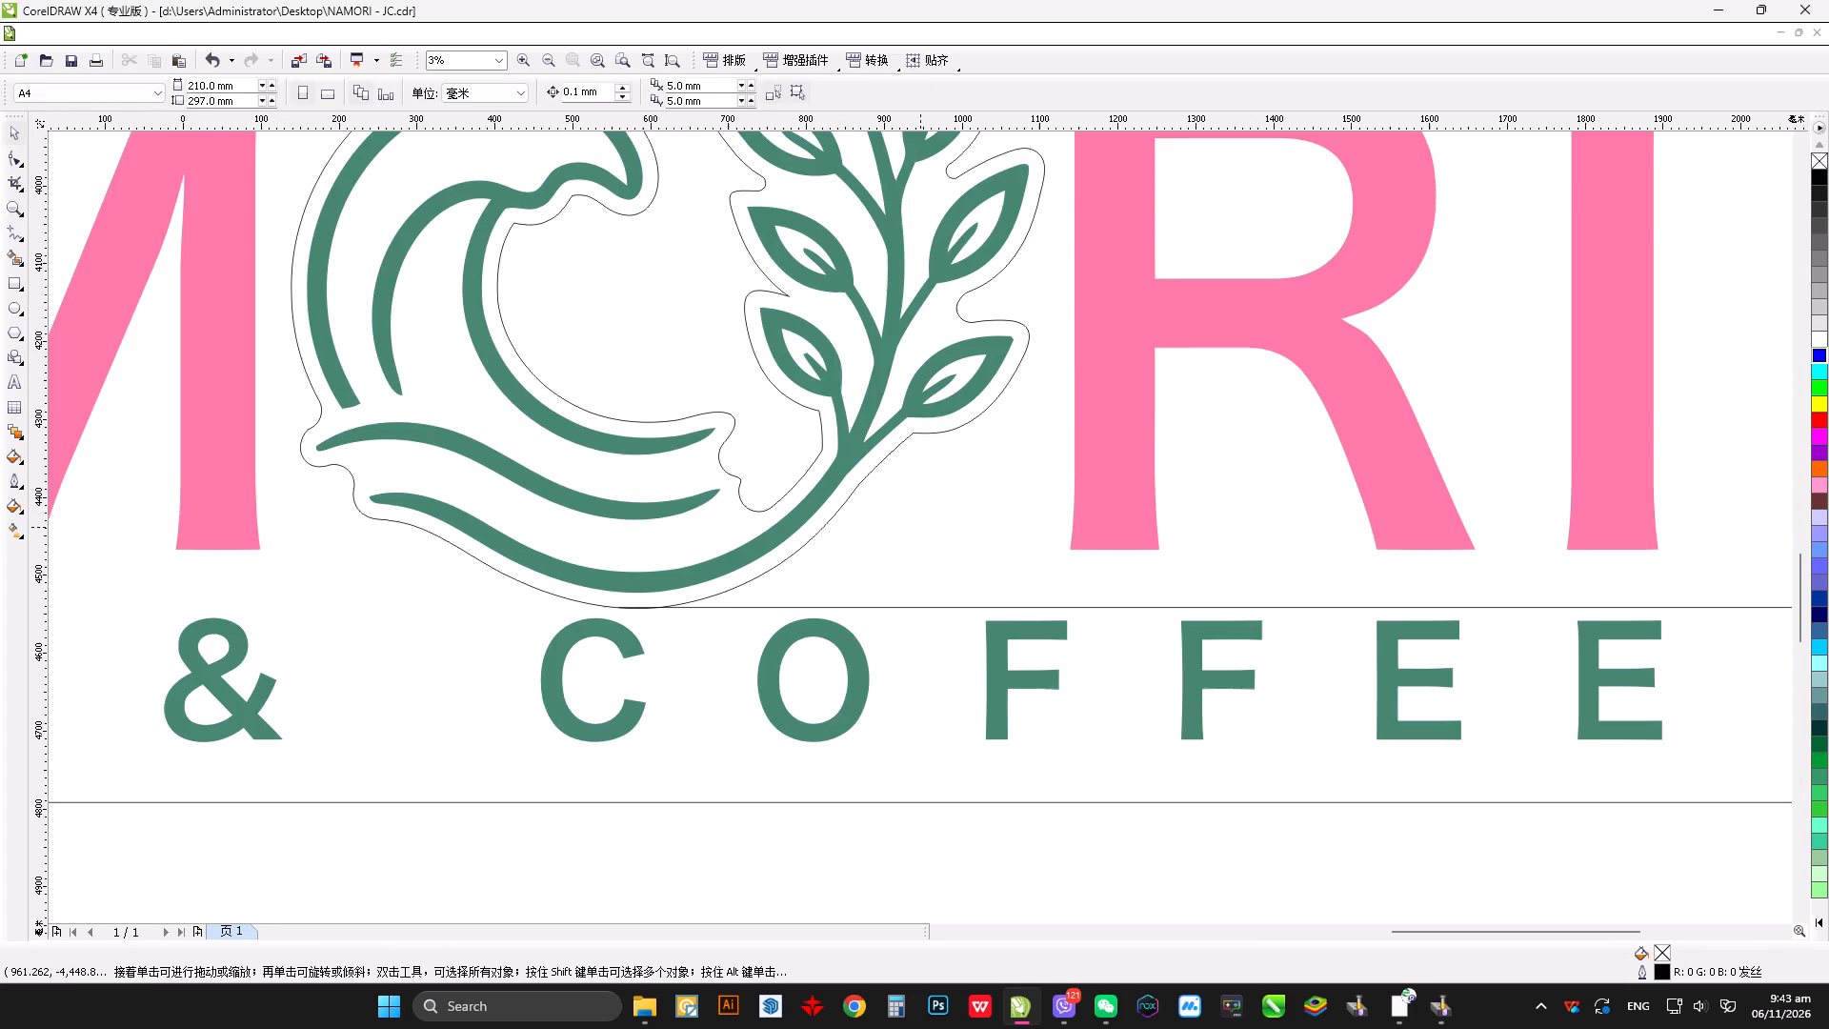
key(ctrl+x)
Ungroup the remaining group that holds the green artwork and the emblem's contour.
click(885, 393)
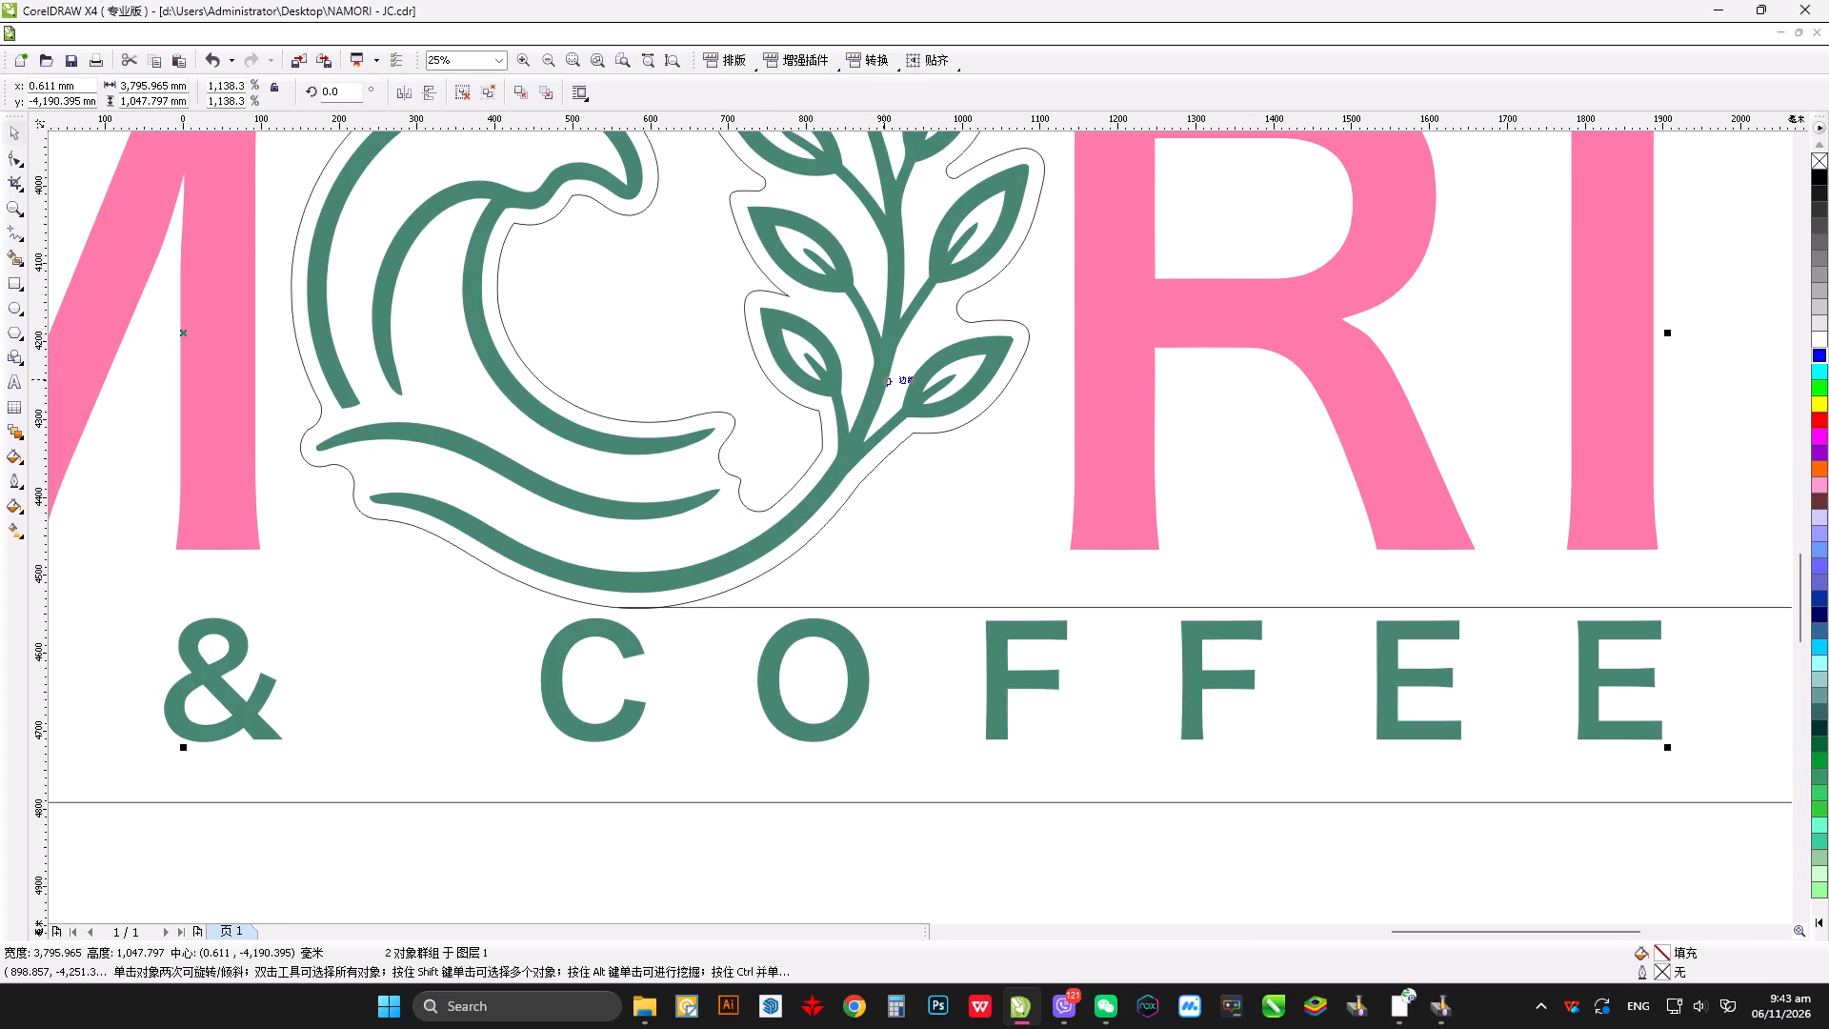
key(ctrl+u)
key(ctrl+k)
drag(831, 897, 839, 852)
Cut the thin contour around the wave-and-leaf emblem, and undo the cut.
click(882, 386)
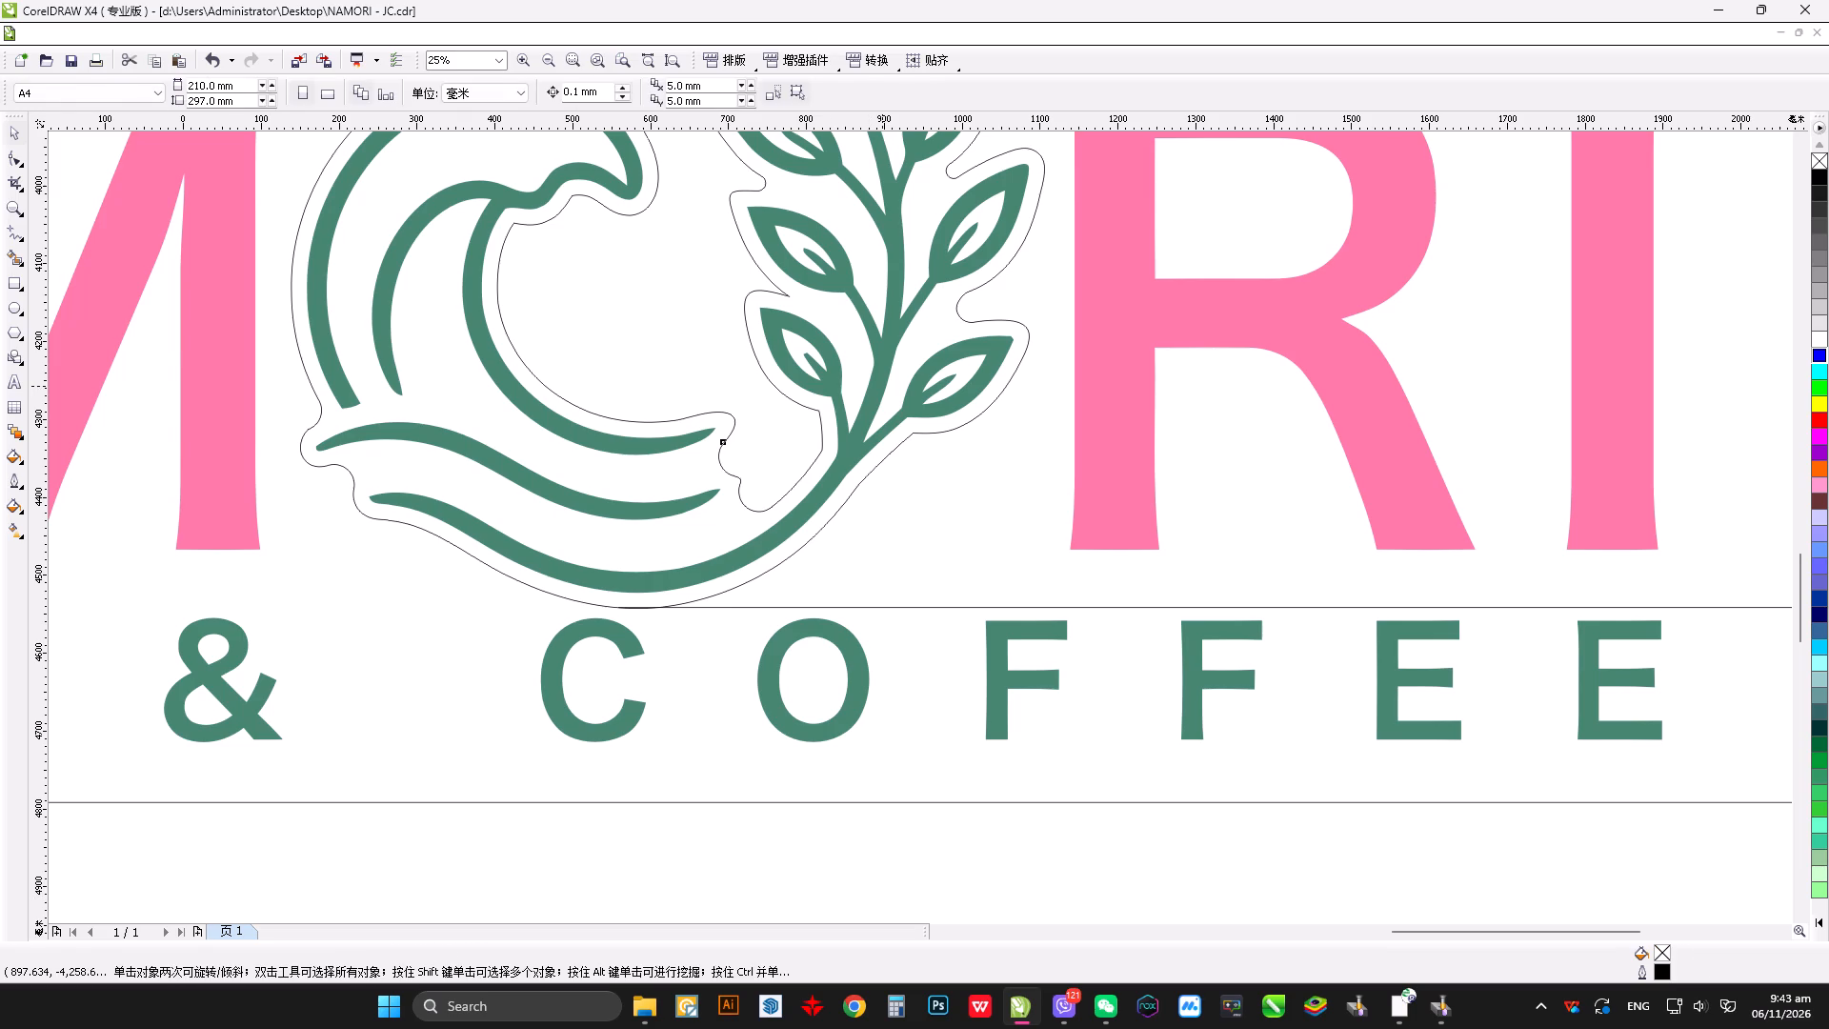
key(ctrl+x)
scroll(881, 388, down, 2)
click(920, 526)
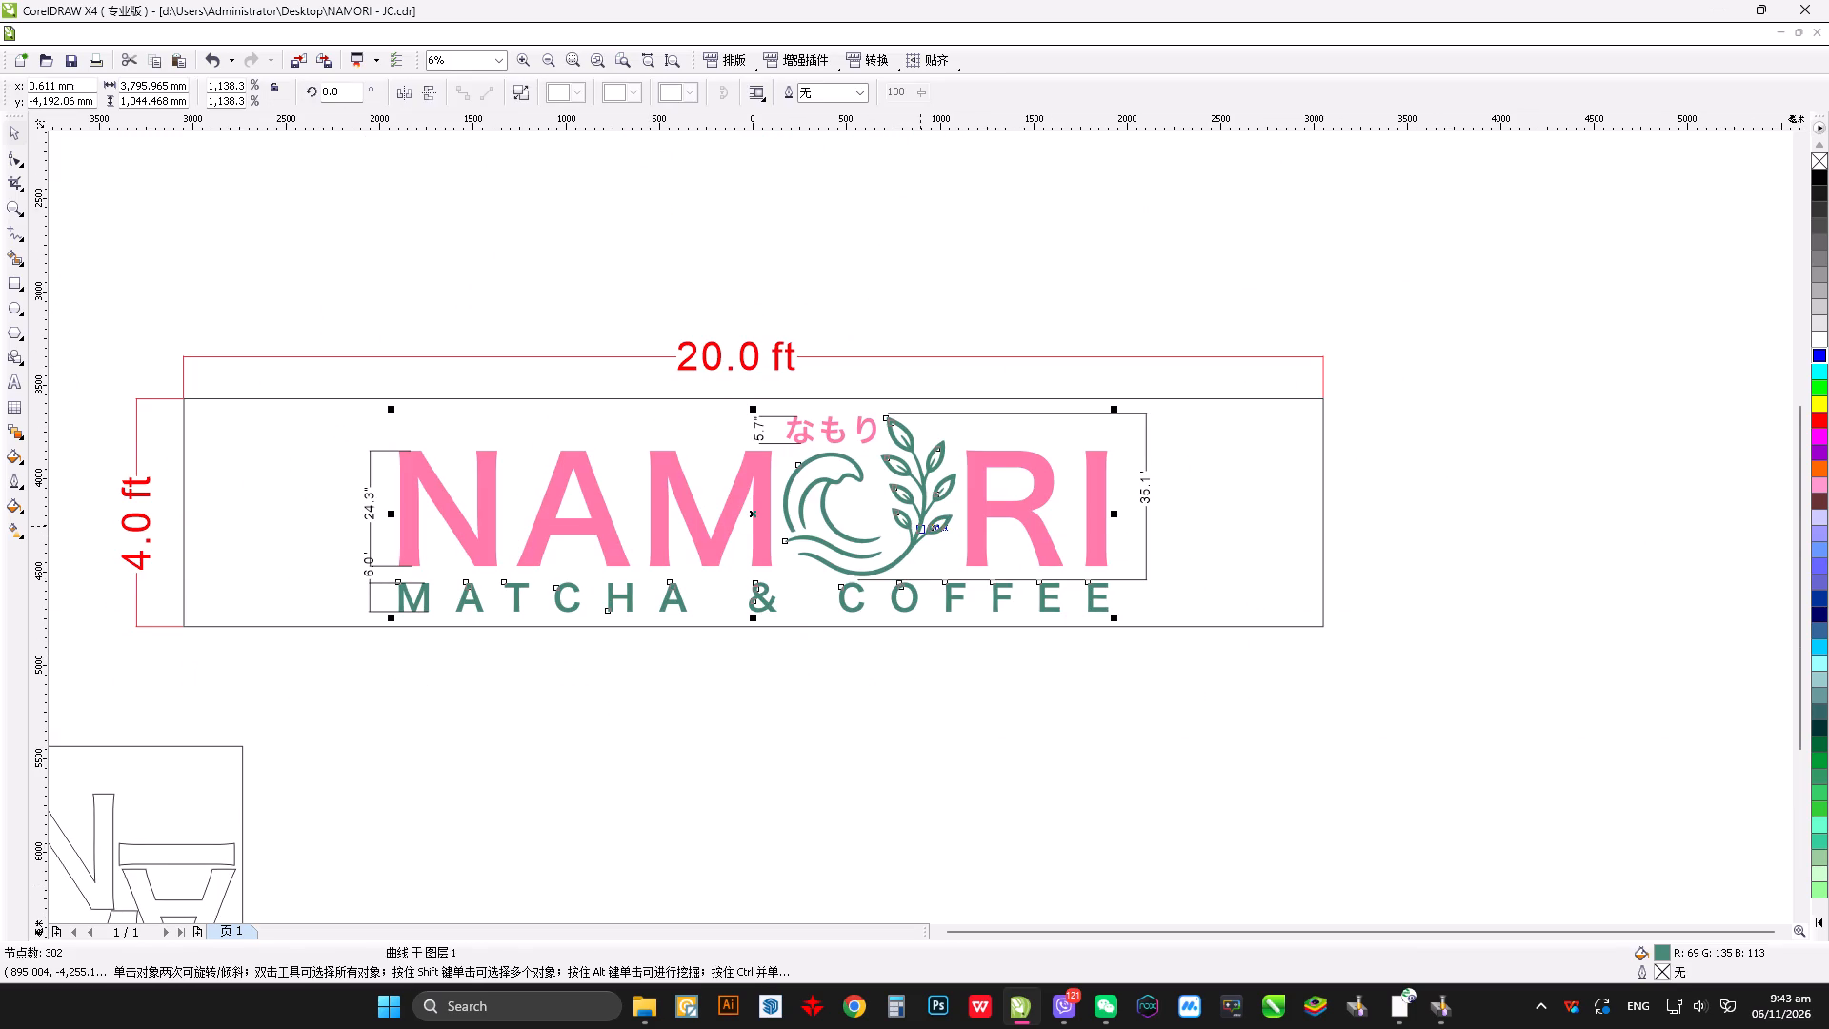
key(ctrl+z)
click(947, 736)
Break apart the combined green curve so the emblem and the MATCHA & COFFEE letters become separate objects.
scroll(854, 555, up, 2)
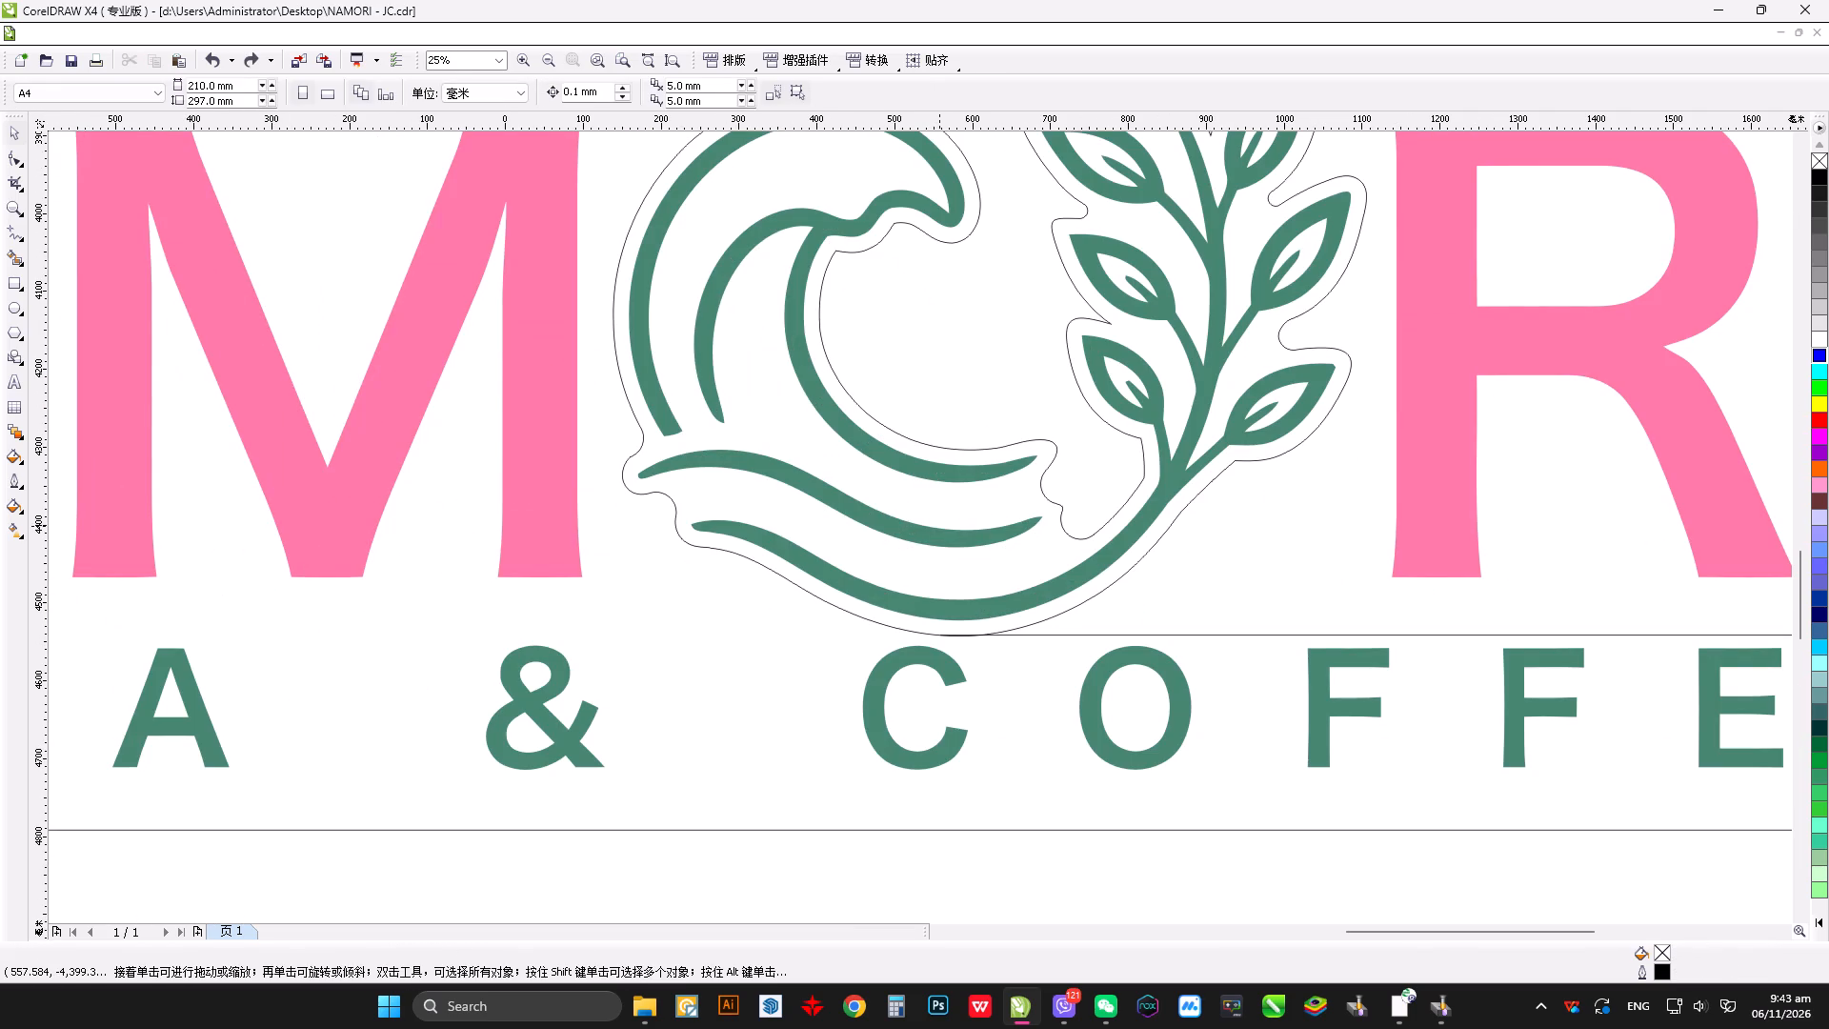
click(939, 527)
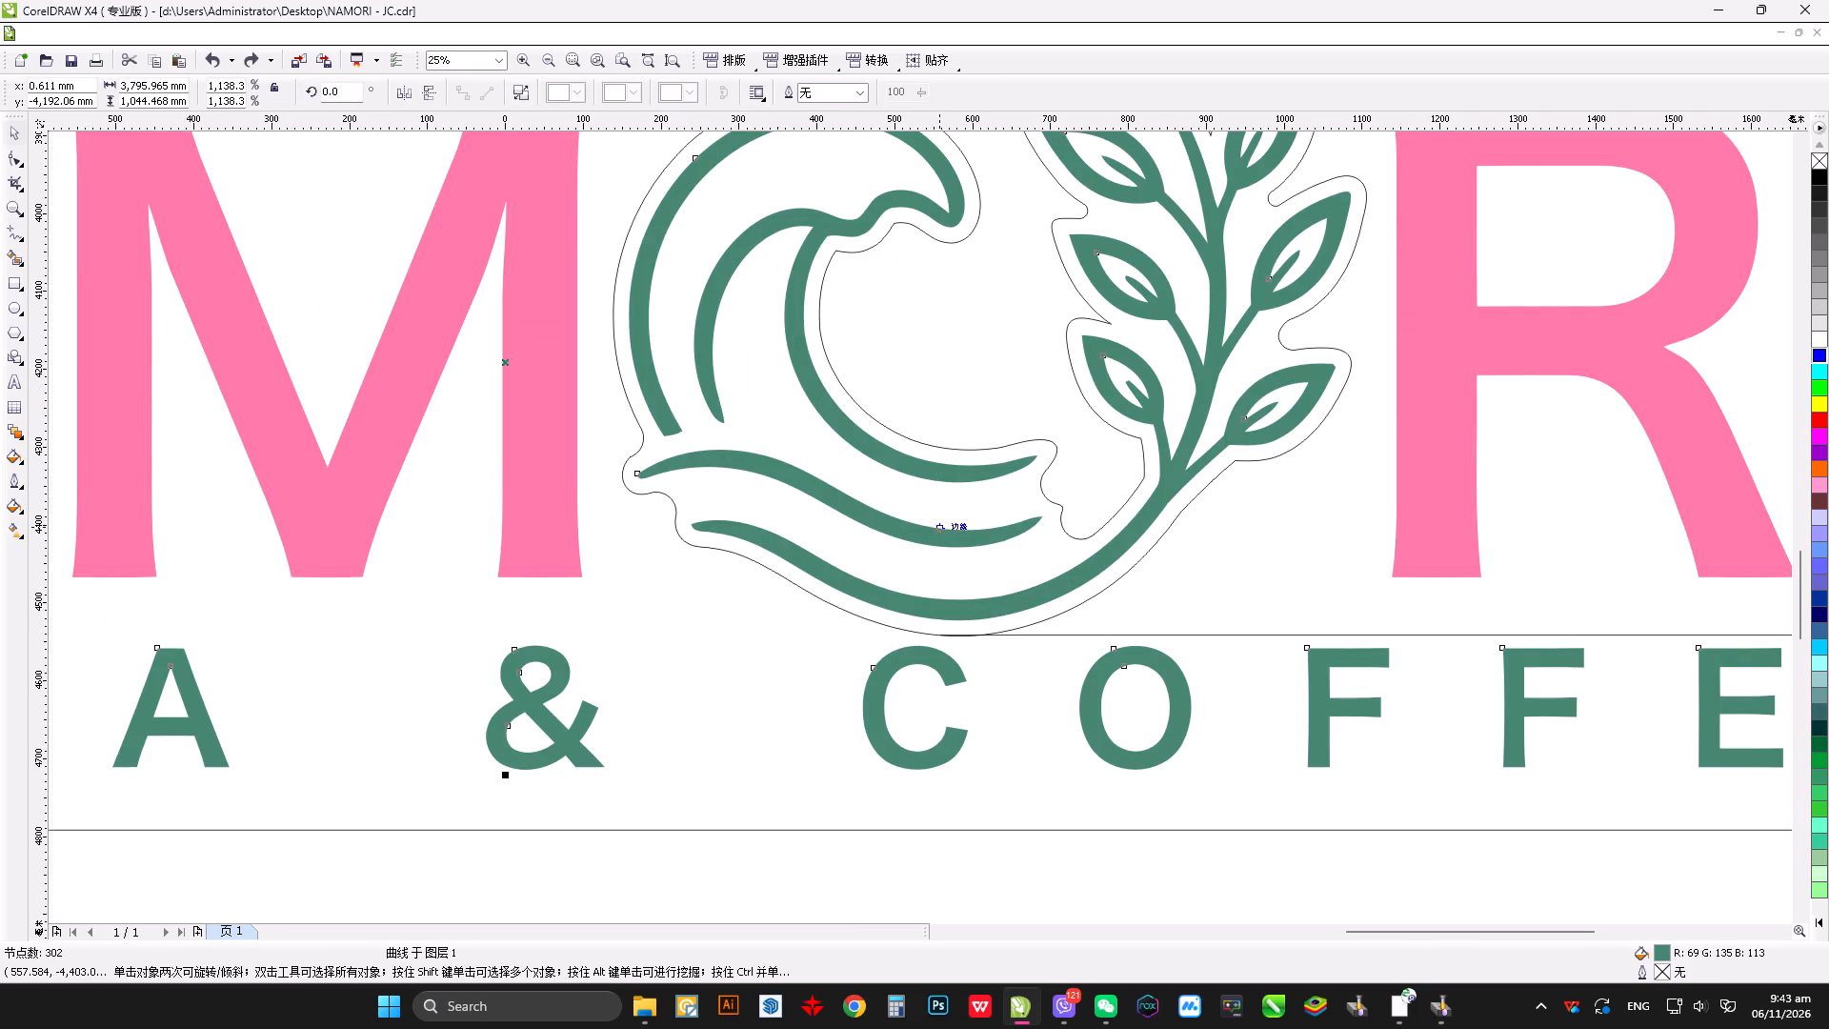
key(ctrl+u)
key(ctrl+k)
scroll(927, 535, down, 2)
scroll(864, 457, down, 2)
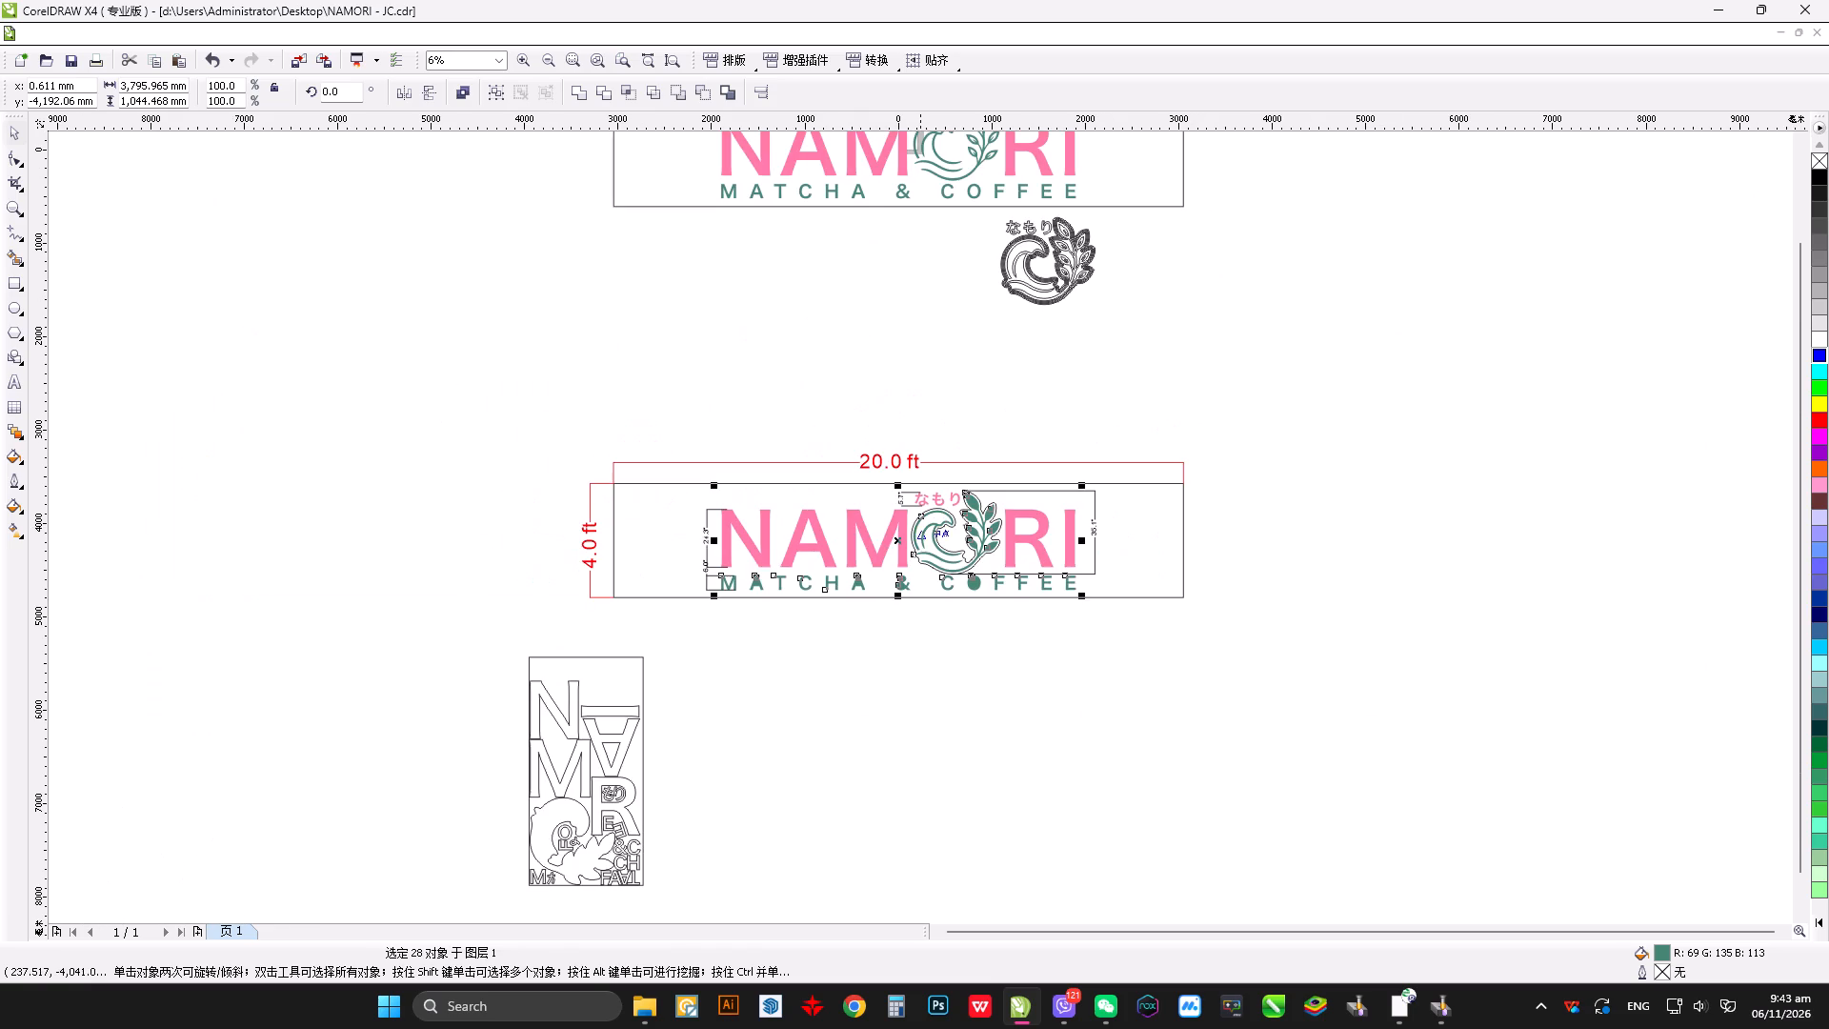
drag(914, 691, 919, 677)
Duplicate the wave-and-leaf emblem with its contour and place the copy in the empty area beside the 20 ft sign.
scroll(937, 553, up, 1)
drag(831, 376, 1059, 578)
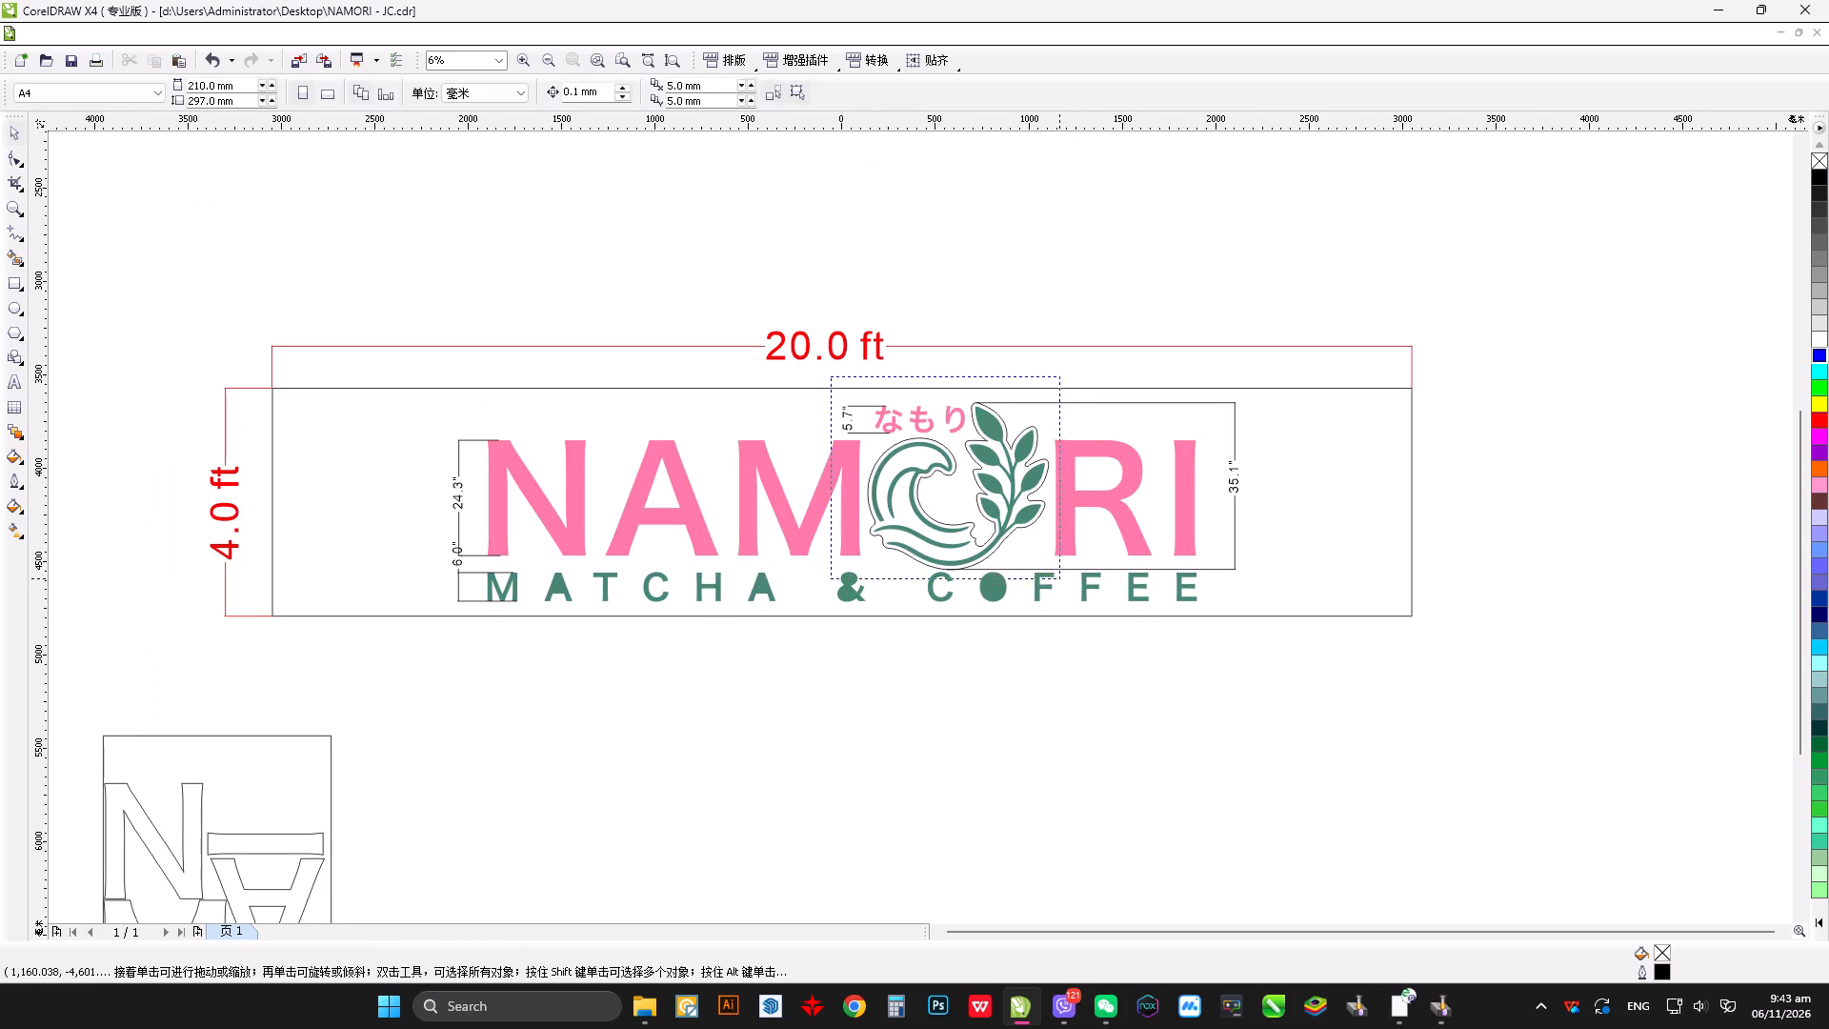
drag(1059, 578, 1087, 581)
scroll(1032, 575, down, 1)
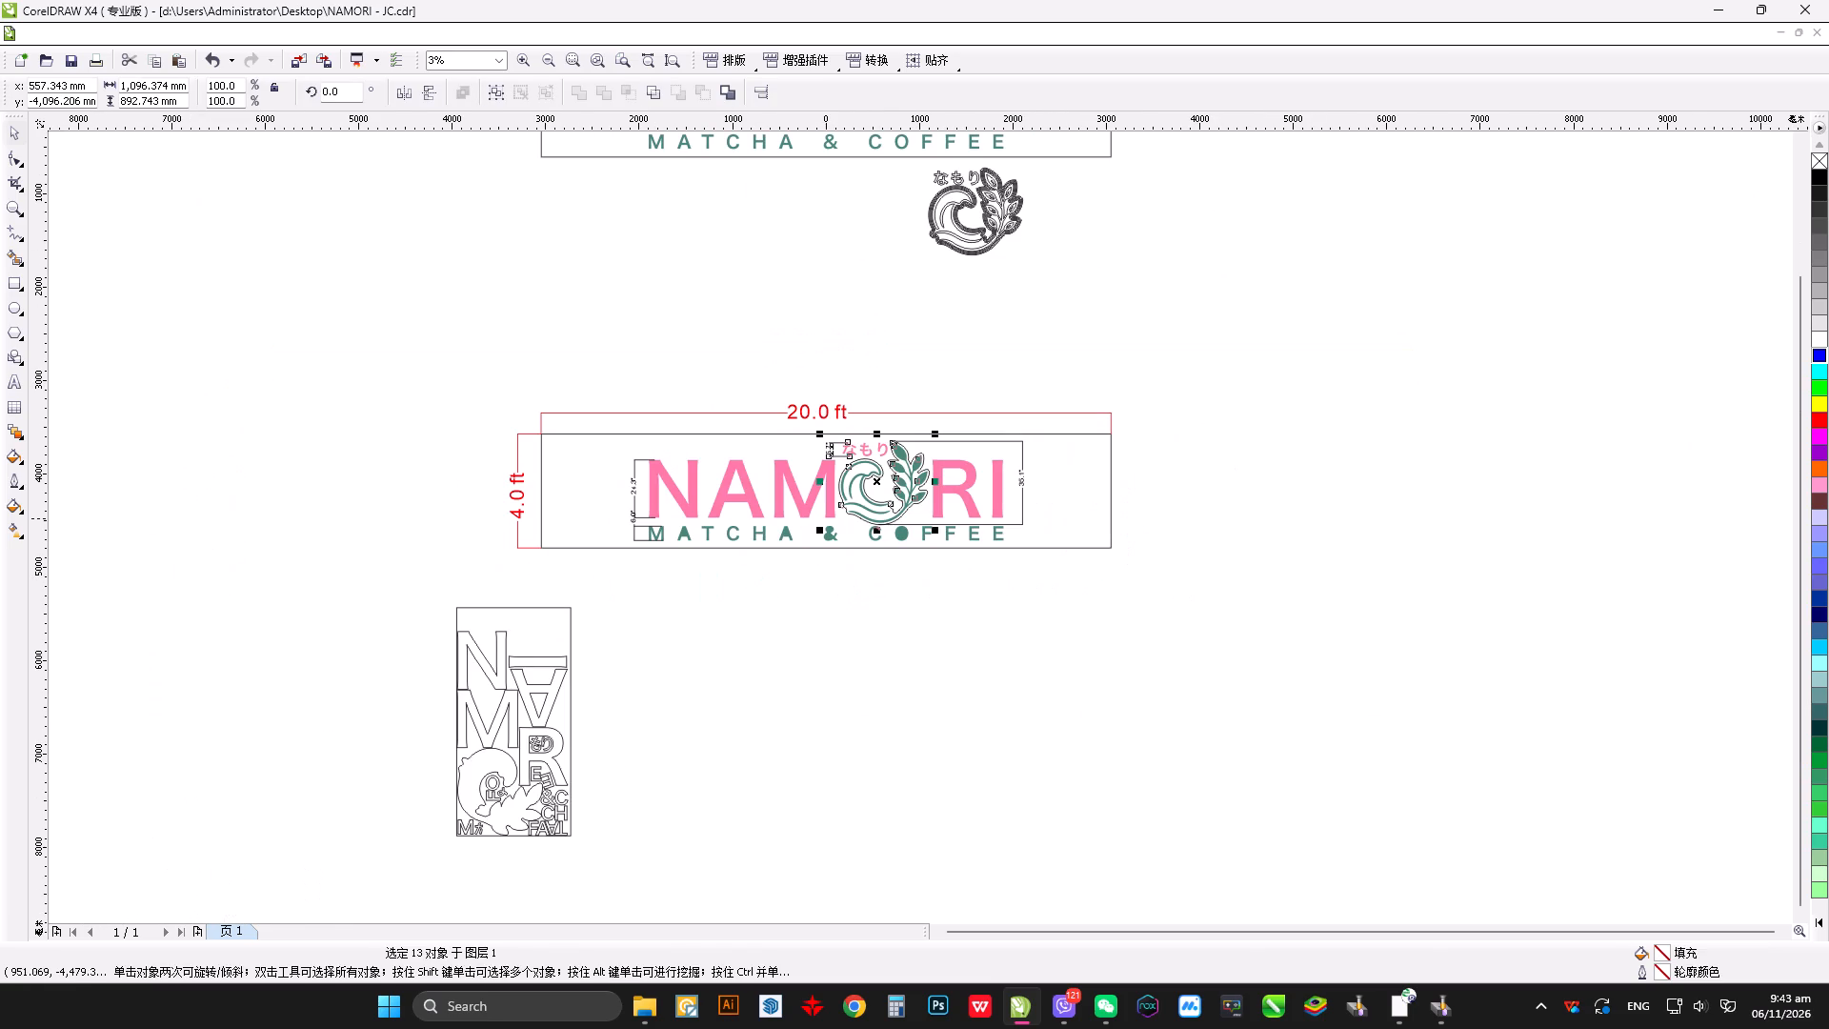
key(plus)
drag(899, 487, 1253, 565)
click(1288, 698)
Remove the stray 5.7" dimension lines that came along with the emblem copy.
scroll(1197, 572, up, 1)
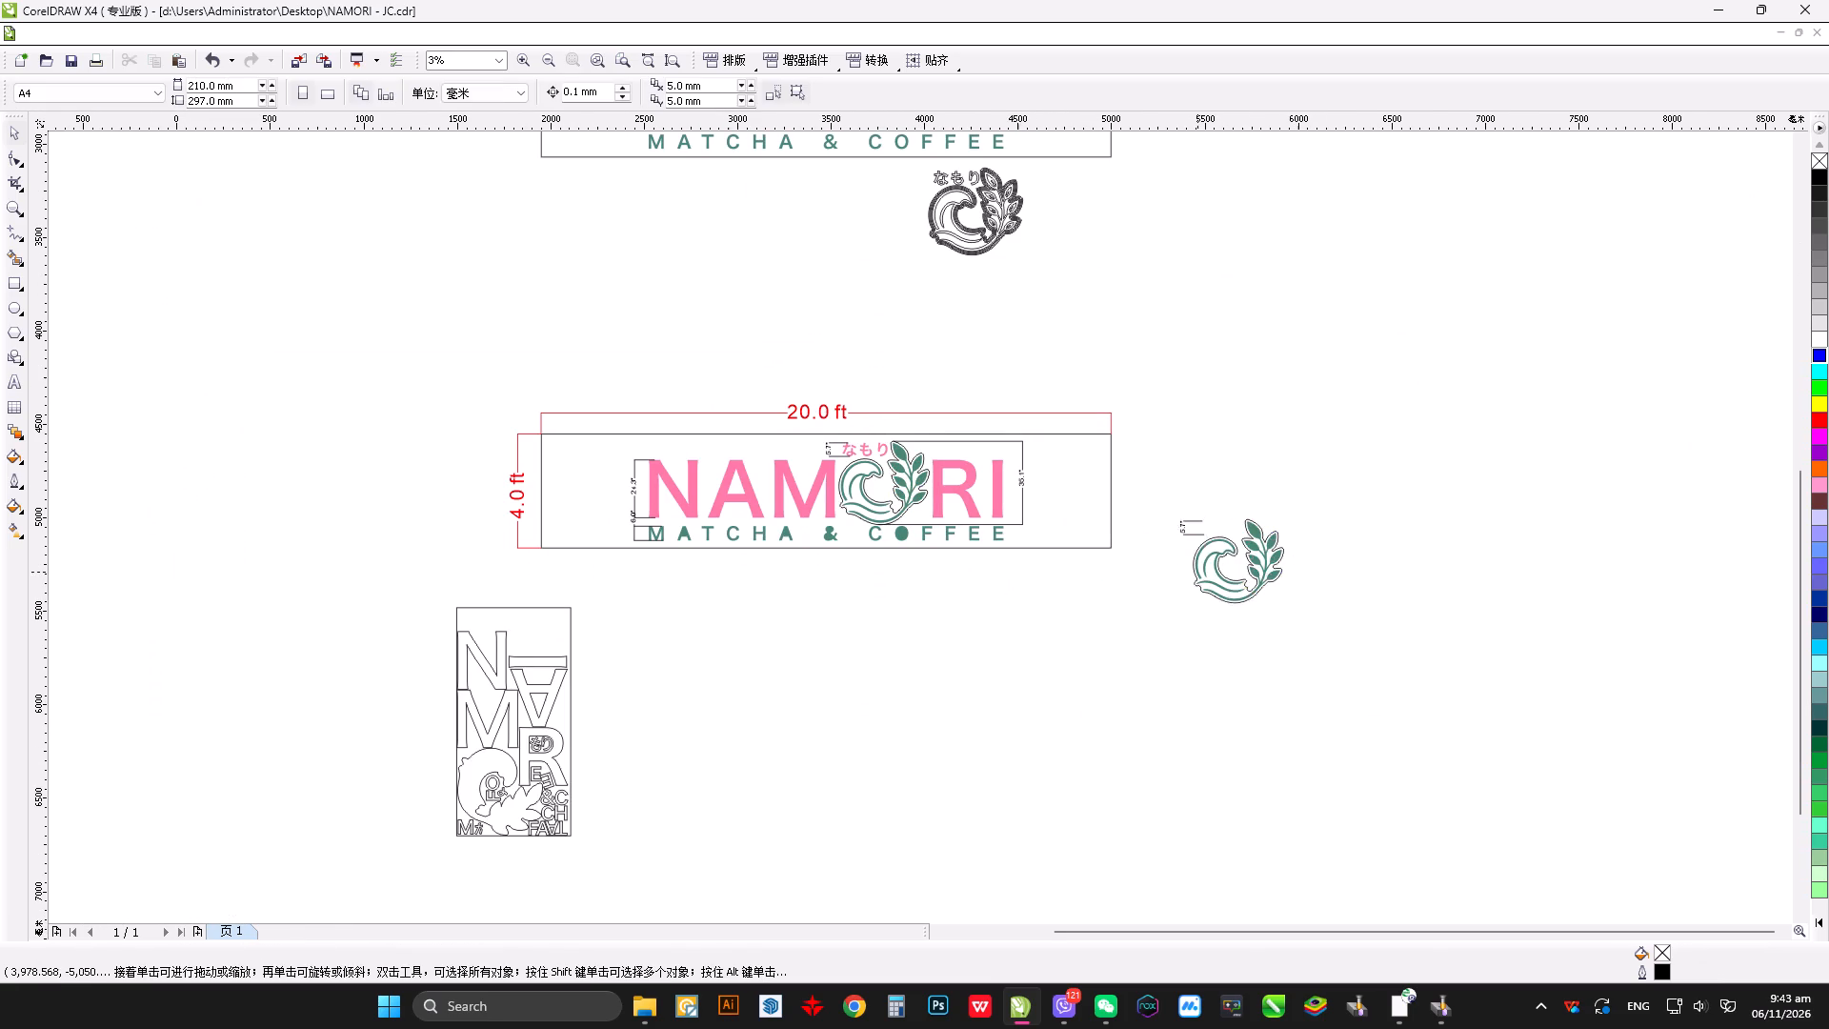
drag(825, 384, 1006, 487)
key(ctrl+x)
Give all parts of the emblem copy a black outline and no fill.
ctrl+scroll(1002, 485, up, 2)
scroll(1029, 516, up, 1)
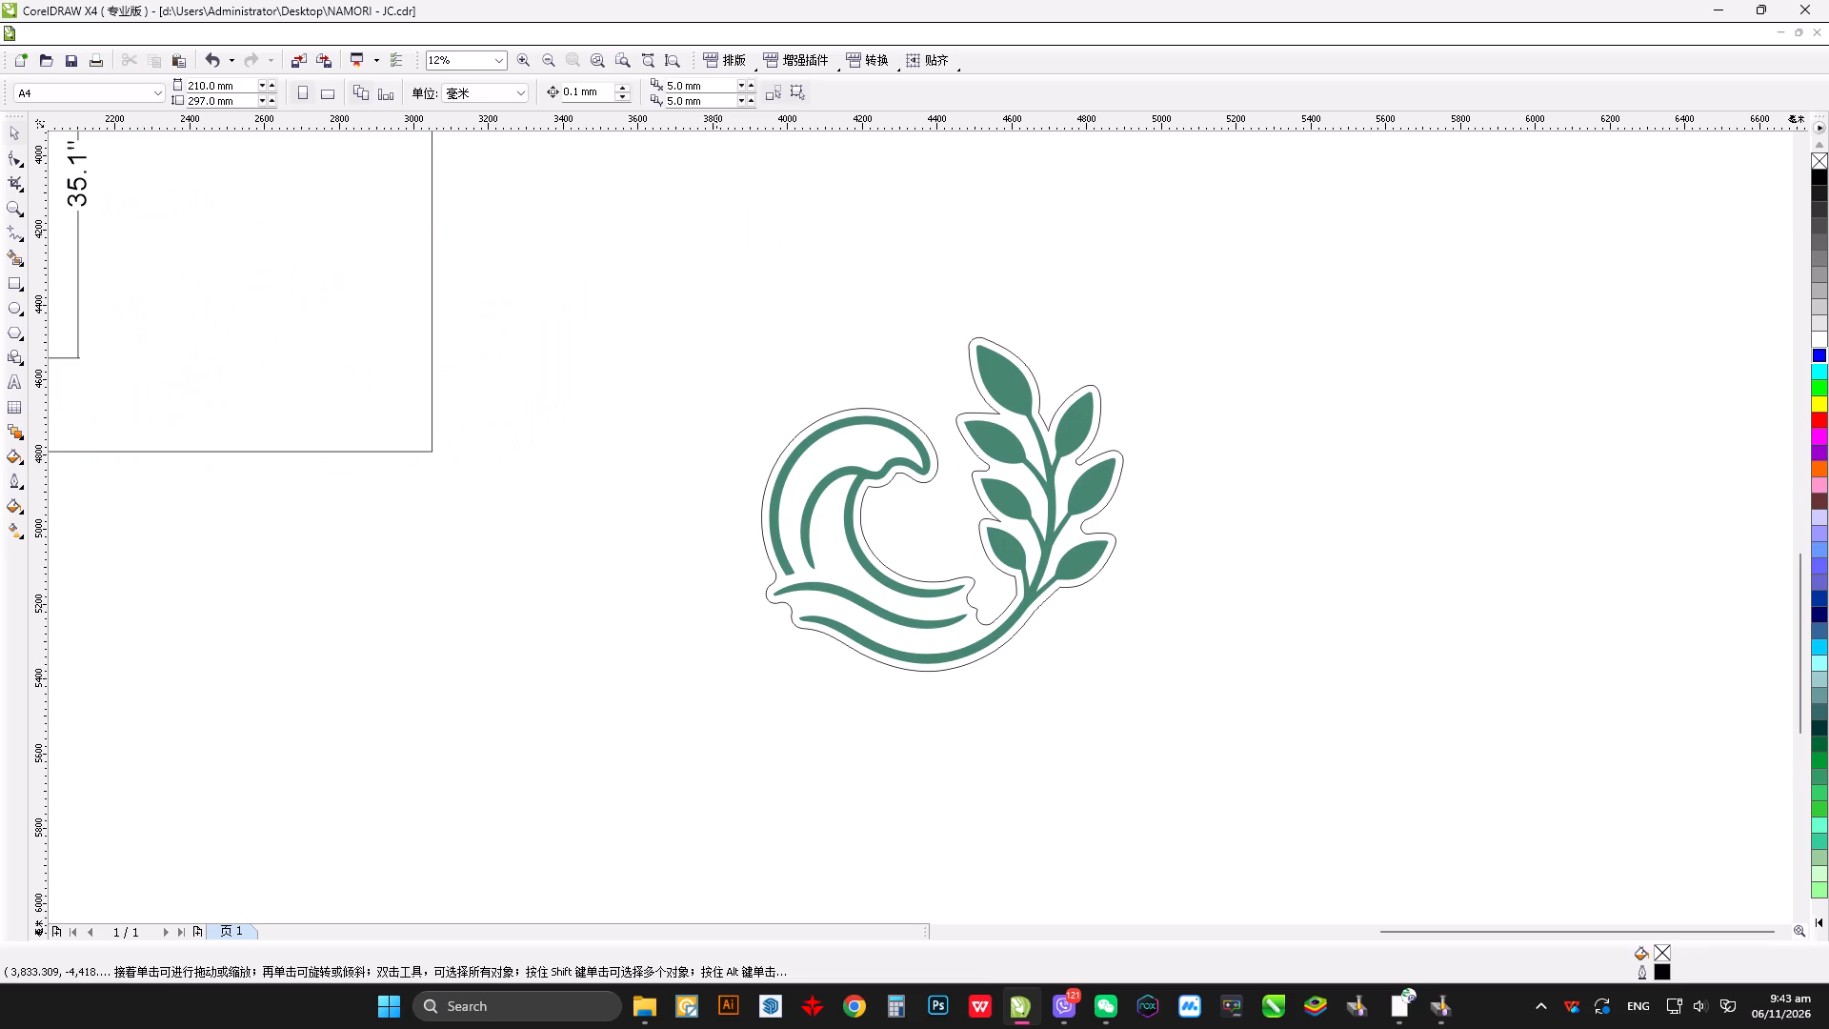
drag(639, 258, 1371, 757)
click(1819, 181)
right_click(1819, 181)
click(1819, 182)
right_click(1819, 182)
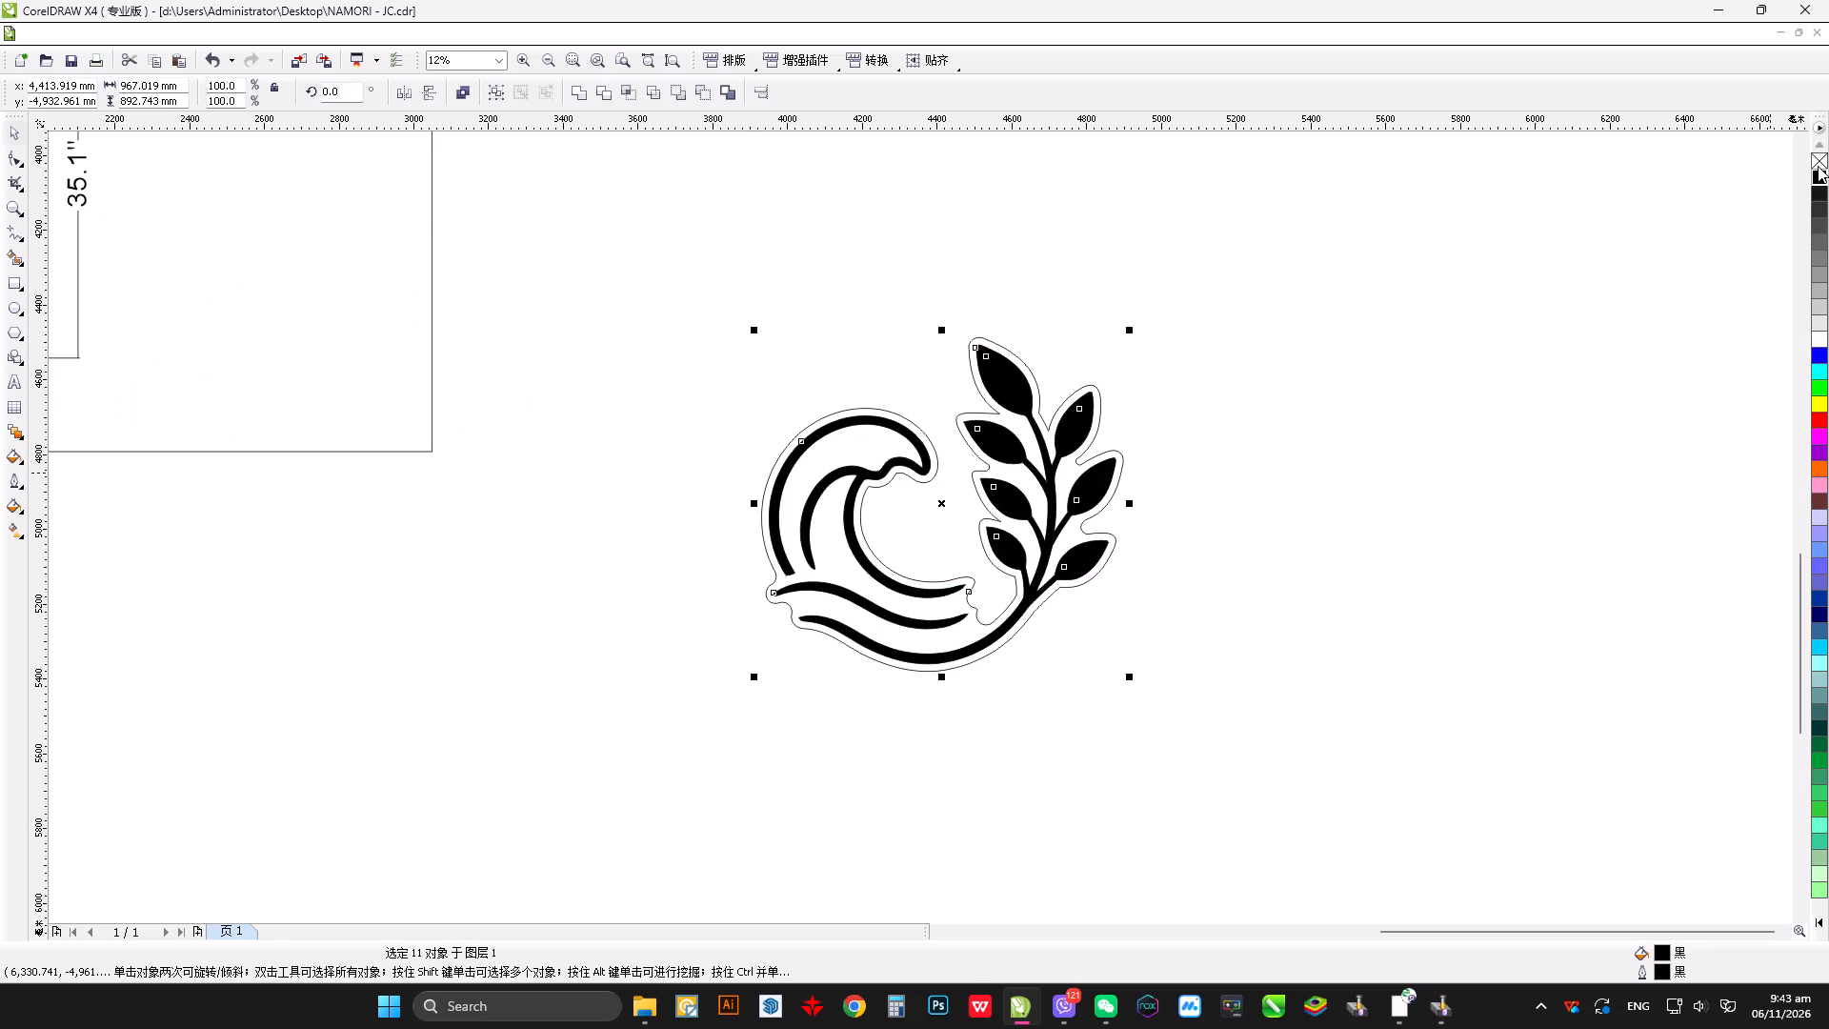
click(1818, 165)
drag(1600, 256, 1595, 269)
Draw a rectangle about 1549 mm high around the emblem copy and set its width to 1180 mm.
scroll(949, 530, down, 1)
drag(778, 340, 1291, 723)
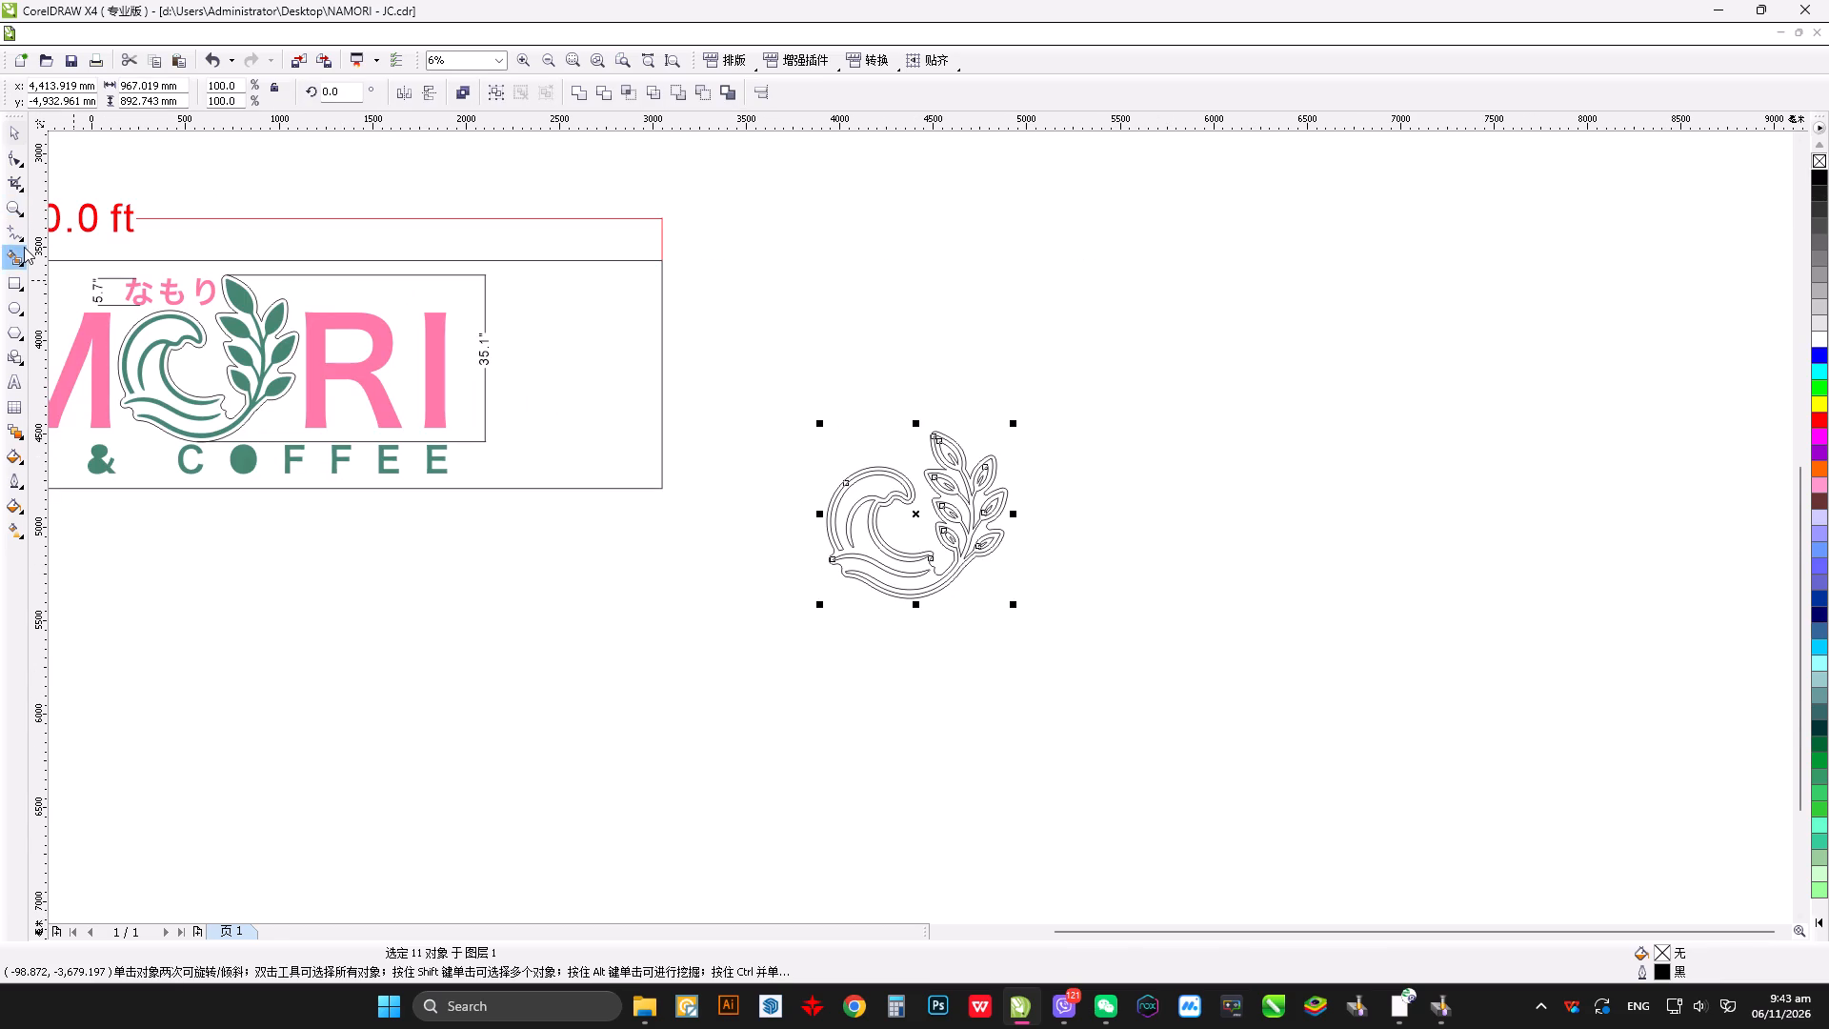
click(21, 280)
drag(754, 393, 1290, 683)
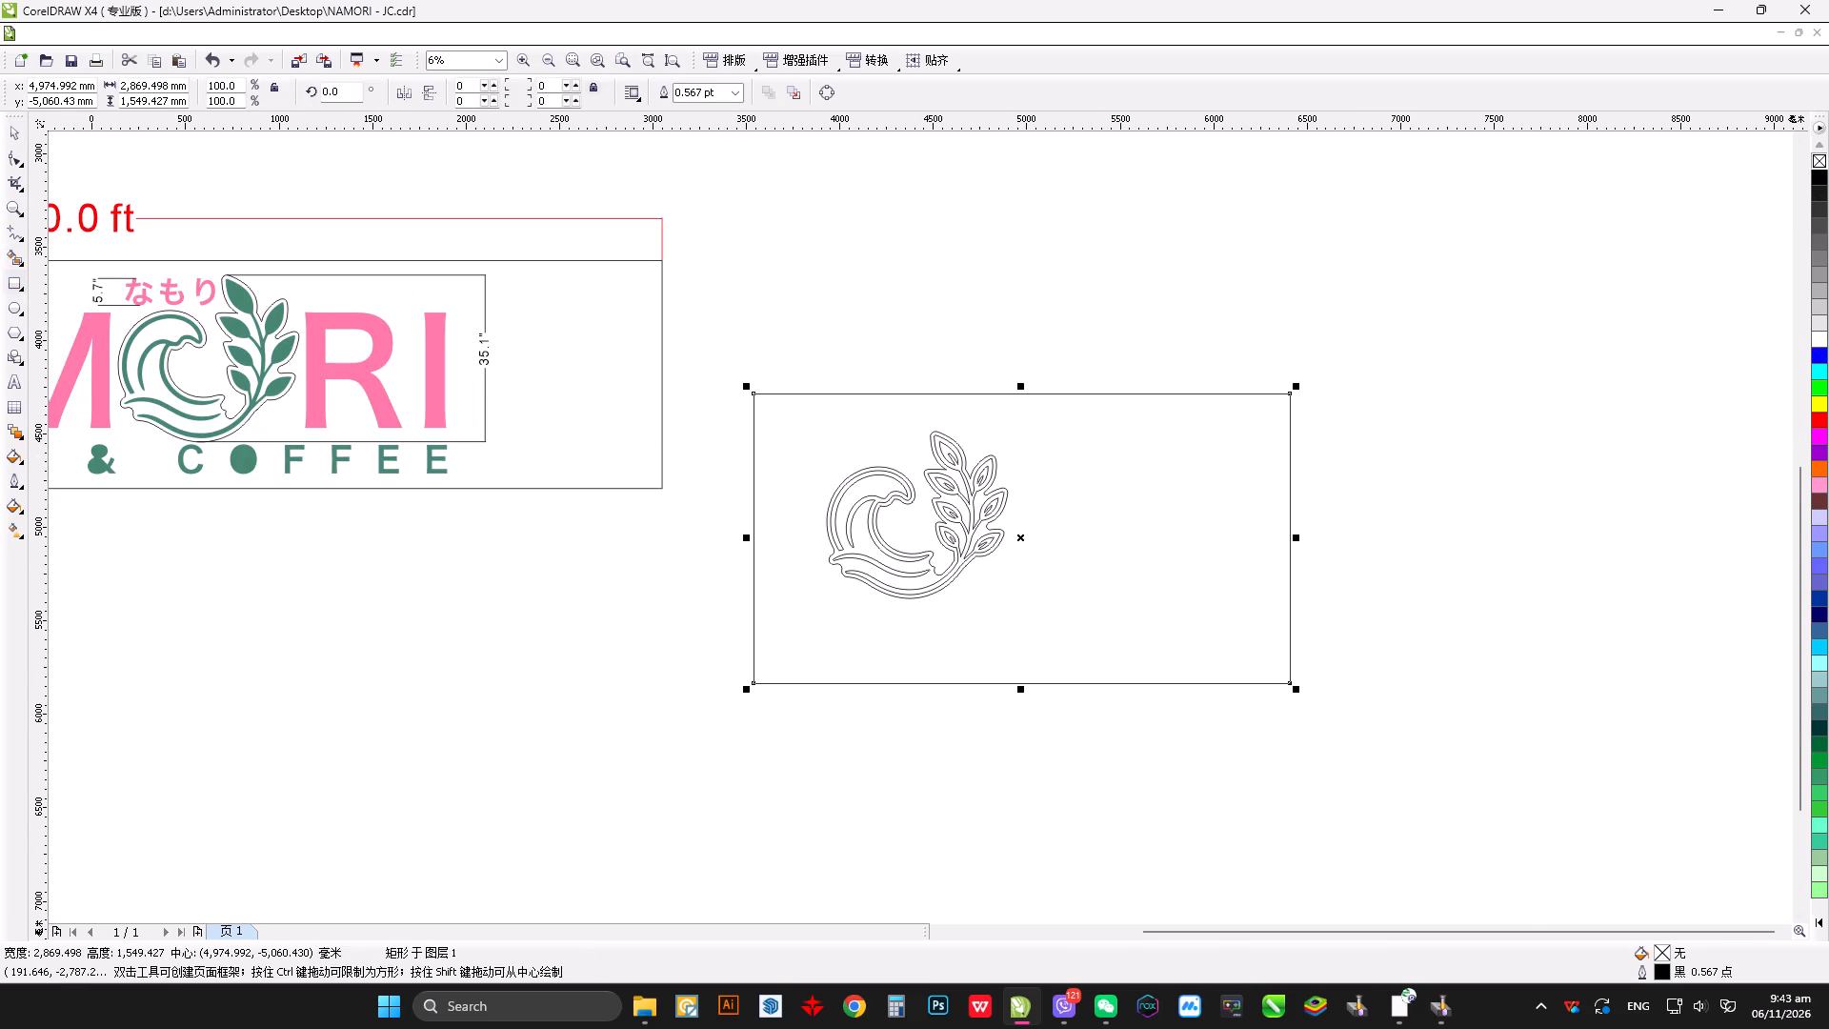
click(128, 85)
key(ctrl+a)
text(1180)
key(Return)
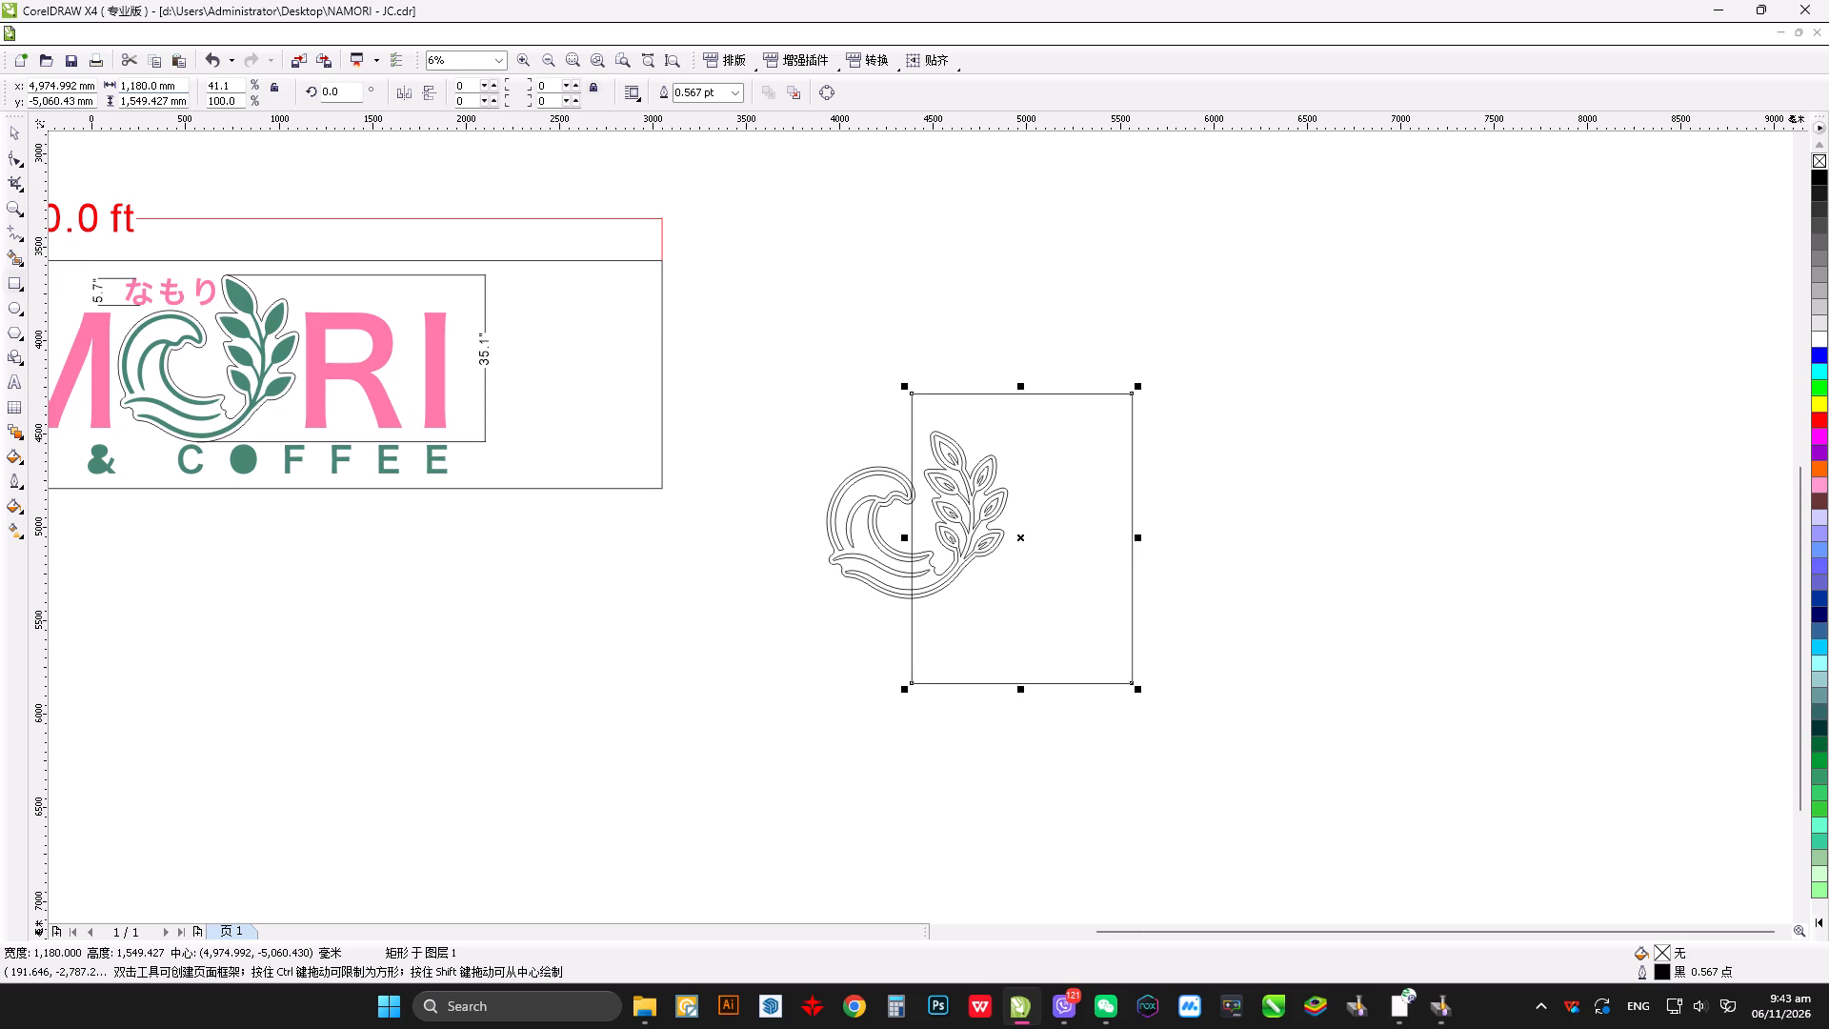
Move the outlined emblem copy into the 1180 mm wide rectangle and rotate it to about 345.4 degrees.
click(11, 128)
drag(792, 631, 1086, 420)
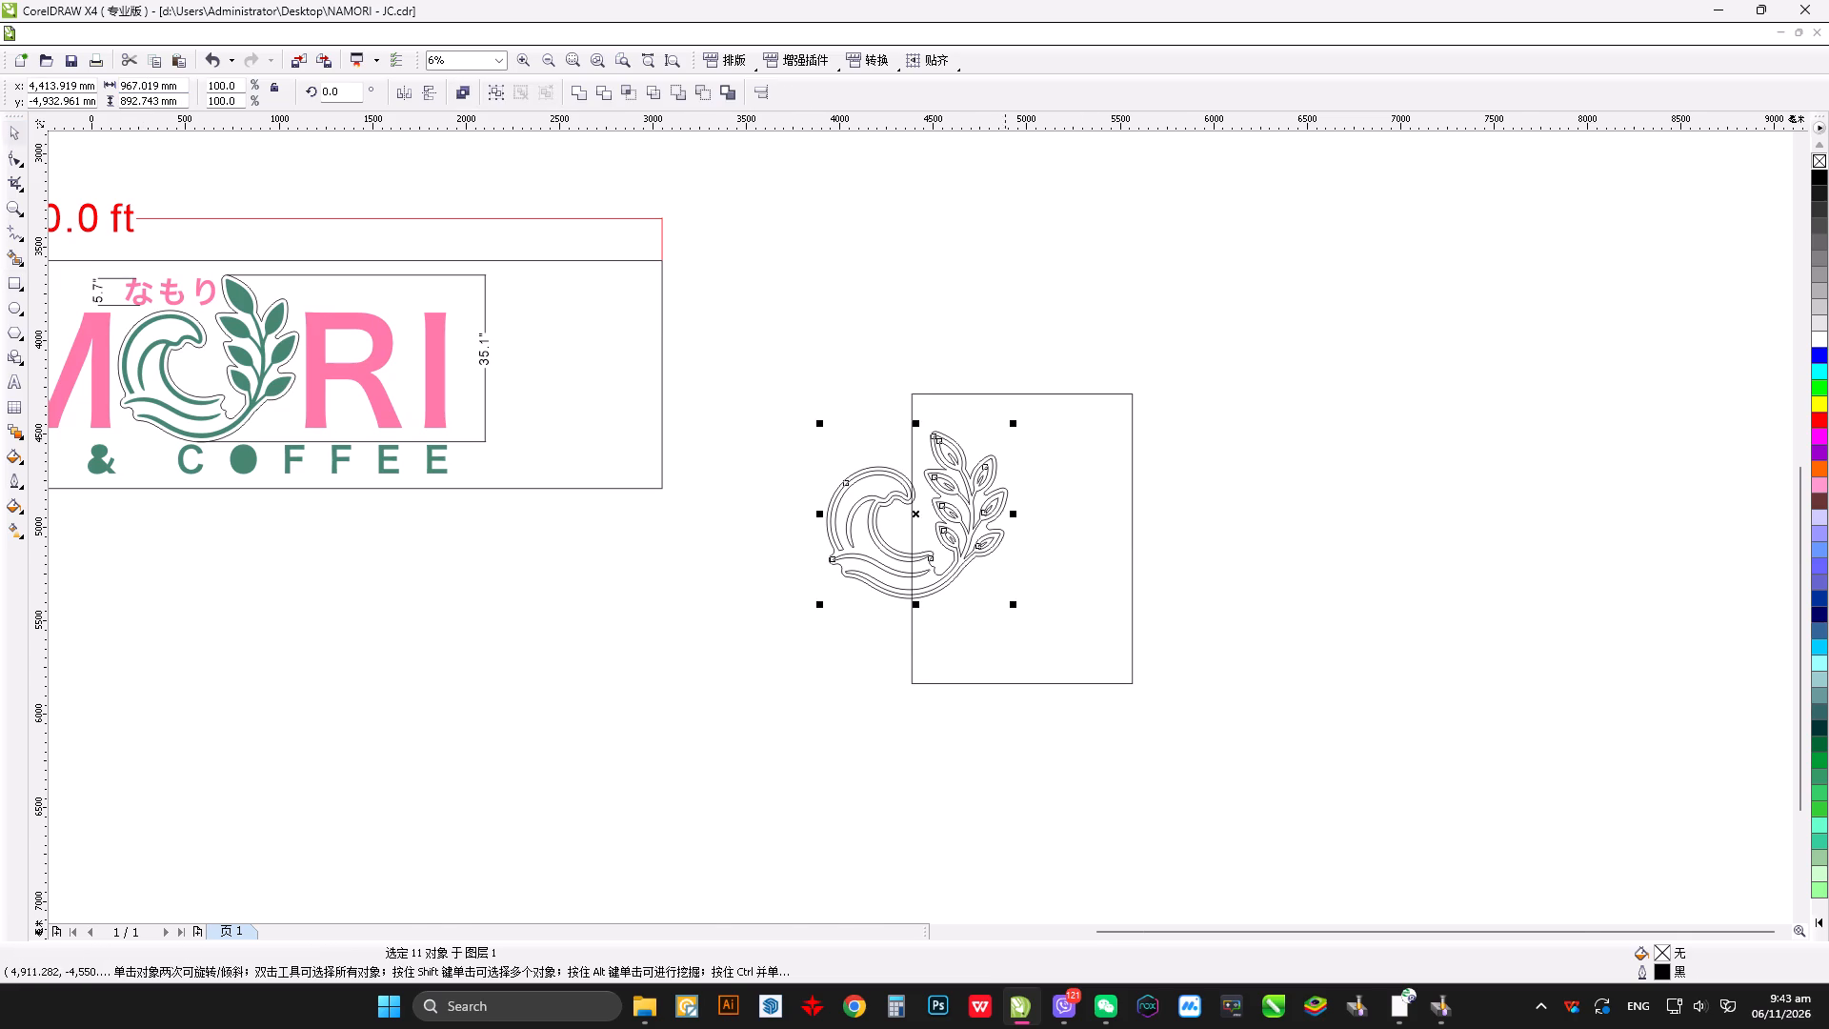
scroll(996, 449, up, 2)
drag(847, 588, 1220, 407)
click(1239, 396)
drag(1347, 264, 1421, 385)
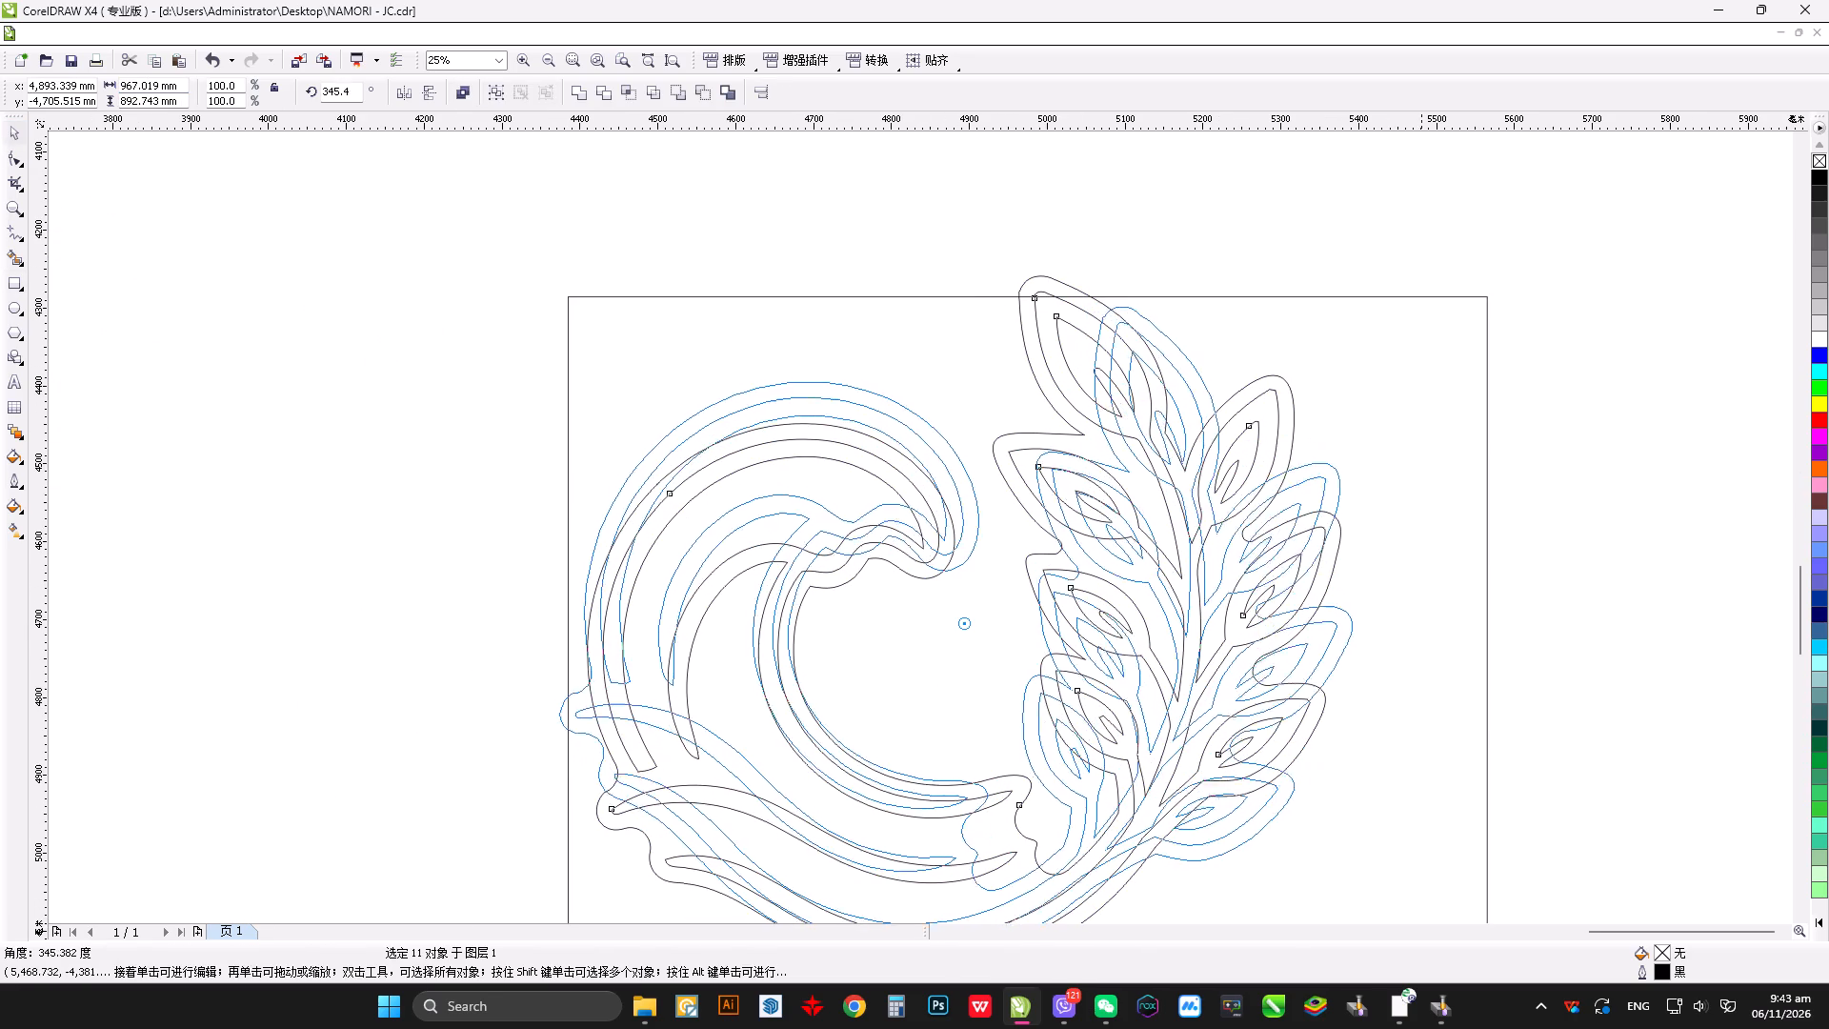
Rotate the outlined emblem copy further clockwise to about 337.3 degrees.
drag(1421, 385, 1435, 412)
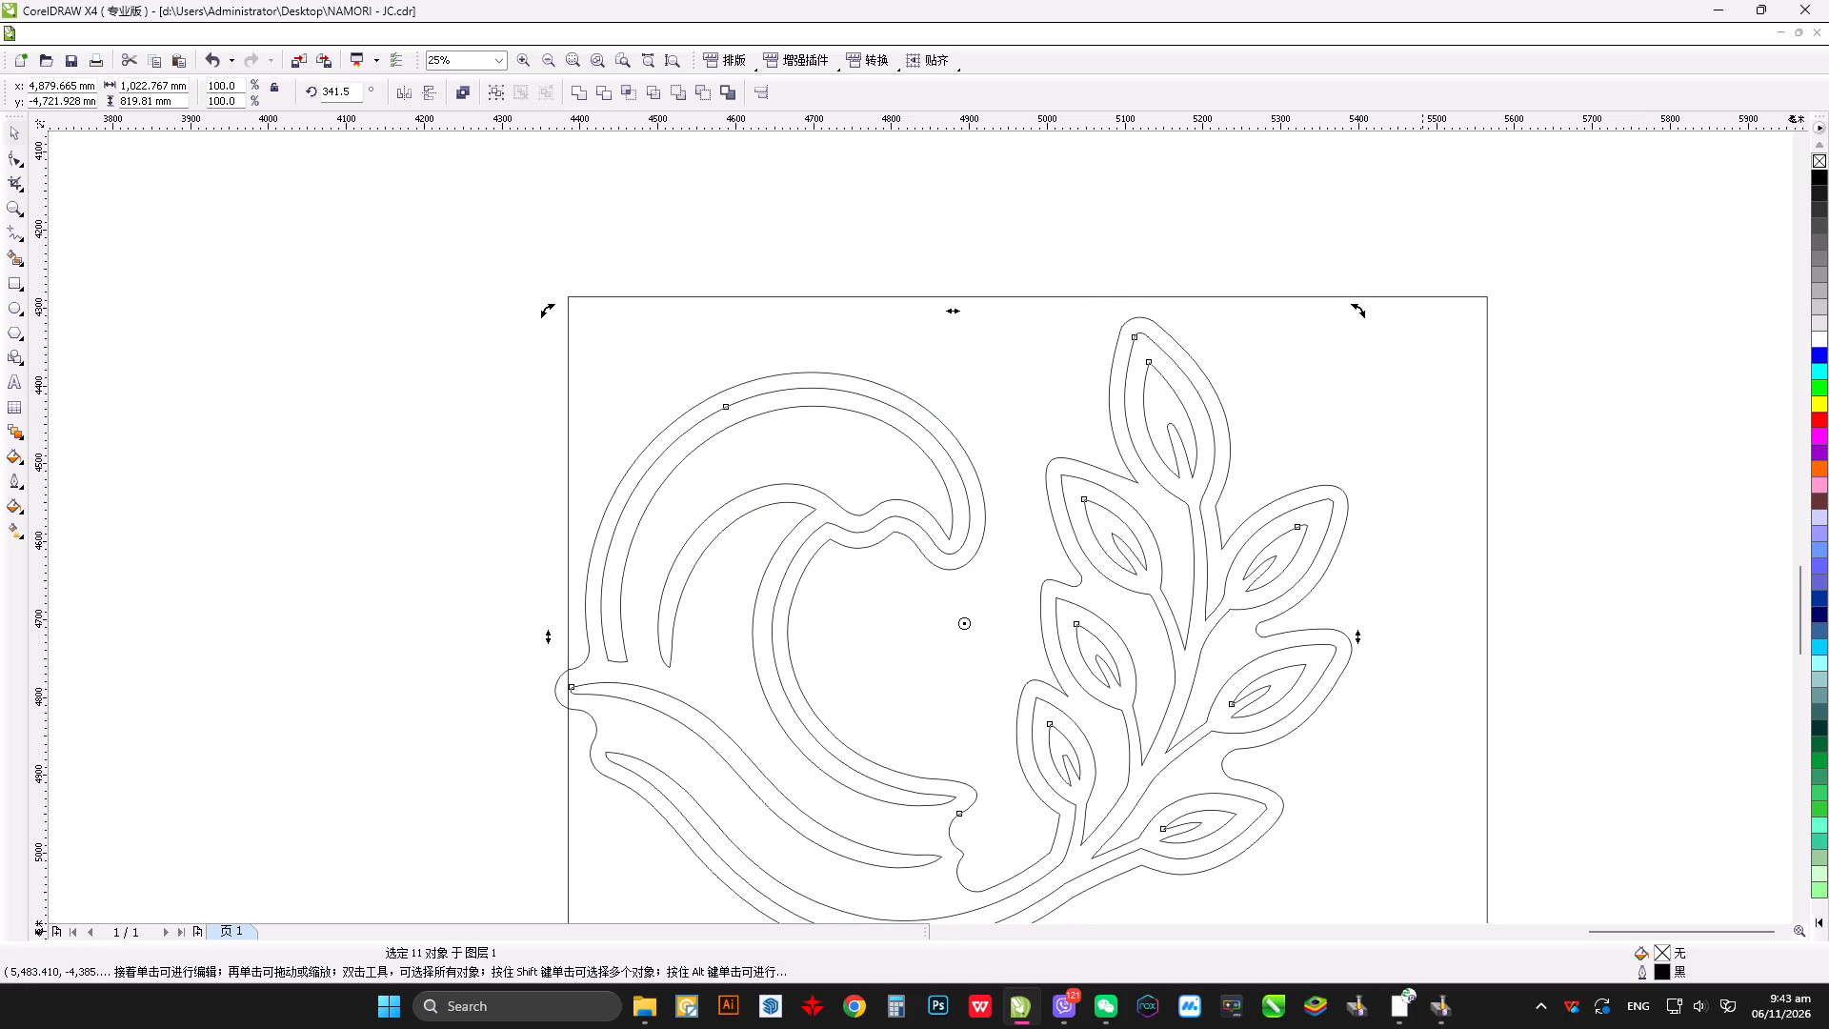
drag(1358, 313, 1365, 326)
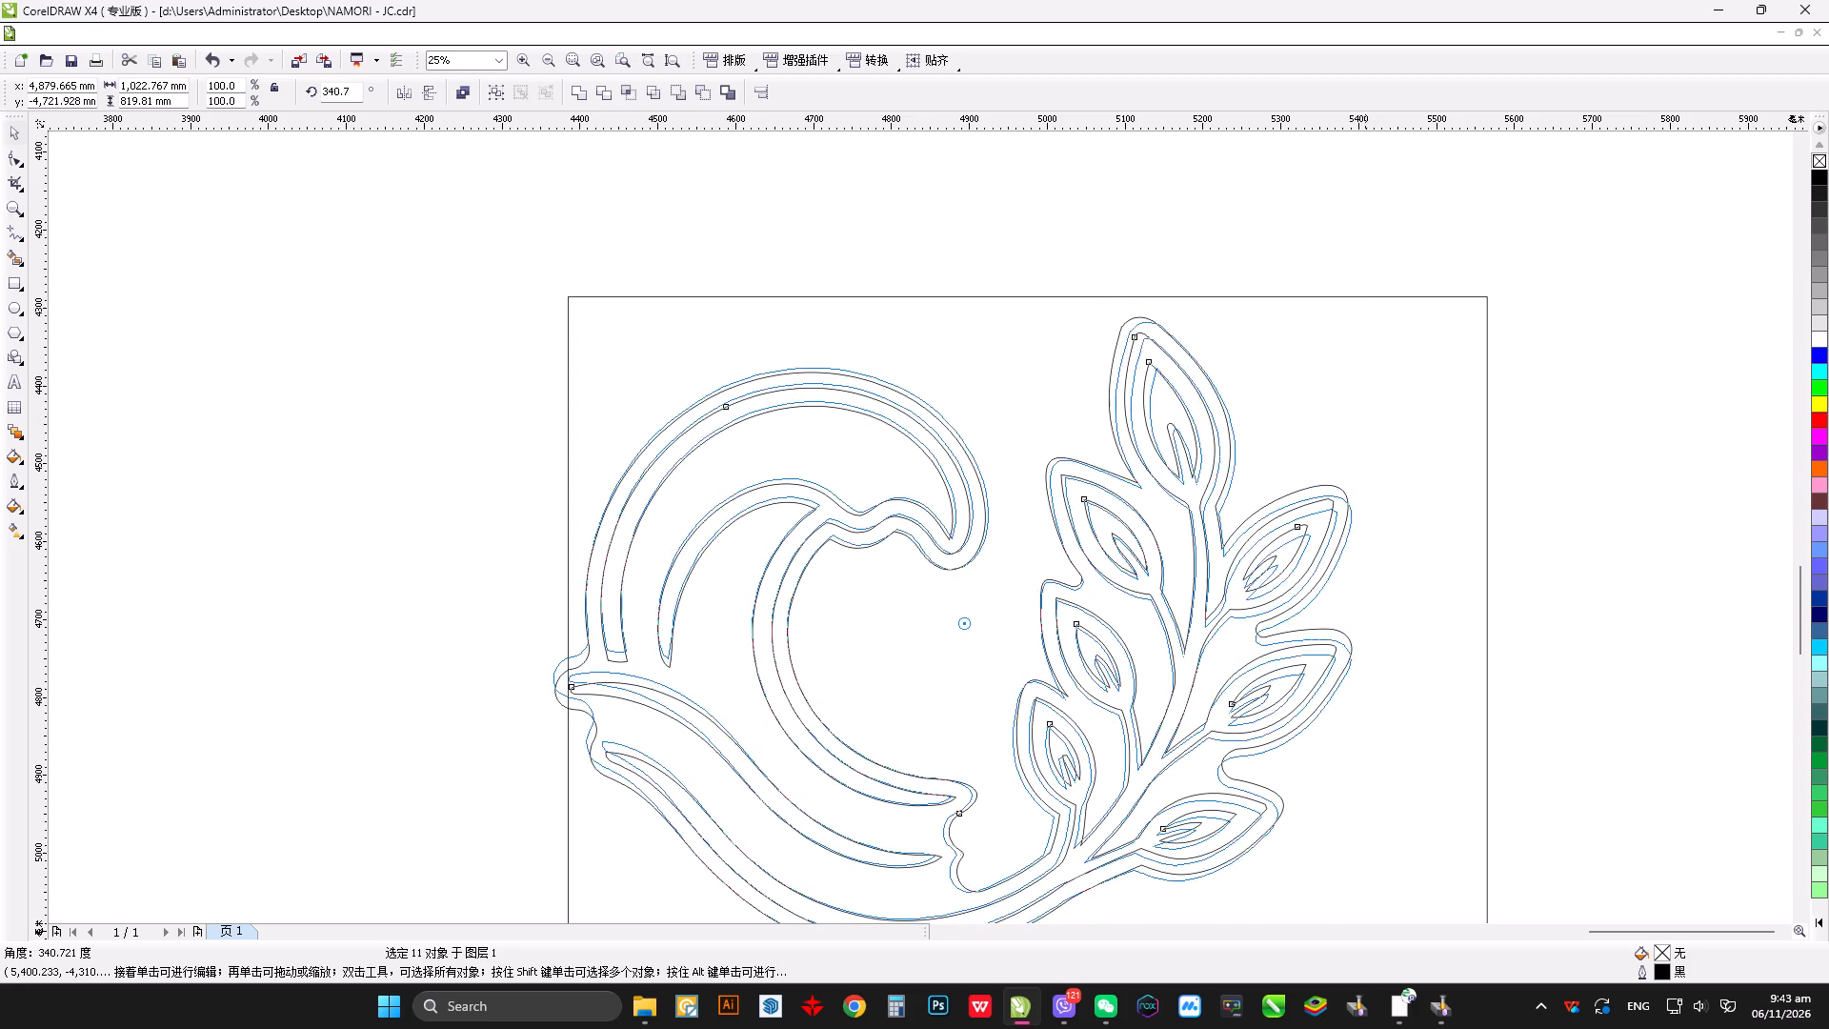
drag(1365, 326, 1377, 342)
click(301, 306)
Select the whole rotated emblem copy and move it inside the upper part of the rectangle, centred at about x 4916, y -4712 mm.
drag(347, 269, 1604, 854)
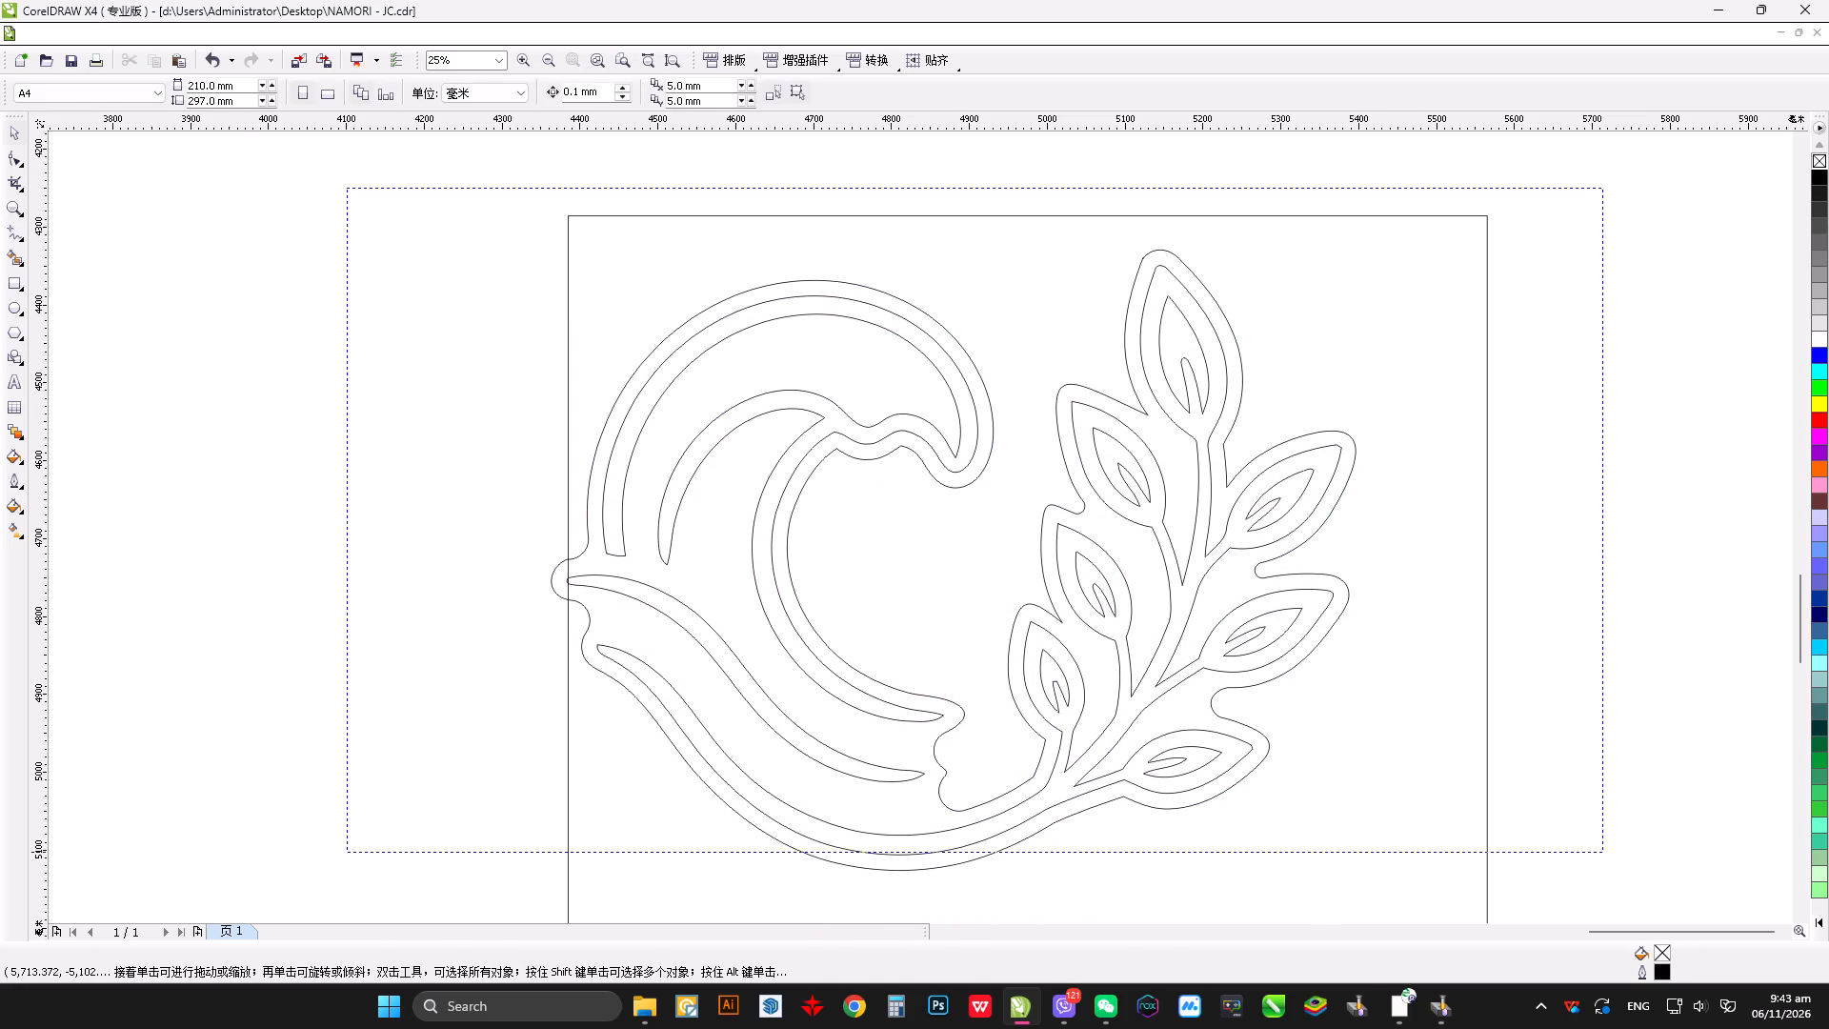
drag(1604, 854, 1627, 898)
drag(952, 557, 968, 547)
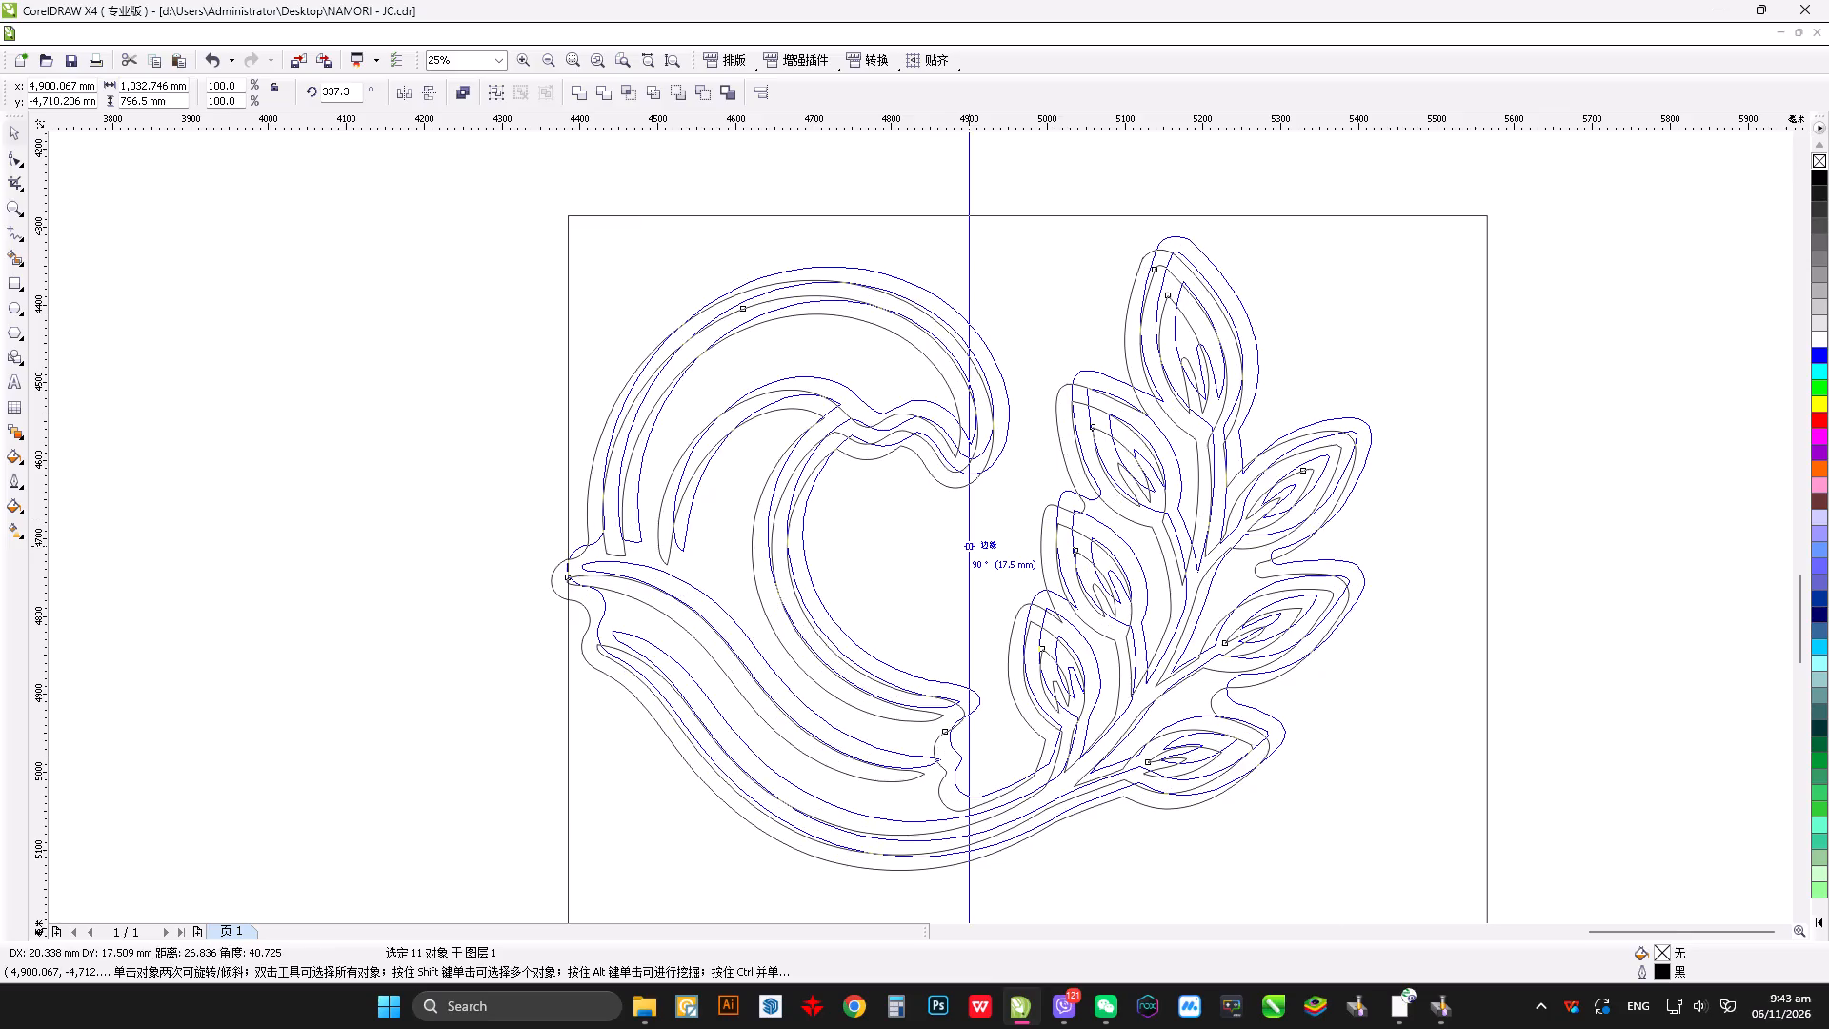
drag(968, 547, 977, 544)
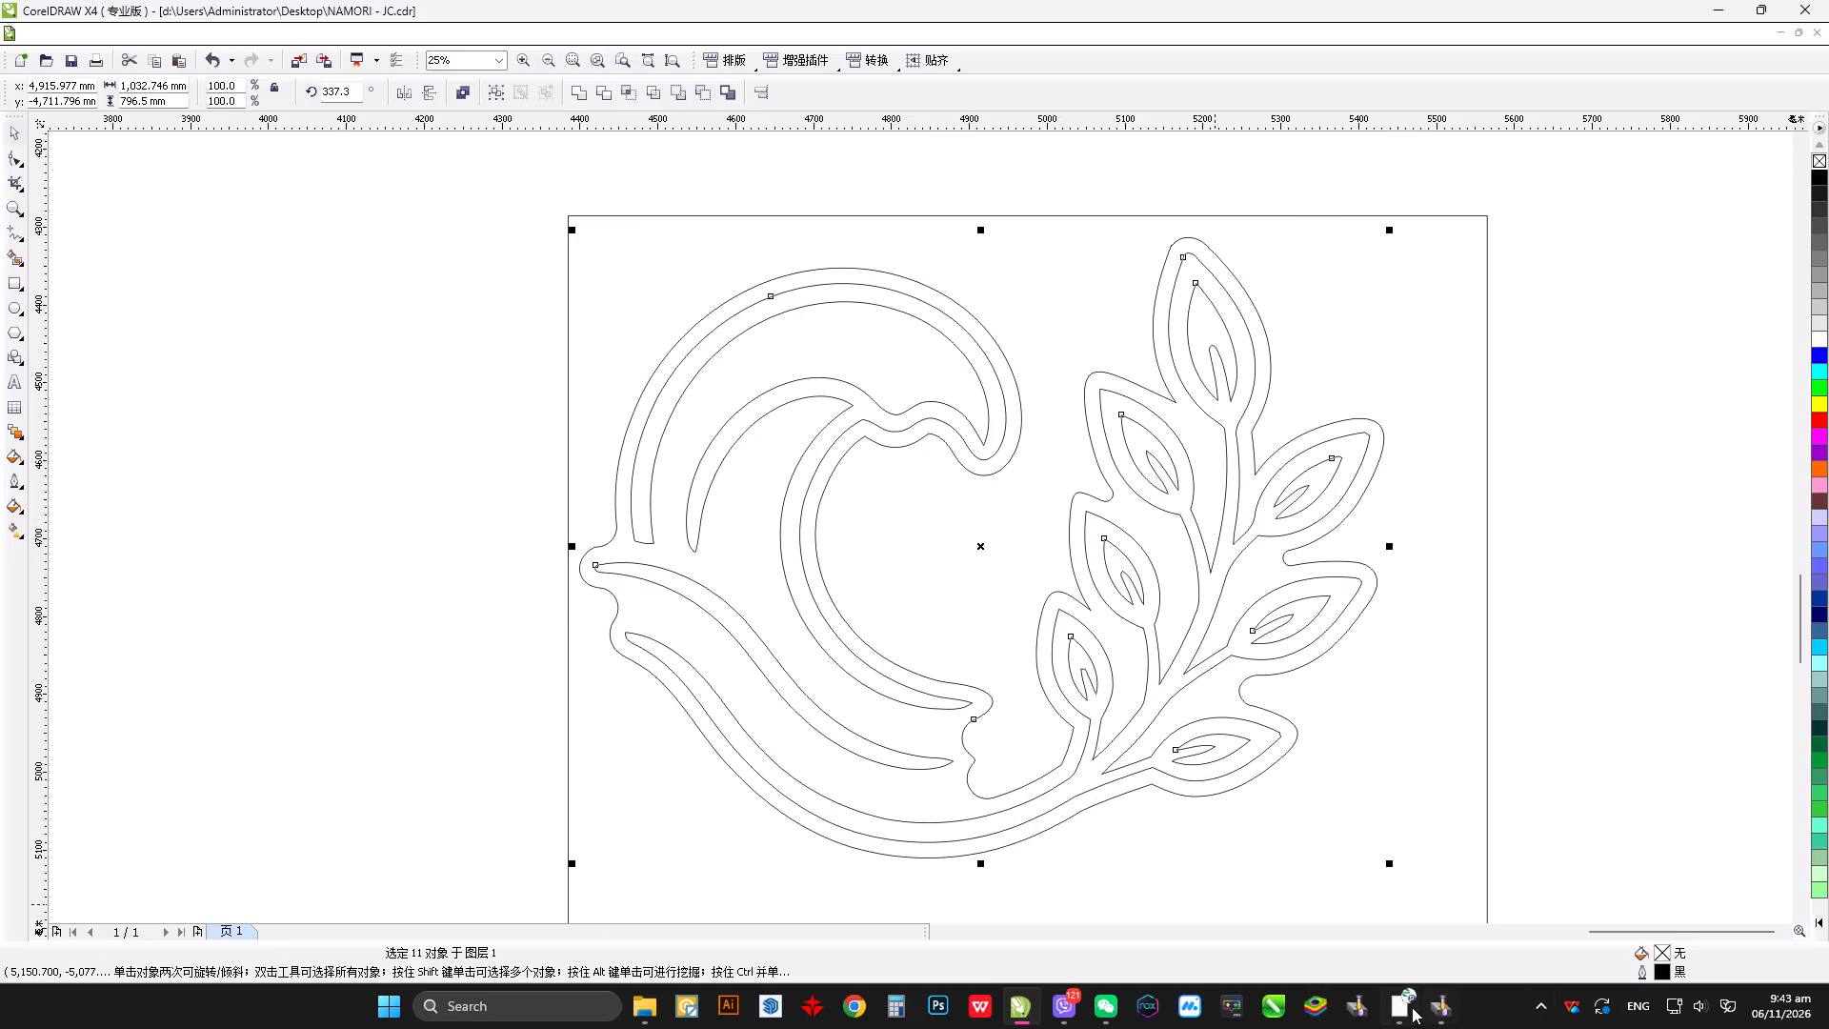
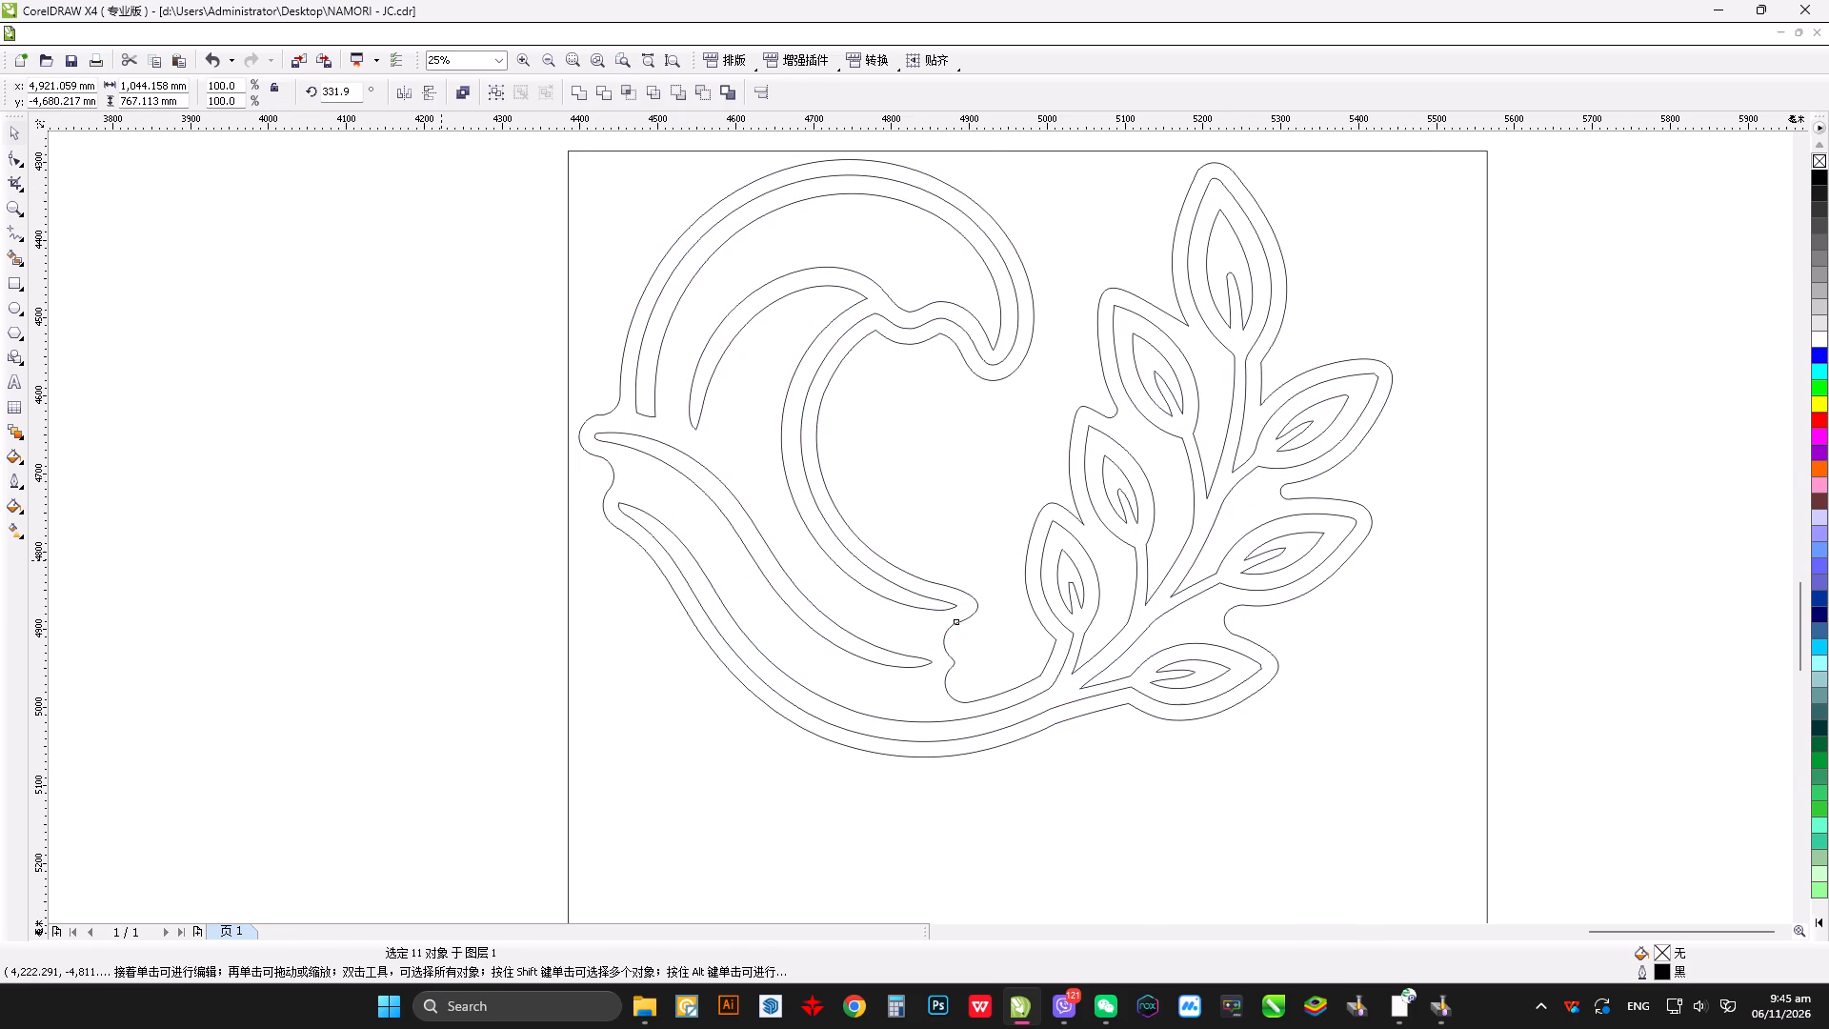
Cut away the 1180 mm wide rectangle around the outlined emblem copy, leaving only the emblem outlines.
drag(359, 850, 1506, 150)
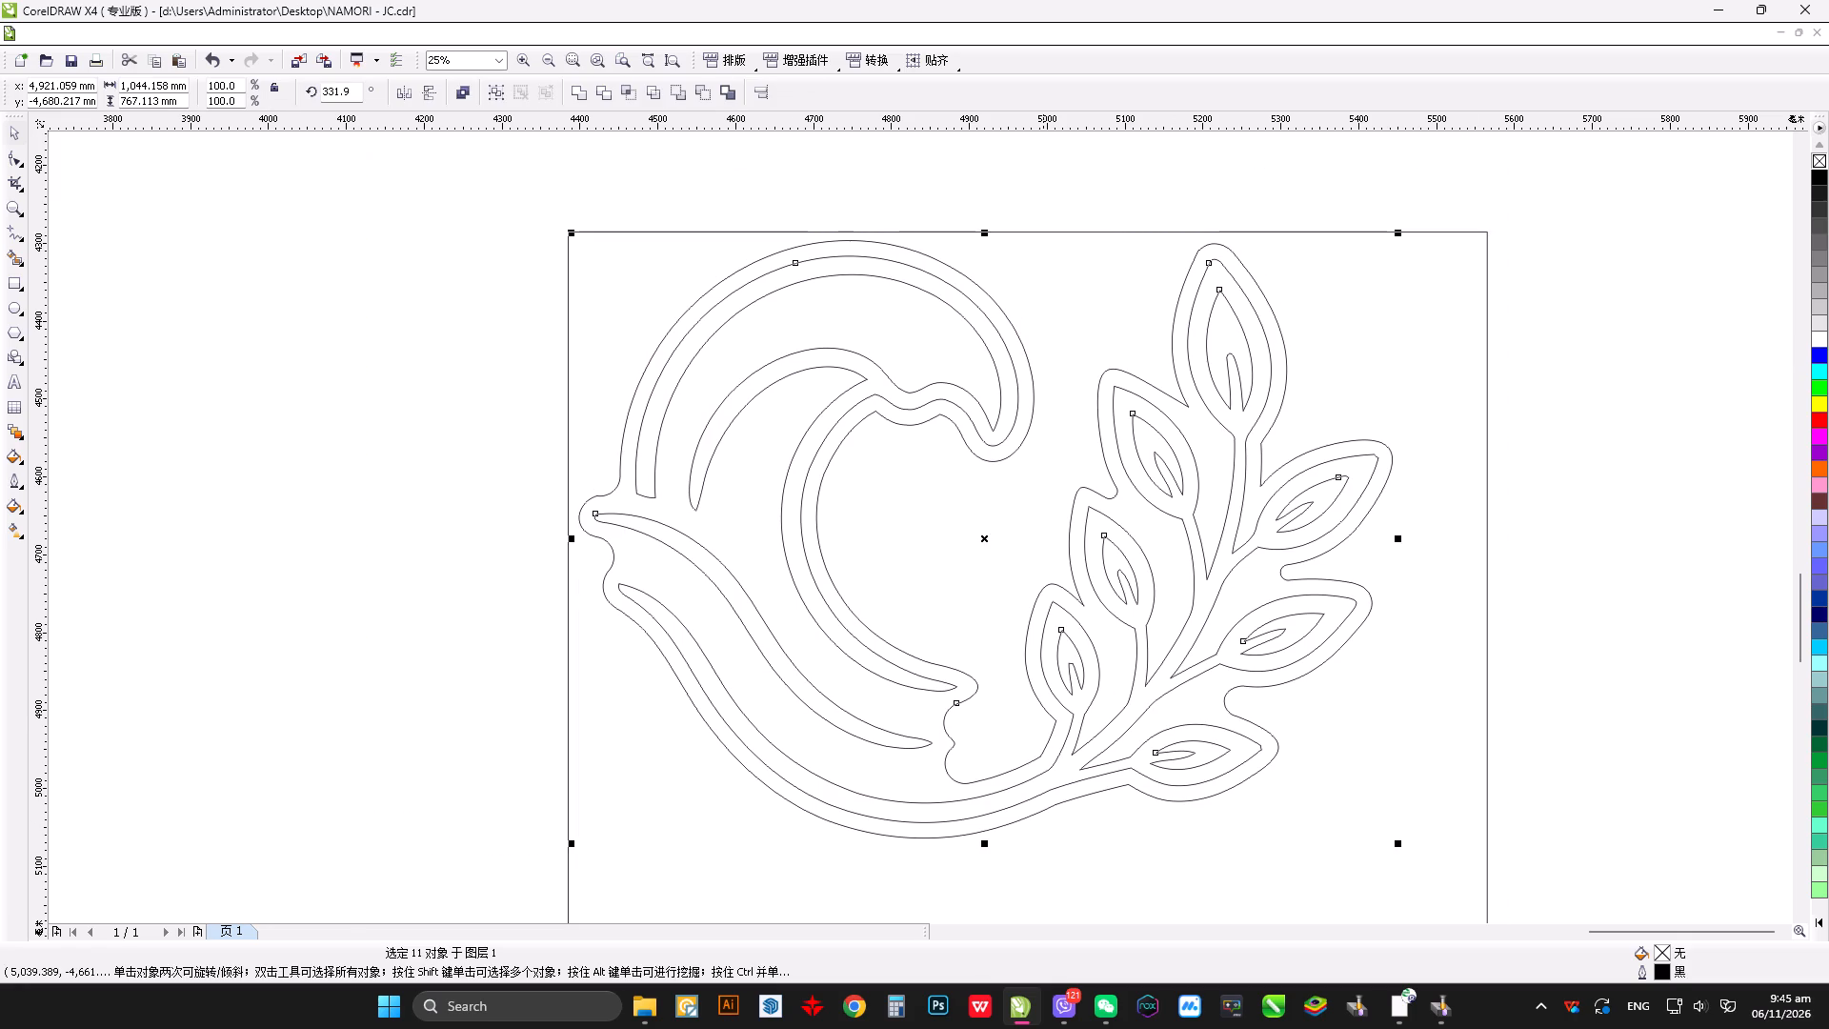
click(398, 382)
scroll(1183, 678, down, 3)
click(937, 593)
key(ctrl+x)
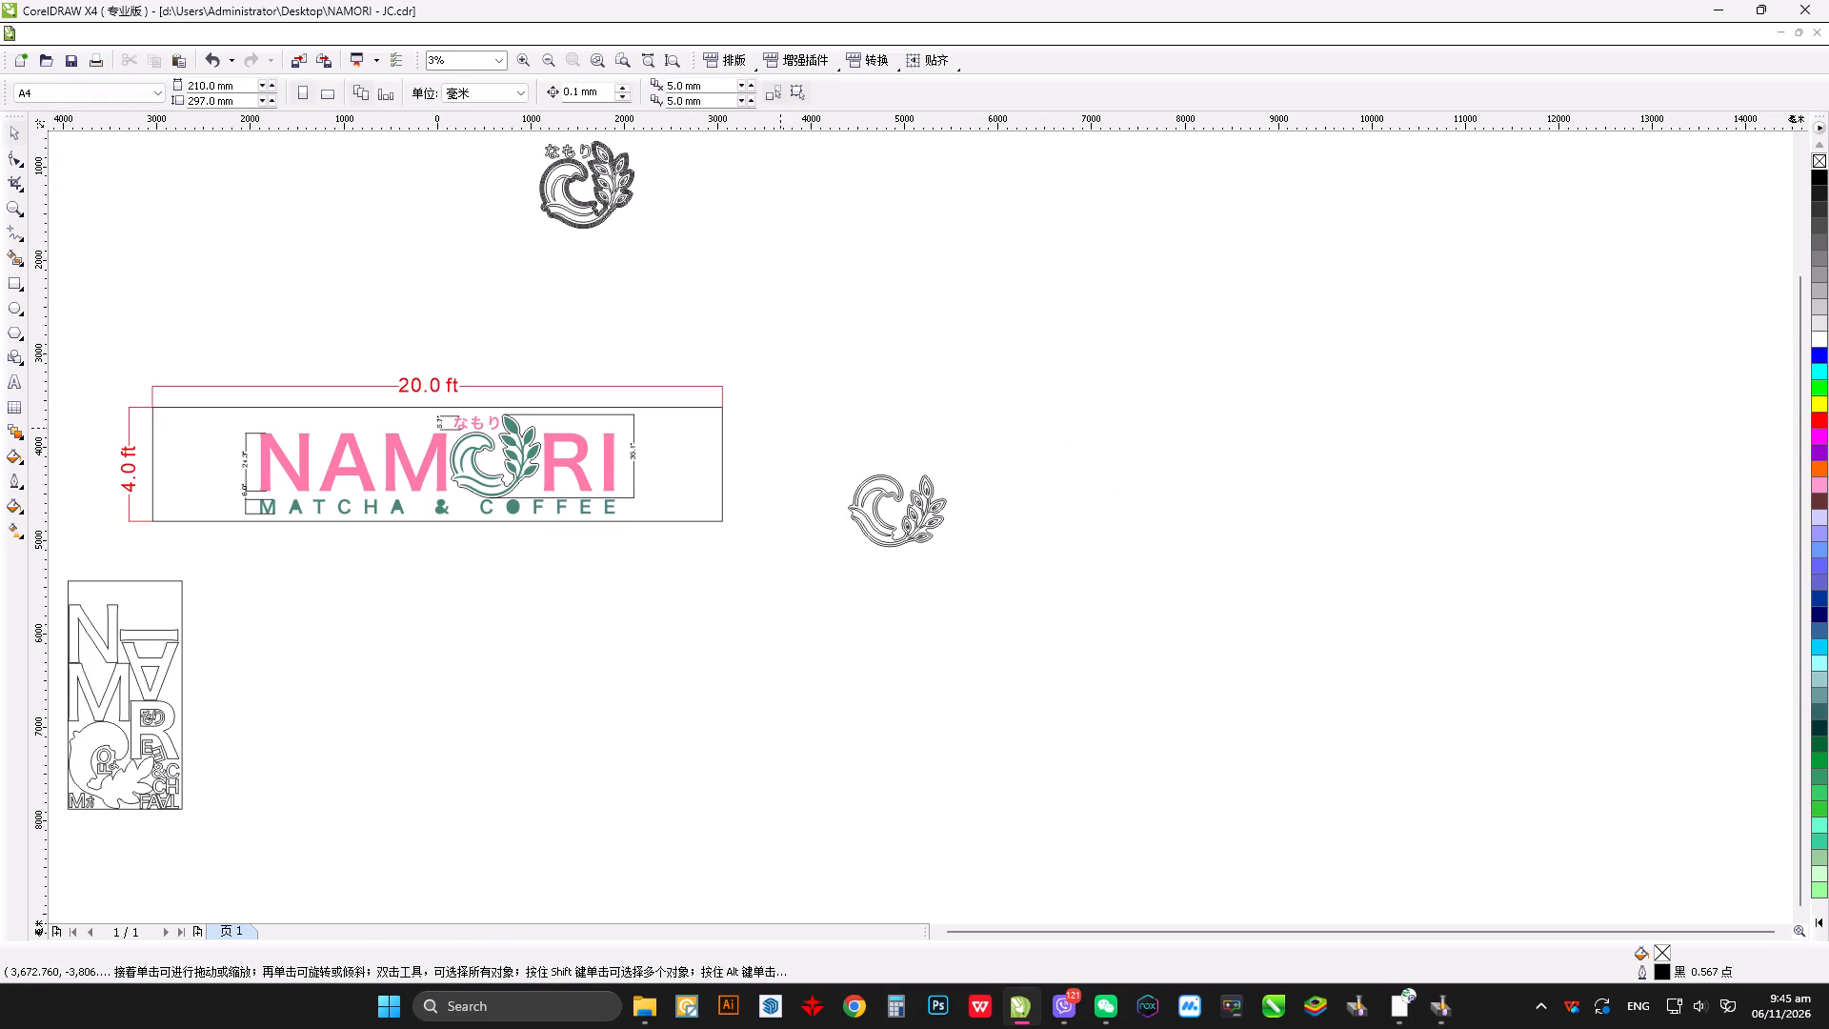
Export only the outlined wave-and-leaf emblem copy as an EPS file named GREEN STICKER JCBOY to the HP USB20FD (I:) drive.
drag(780, 425, 1219, 757)
scroll(885, 530, up, 2)
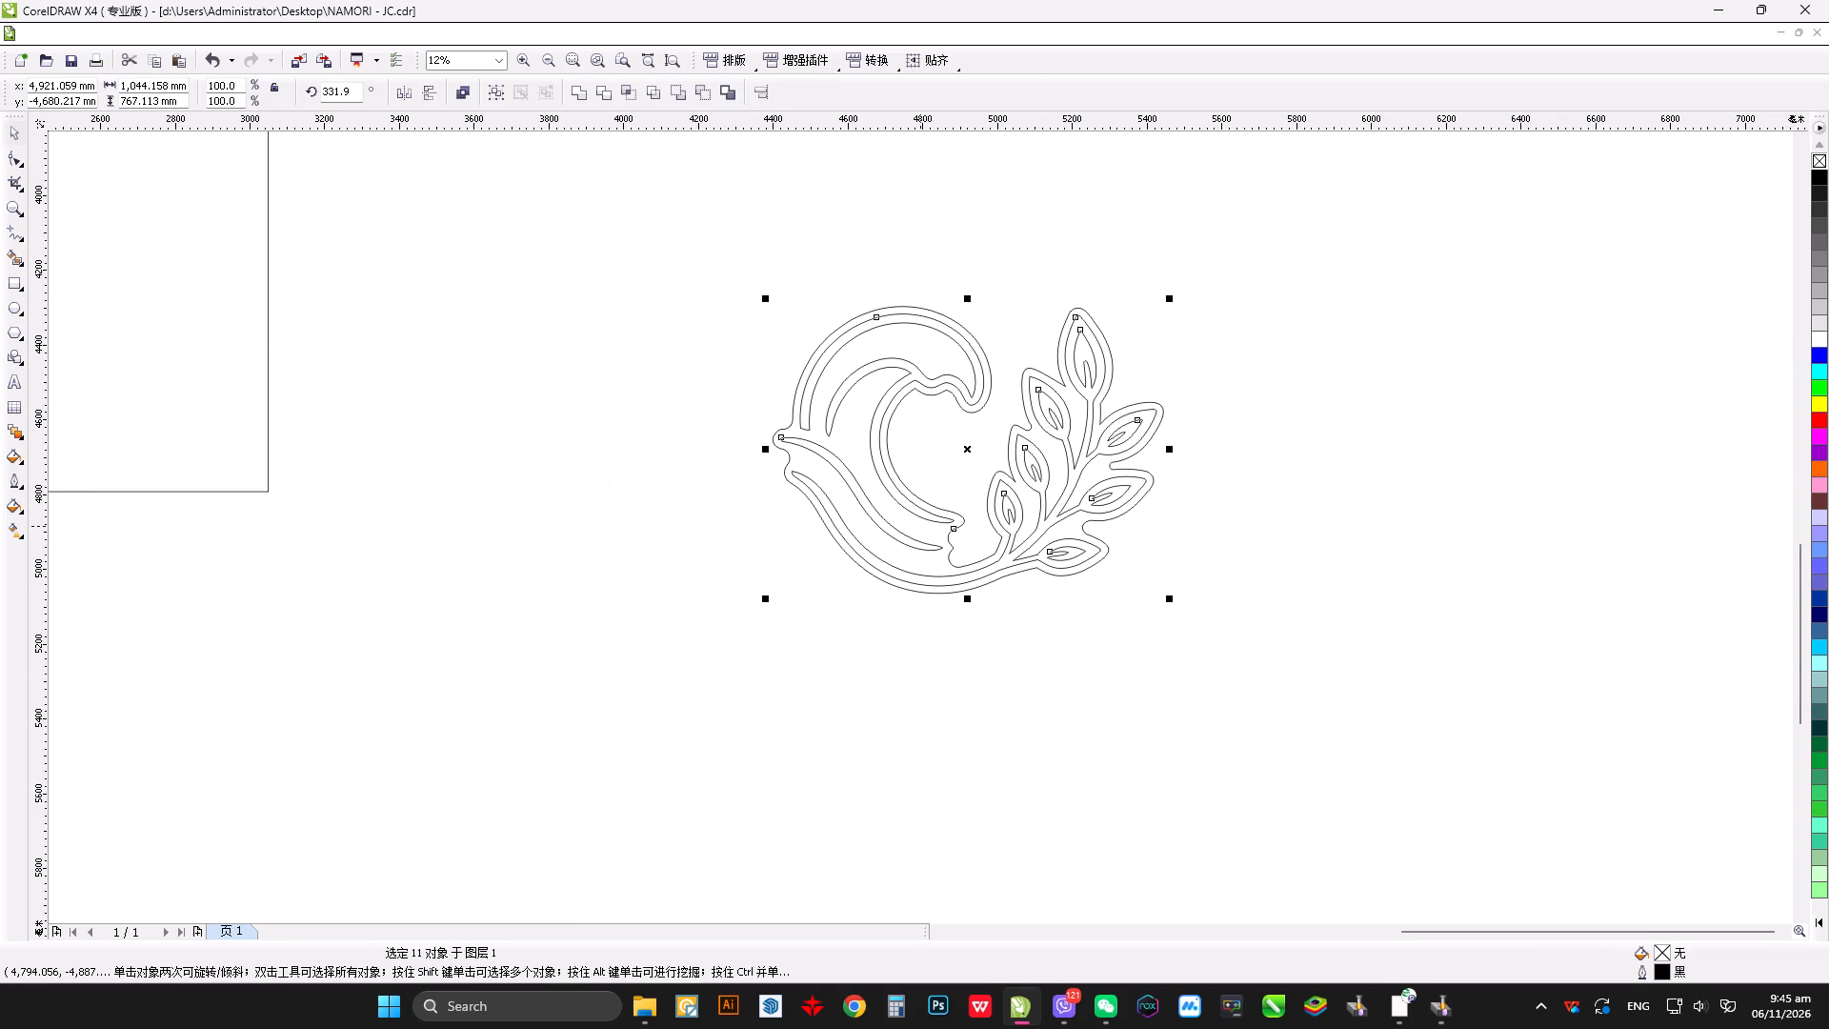
scroll(825, 610, down, 1)
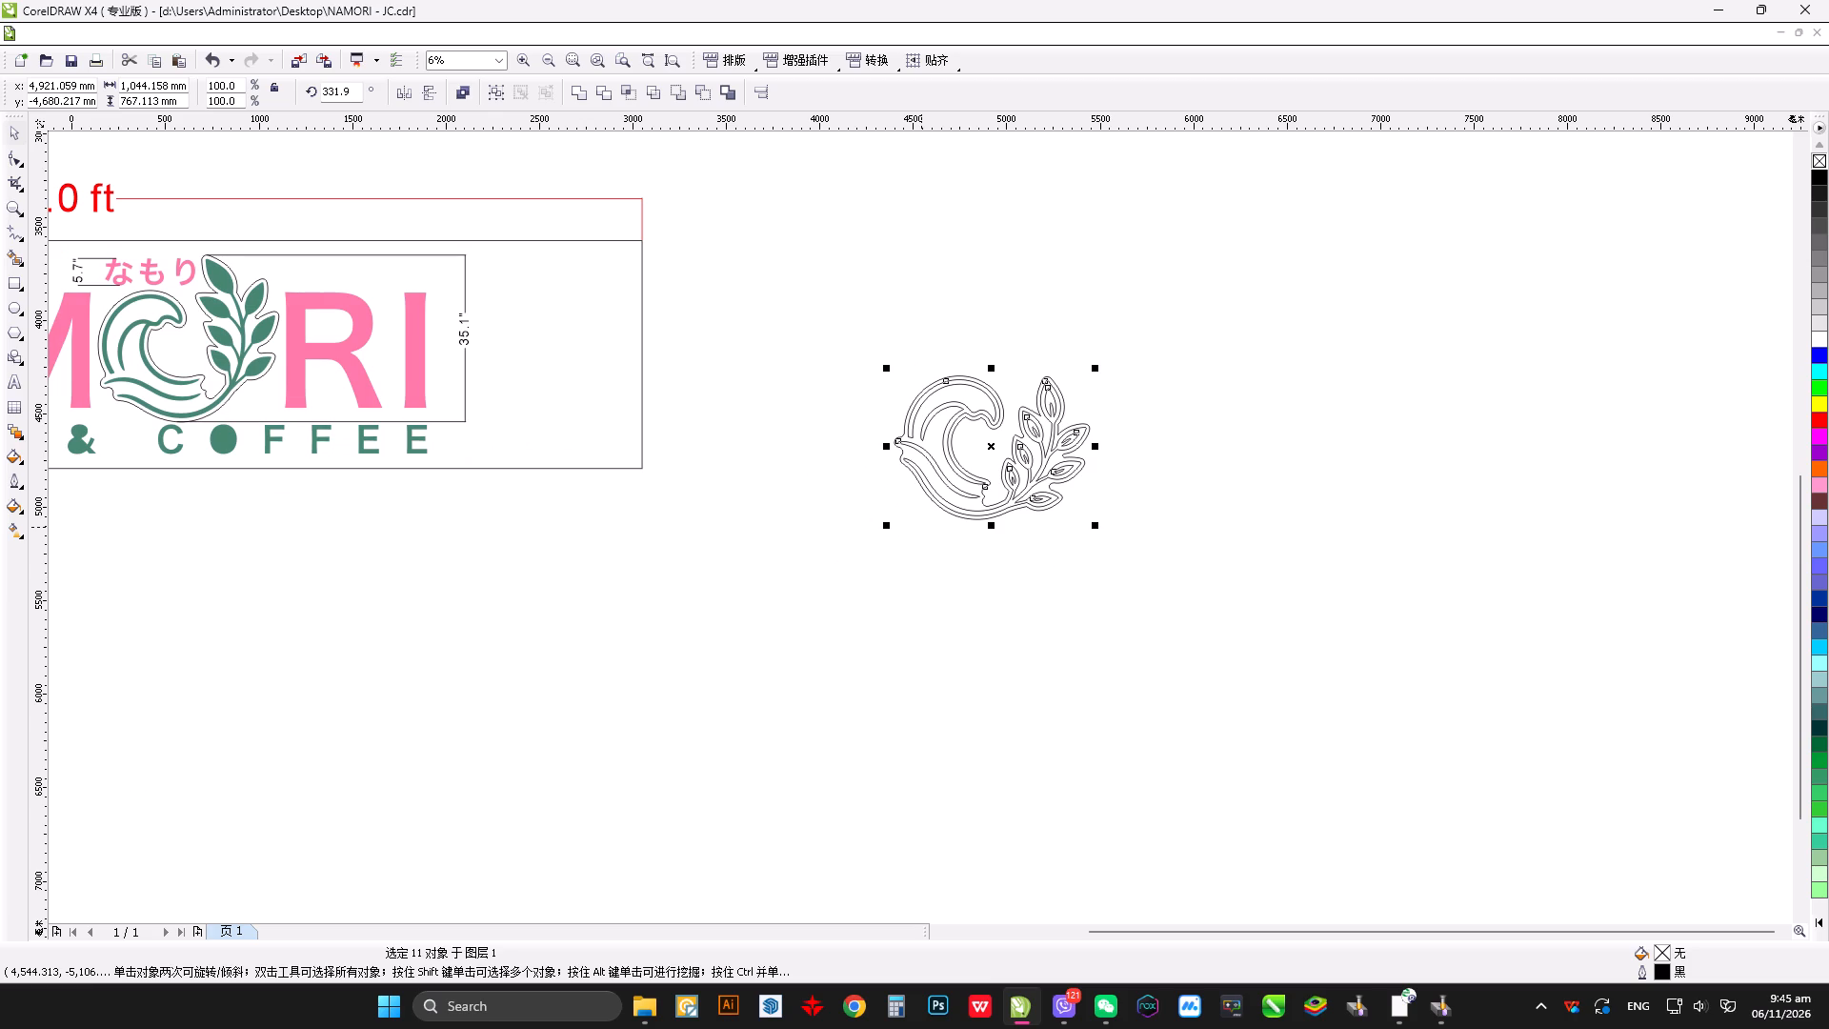
drag(841, 332, 832, 313)
drag(792, 280, 1380, 606)
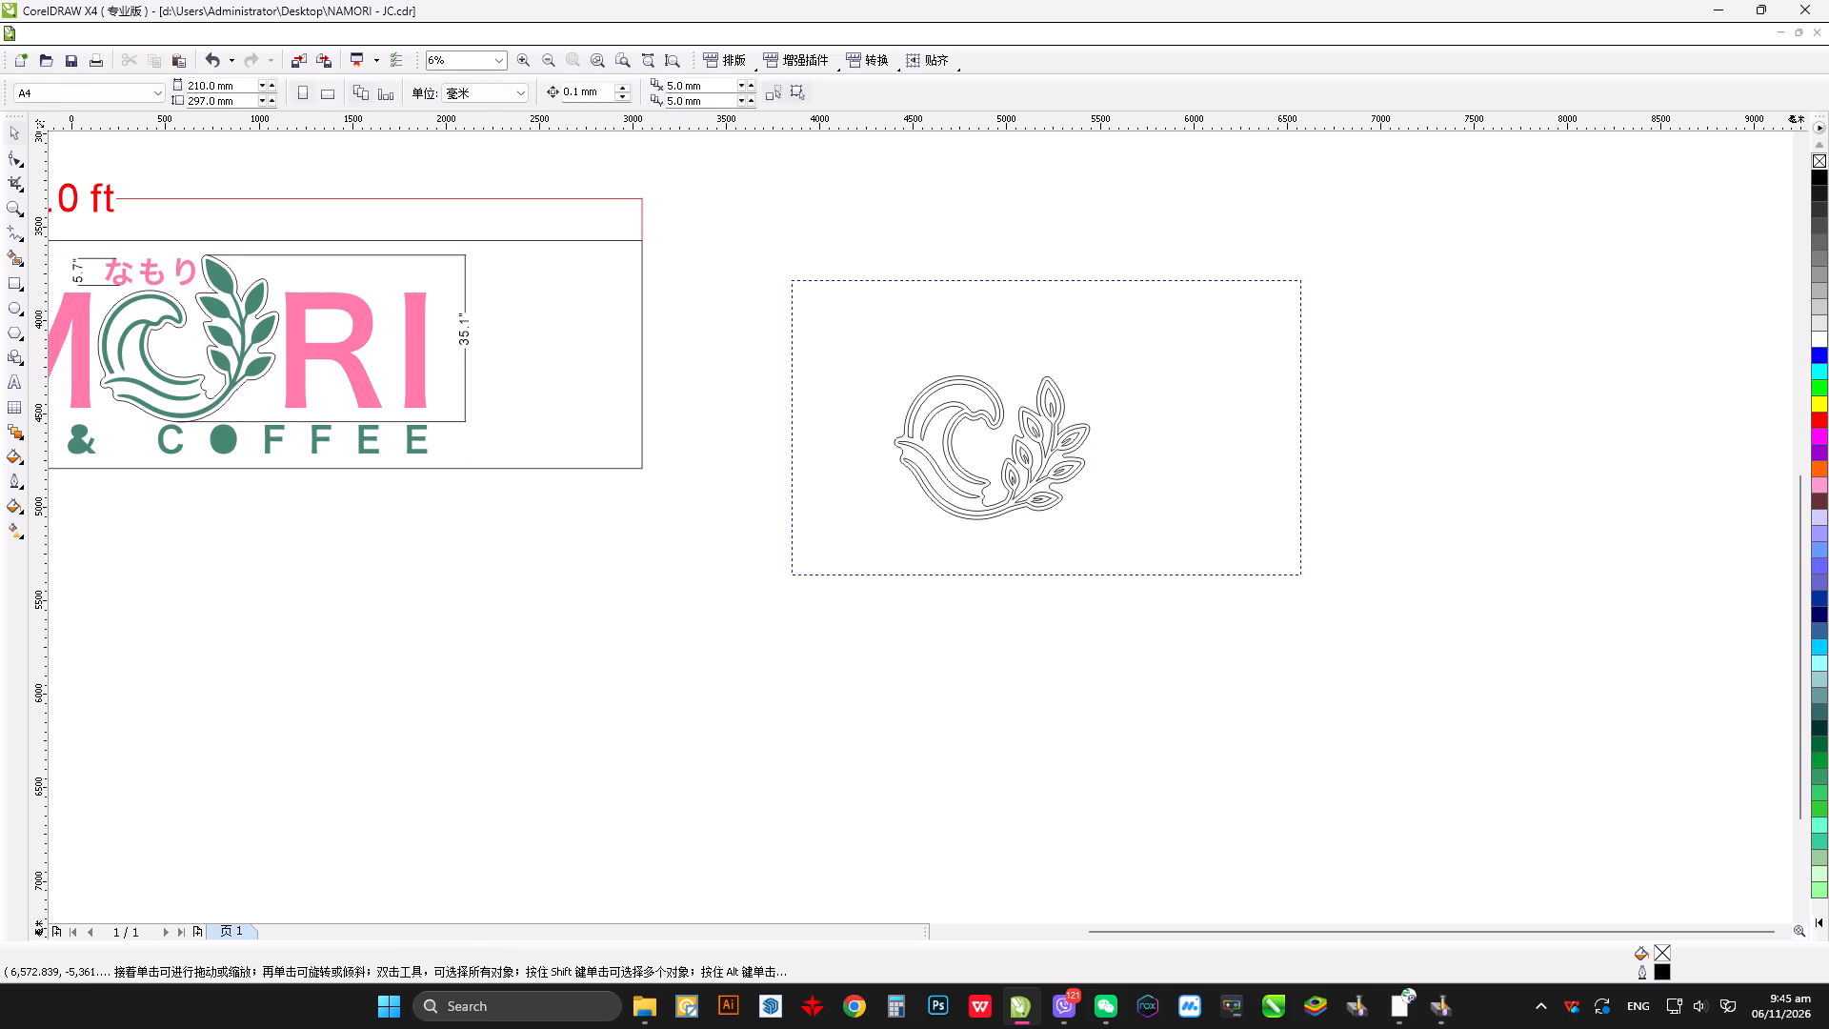
drag(1380, 606, 1587, 707)
key(ctrl+e)
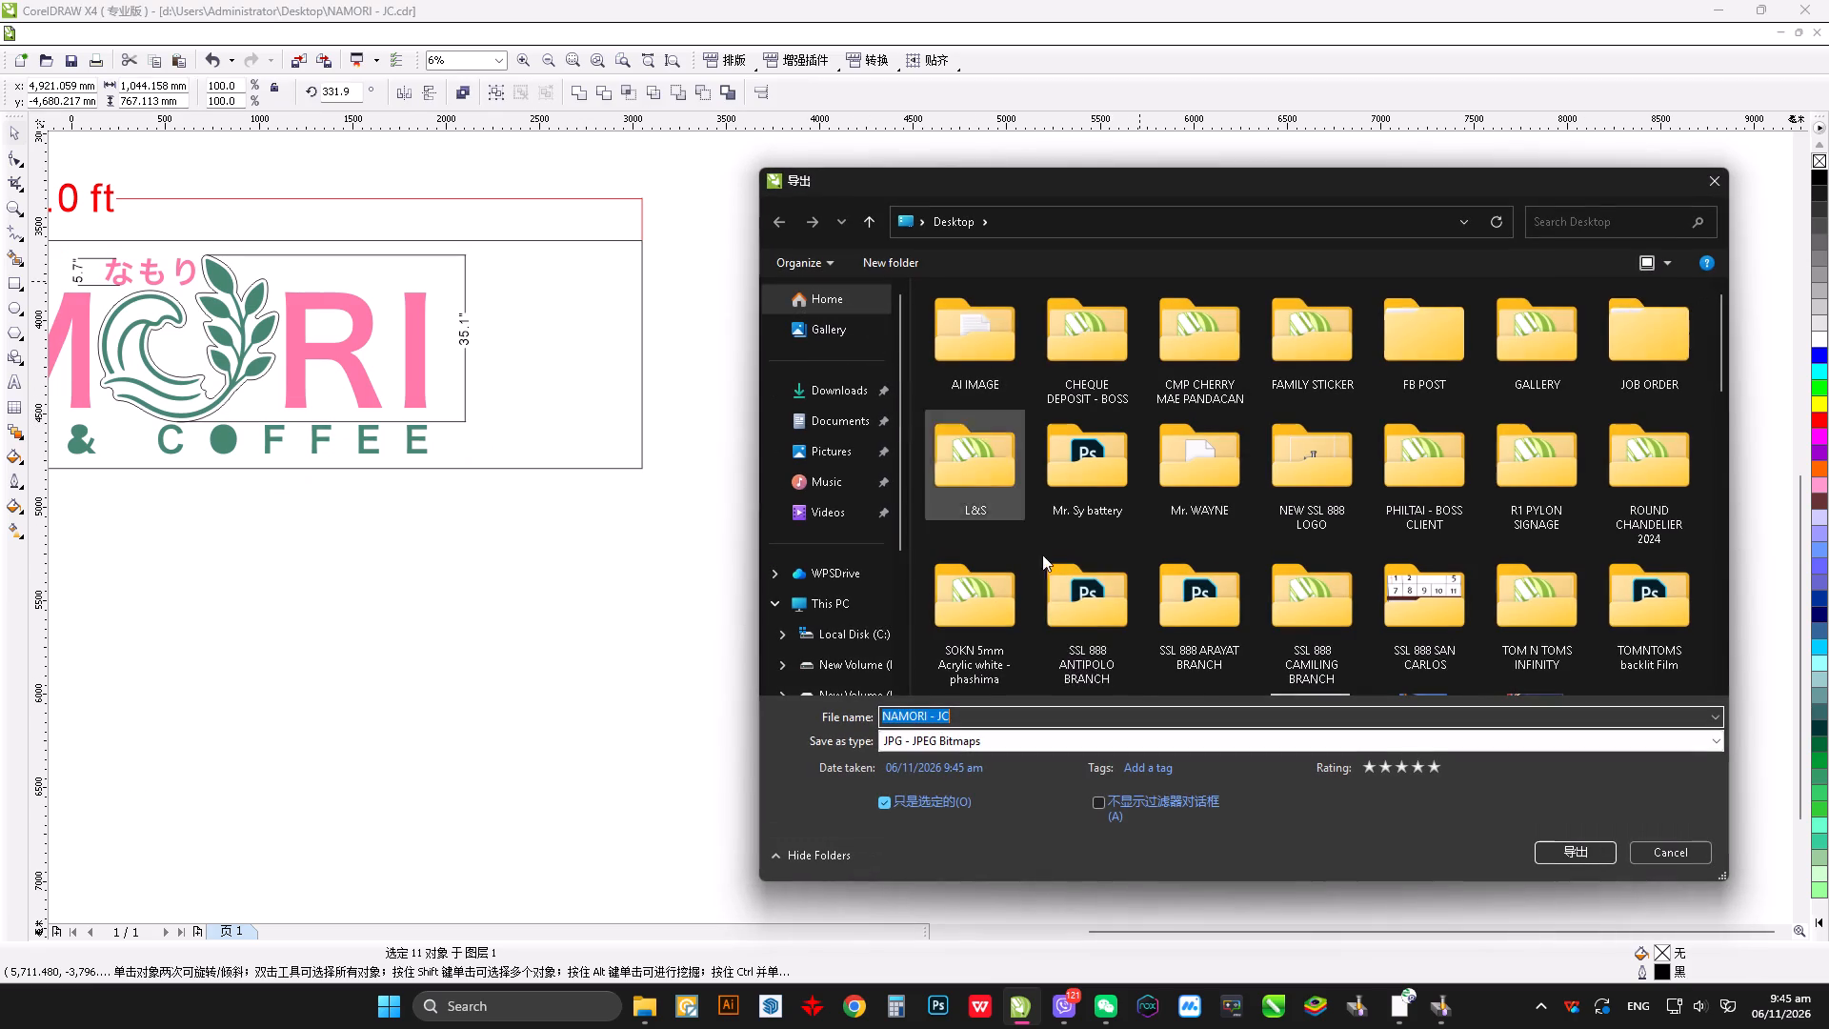
click(994, 739)
key(e)
key(Return)
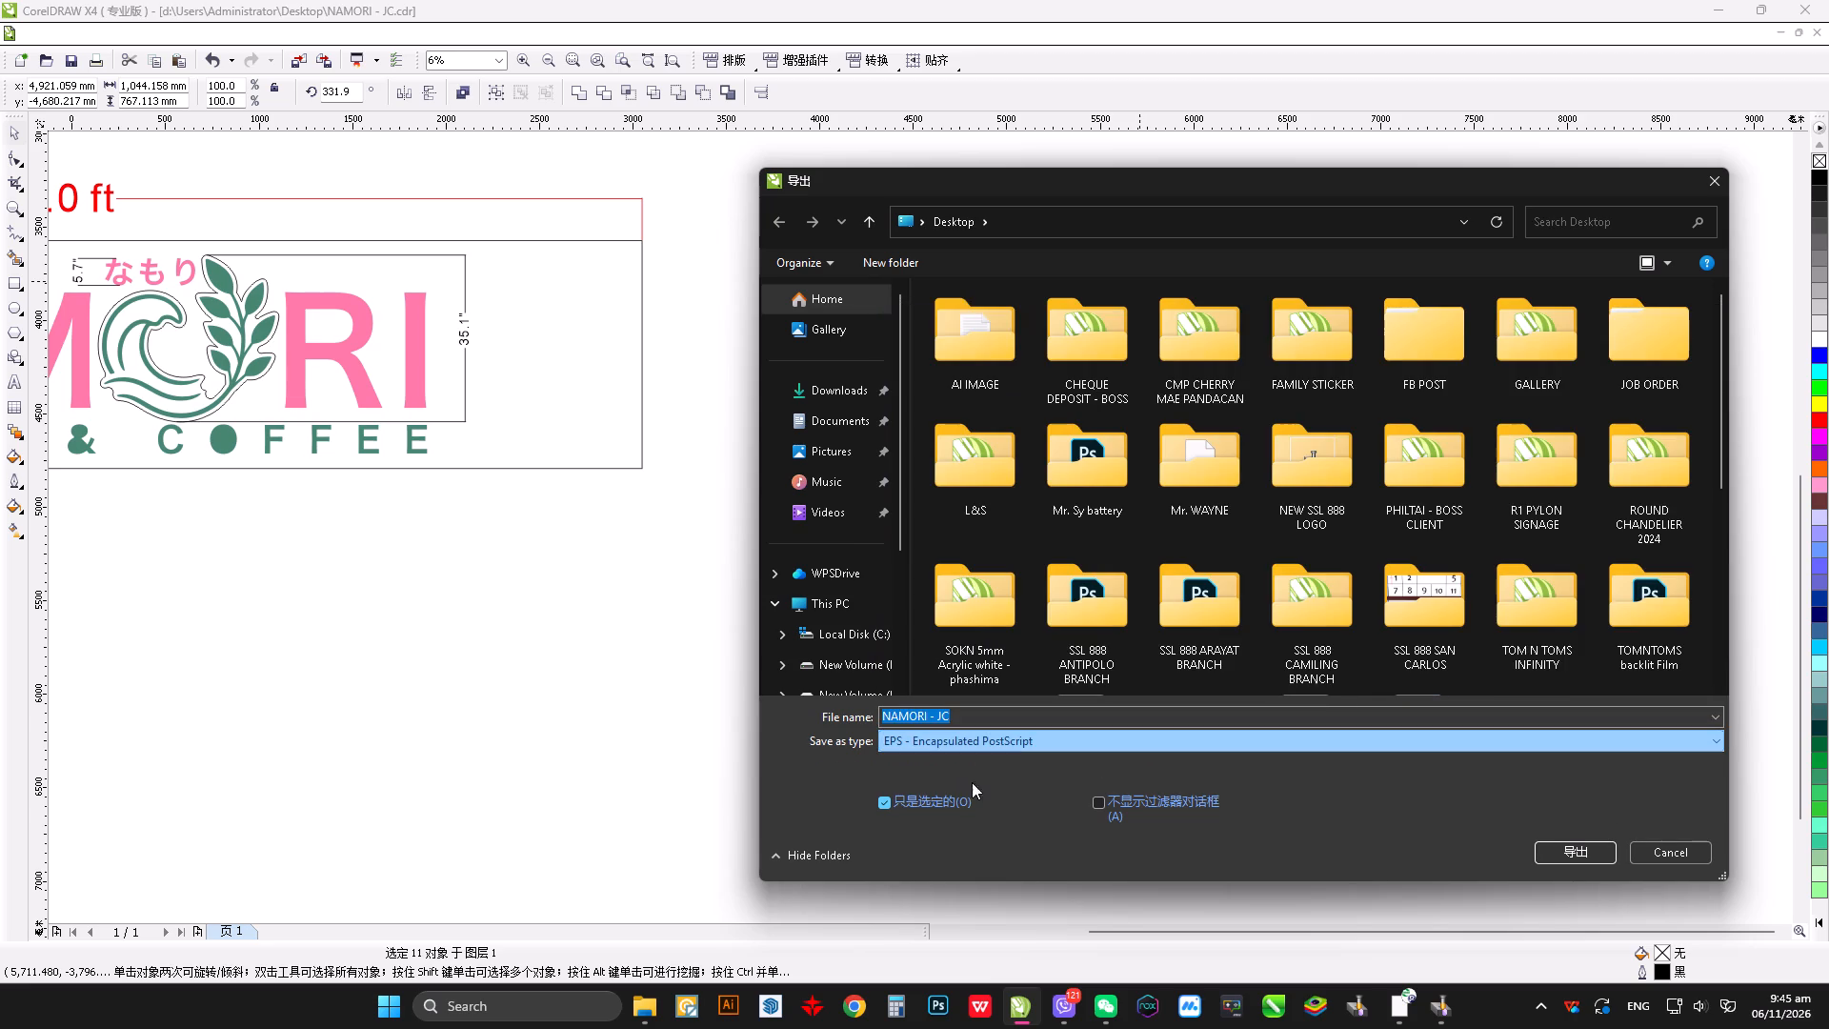
click(976, 716)
text(GREEN STICKER JCBOY)
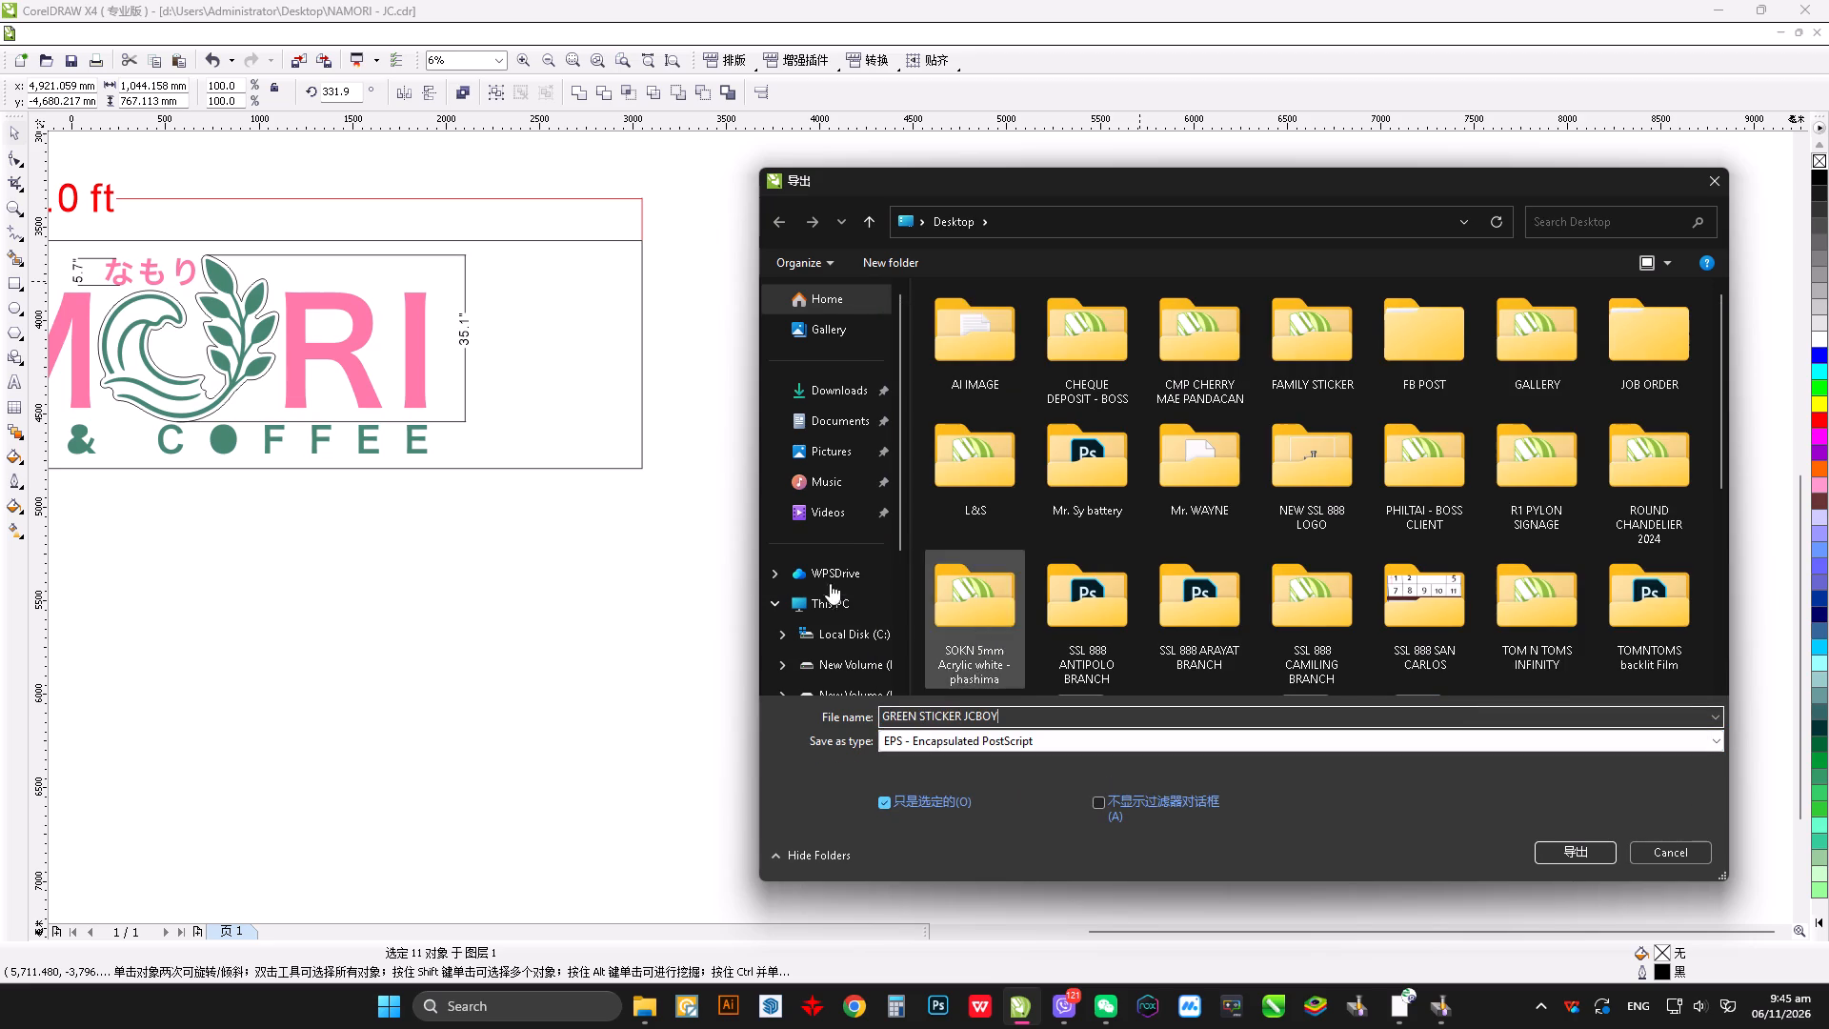
scroll(820, 576, down, 6)
click(858, 585)
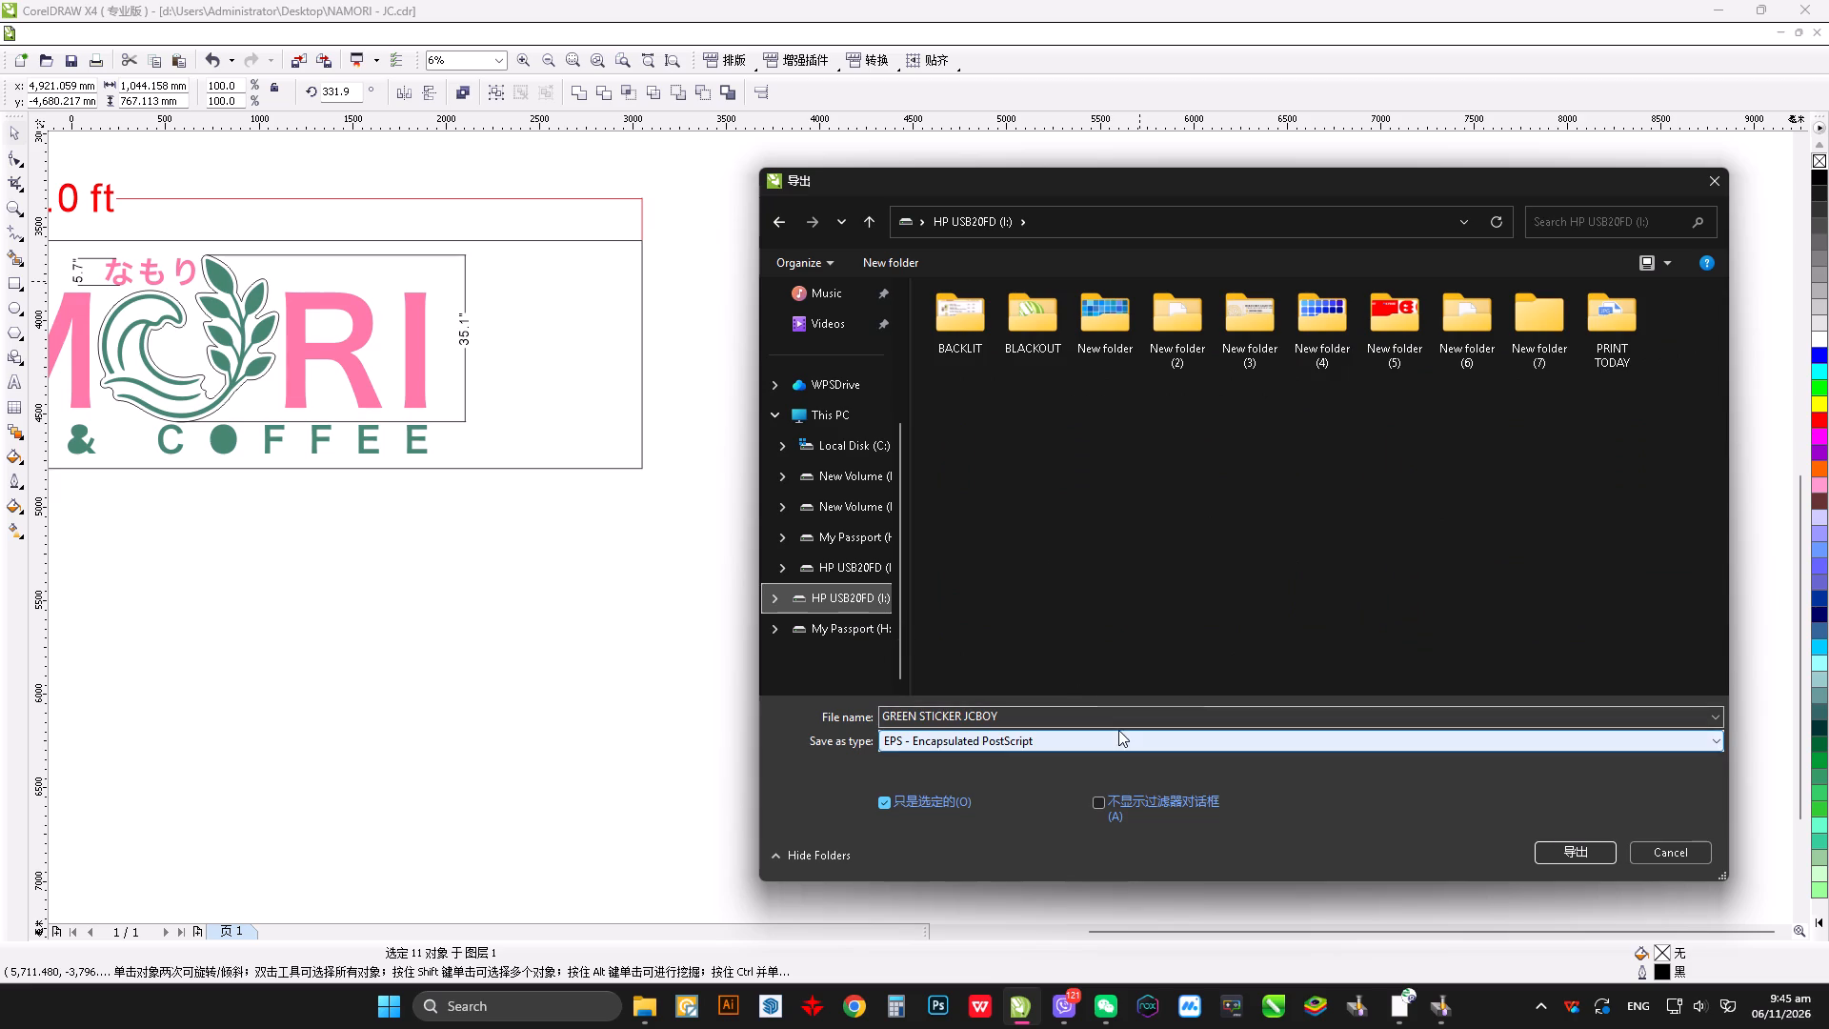
click(1119, 718)
click(1286, 566)
click(1571, 850)
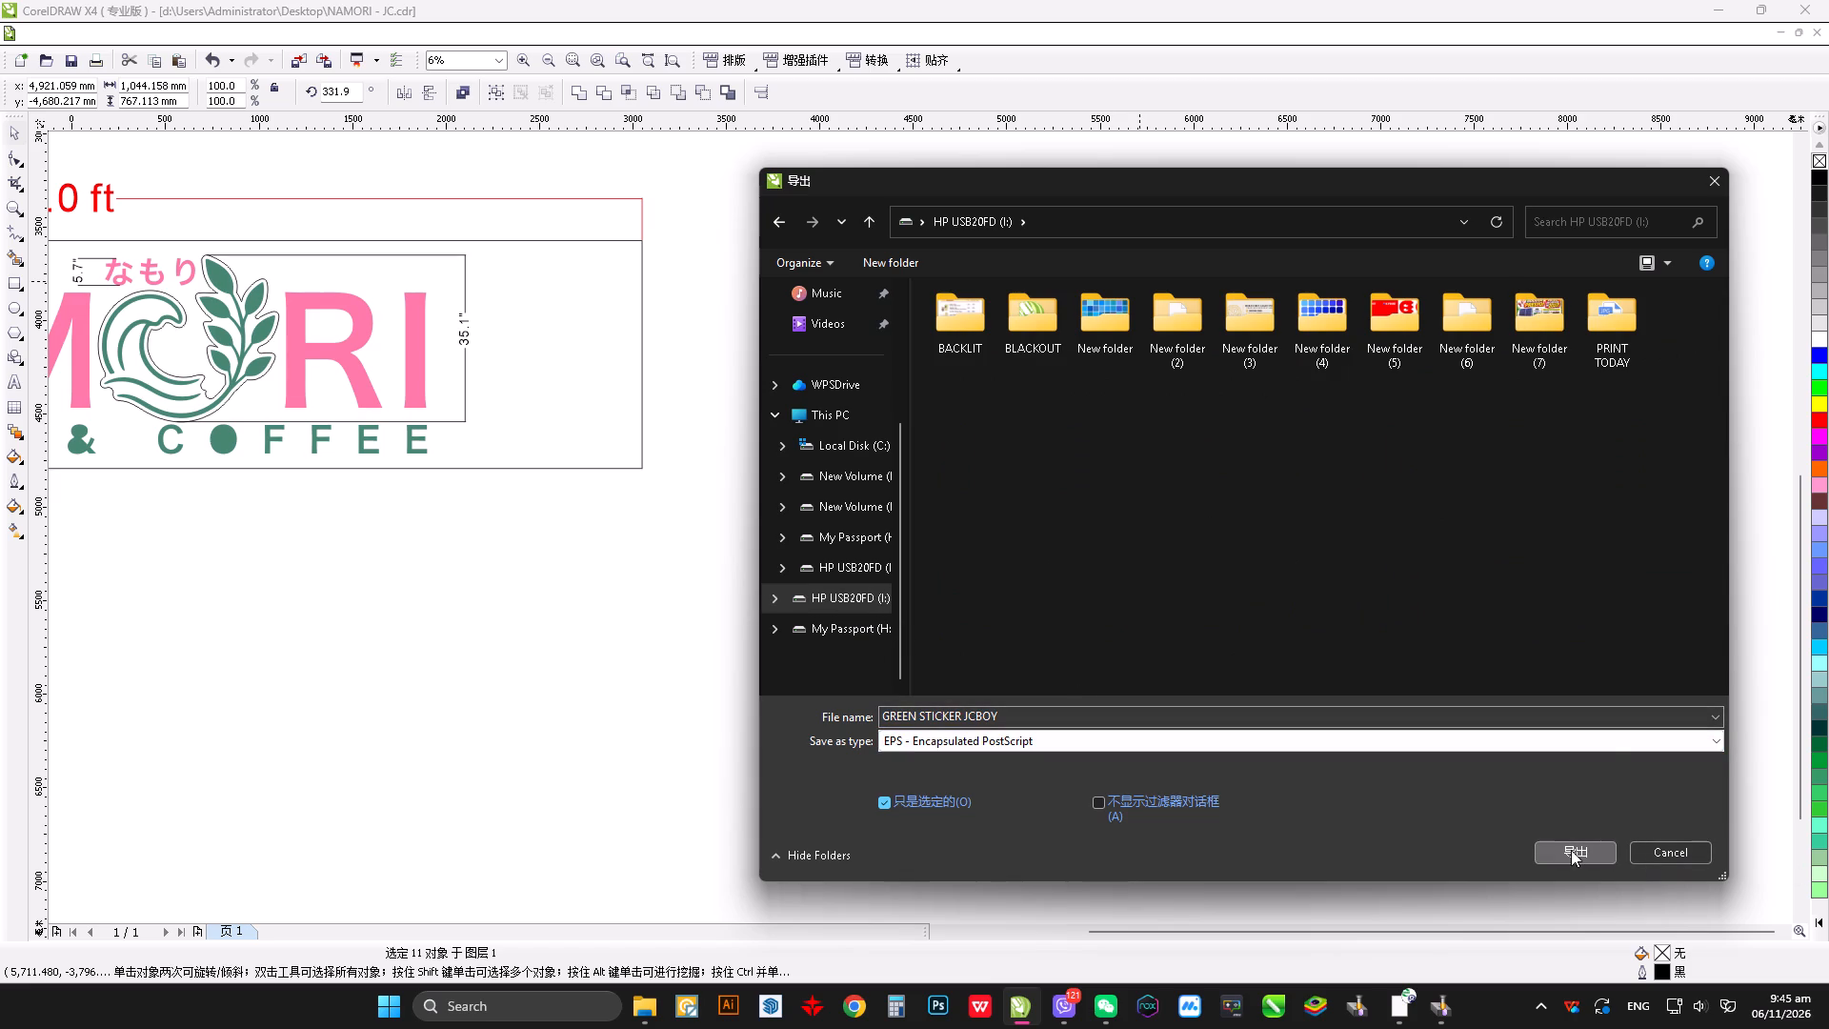
Accept the EPS export options to complete the GREEN STICKER JCBOY export, and deselect the outlined emblem.
click(941, 688)
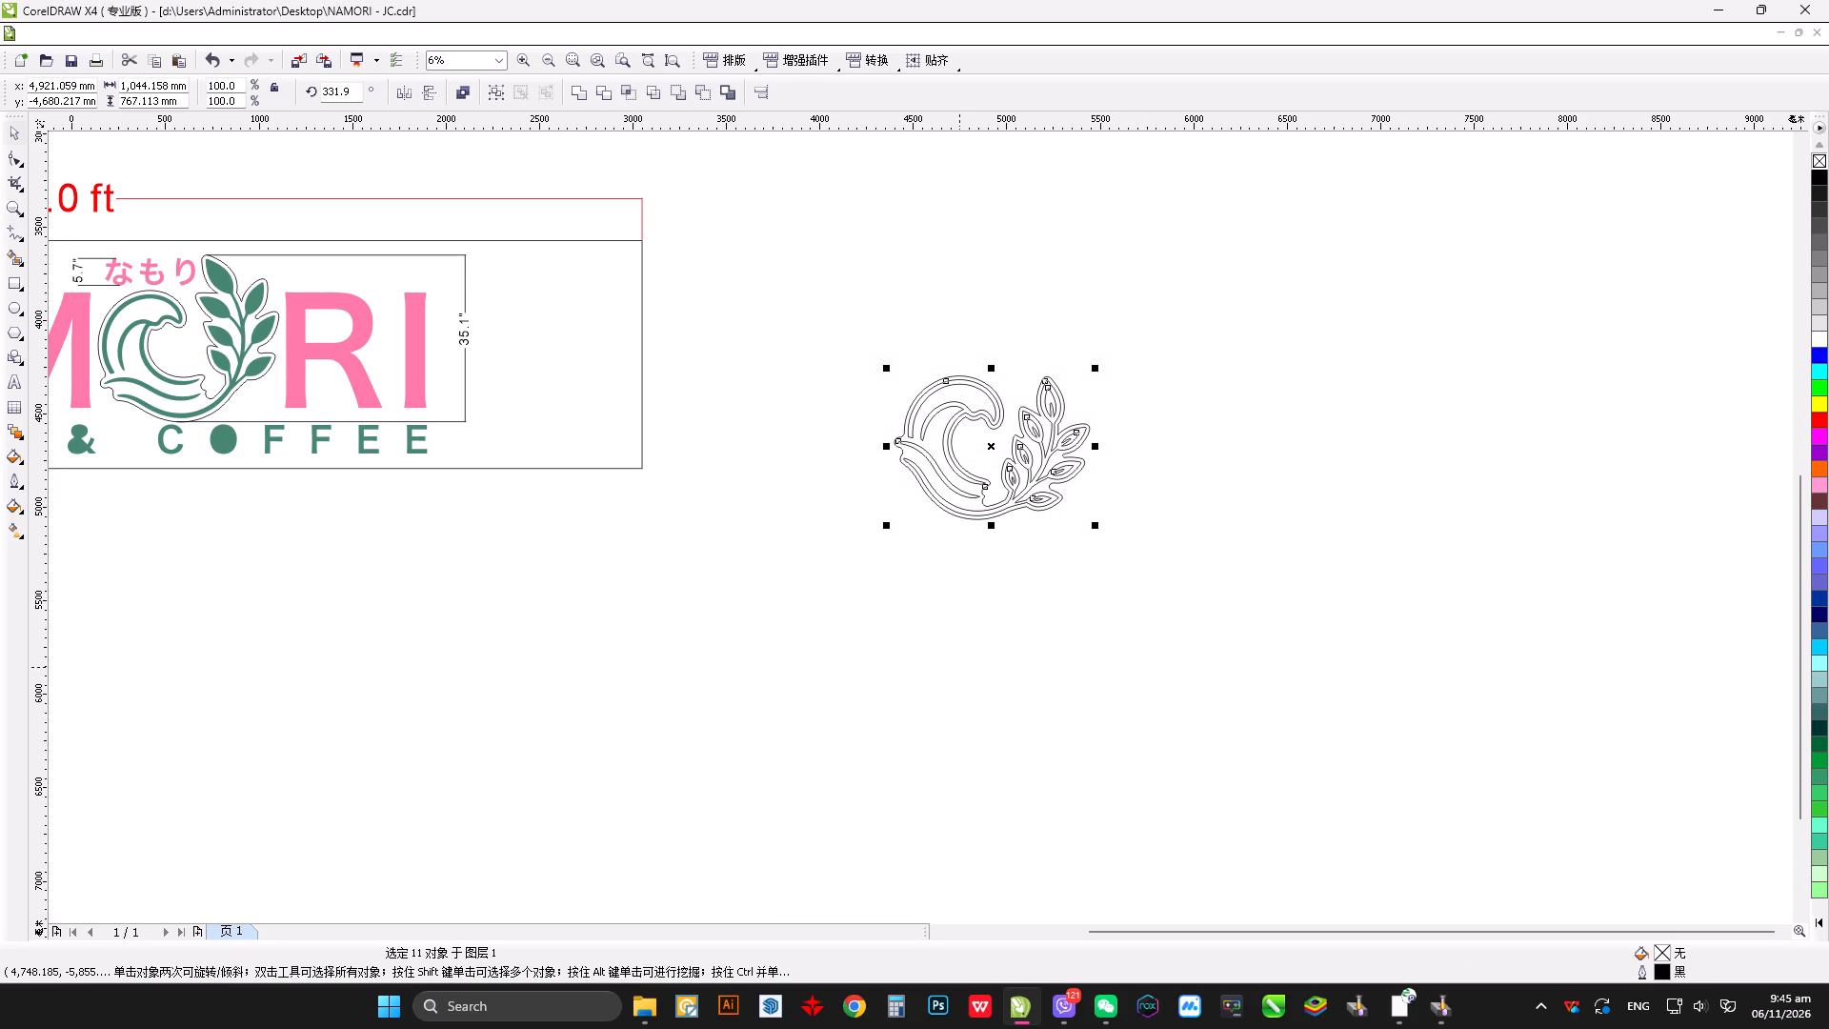
drag(962, 665, 962, 656)
Switch to File Explorer and open the HP USB20FD (I:) drive to check for the exported GREEN STICKER JCBOY file.
click(647, 1007)
click(125, 665)
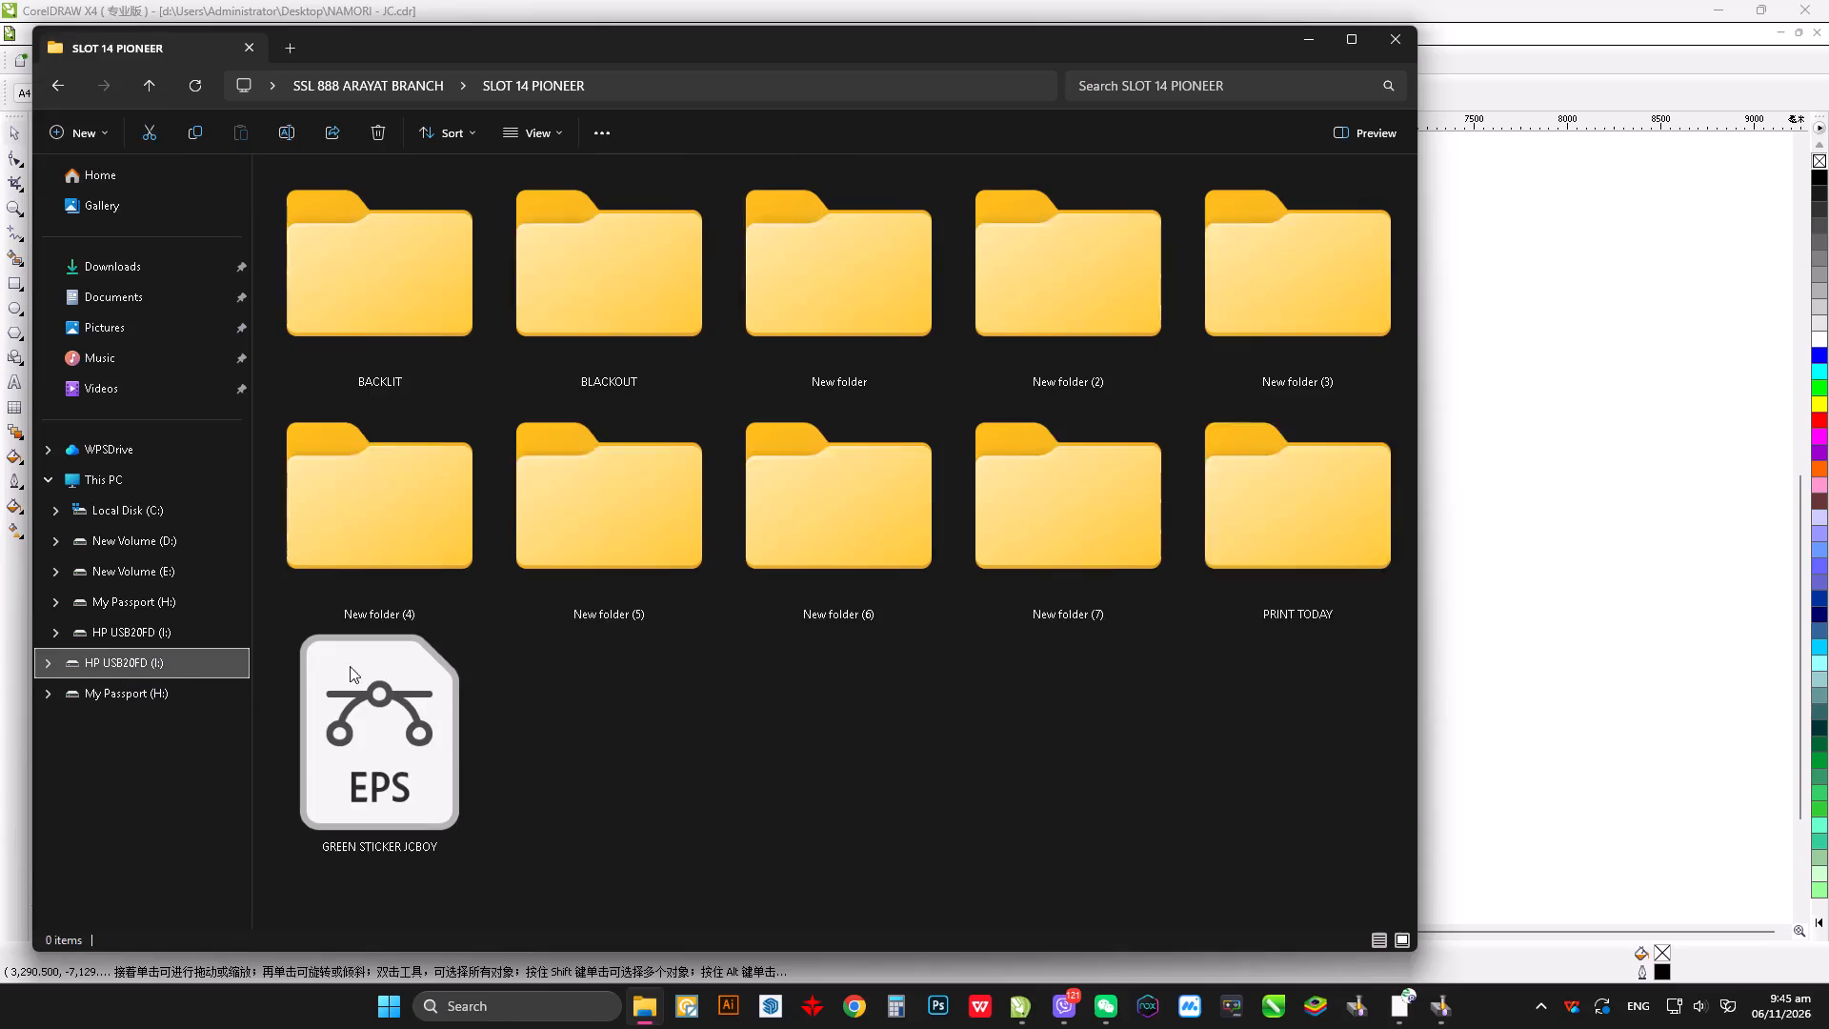
scroll(1274, 507, down, 6)
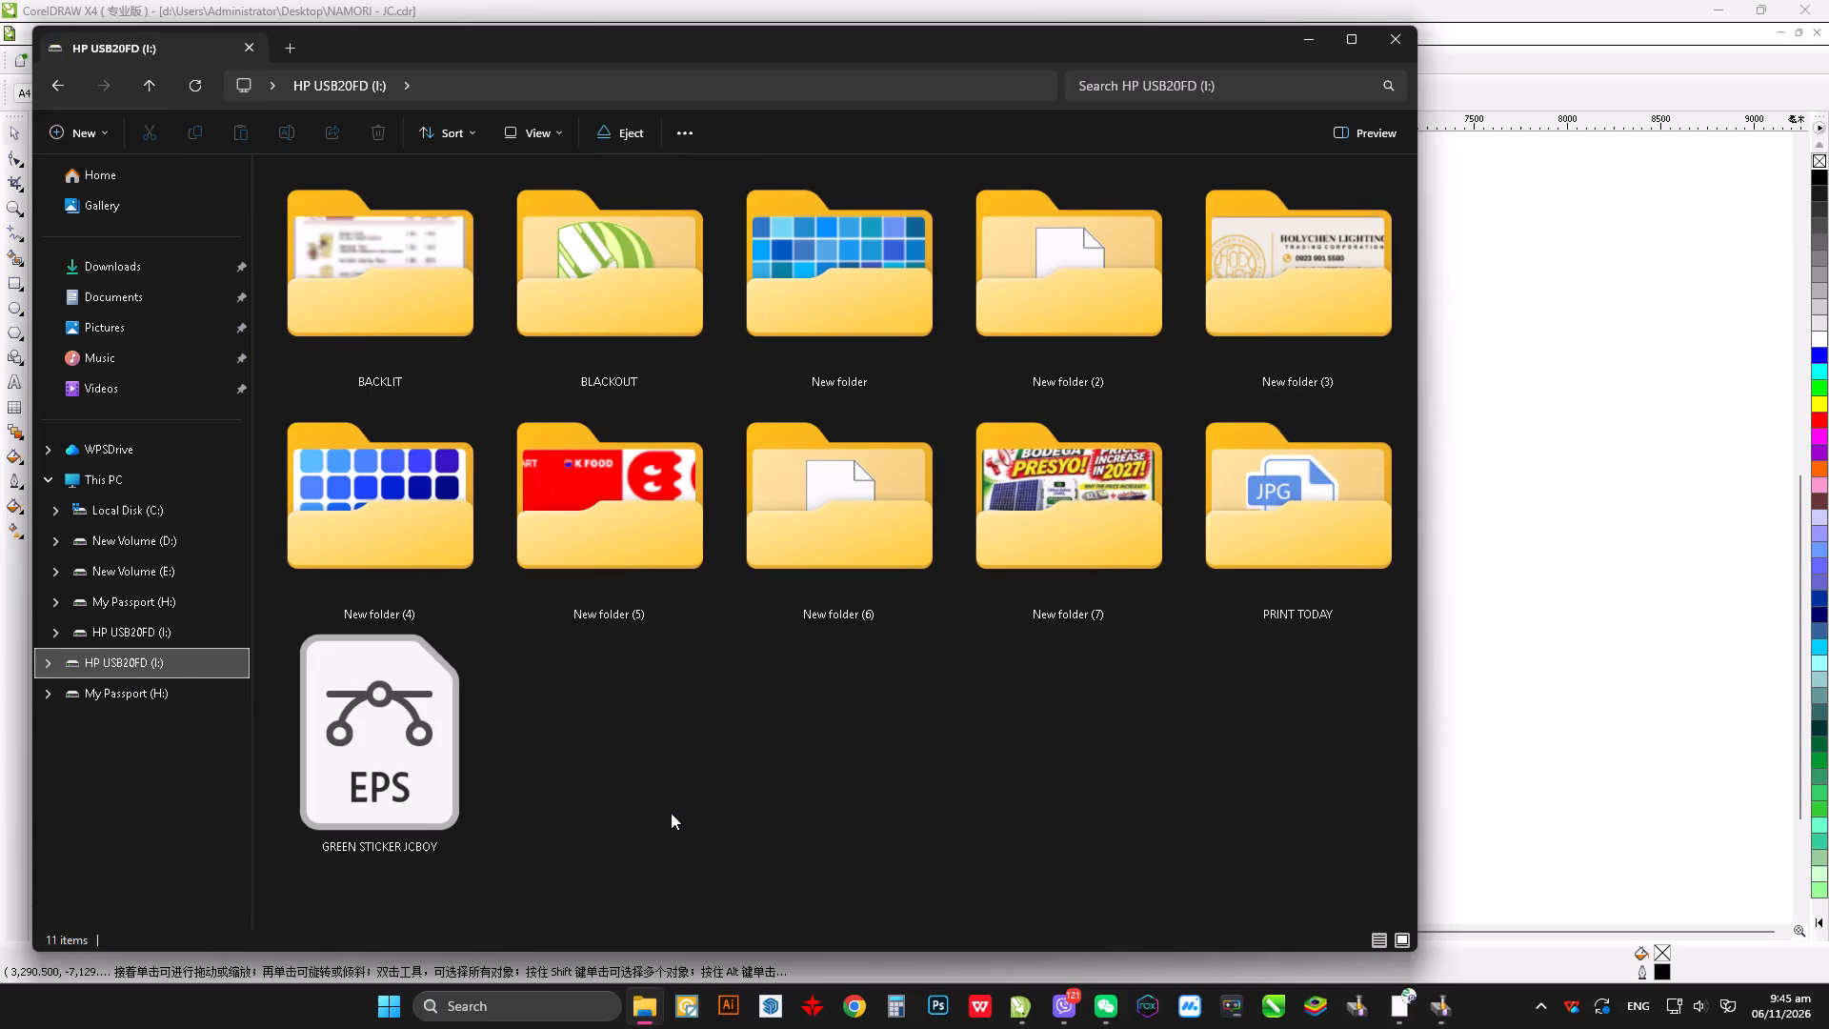